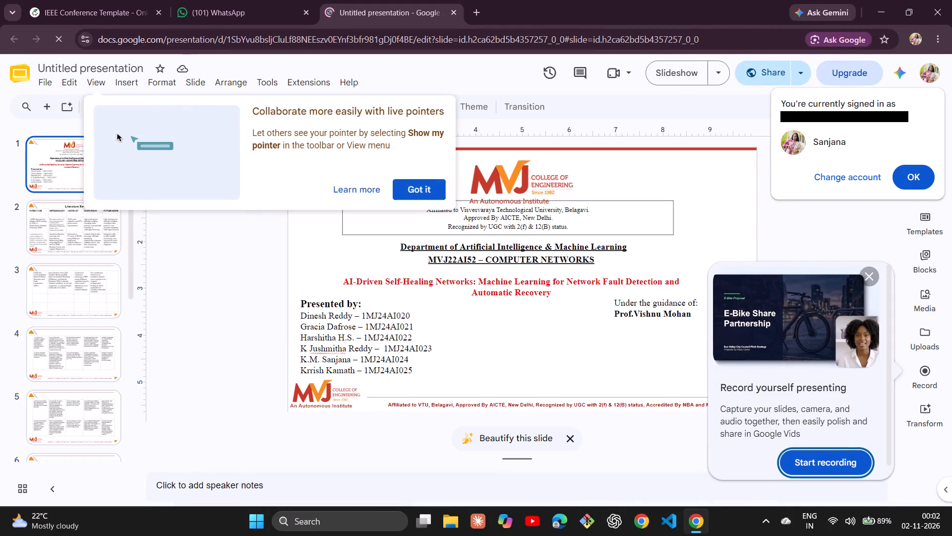
Dismiss the live pointers tip, the signed-in account notice, the Gemini plan offer and the recording promotion.
{"action": "left_click", "coordinate": [421, 188]}
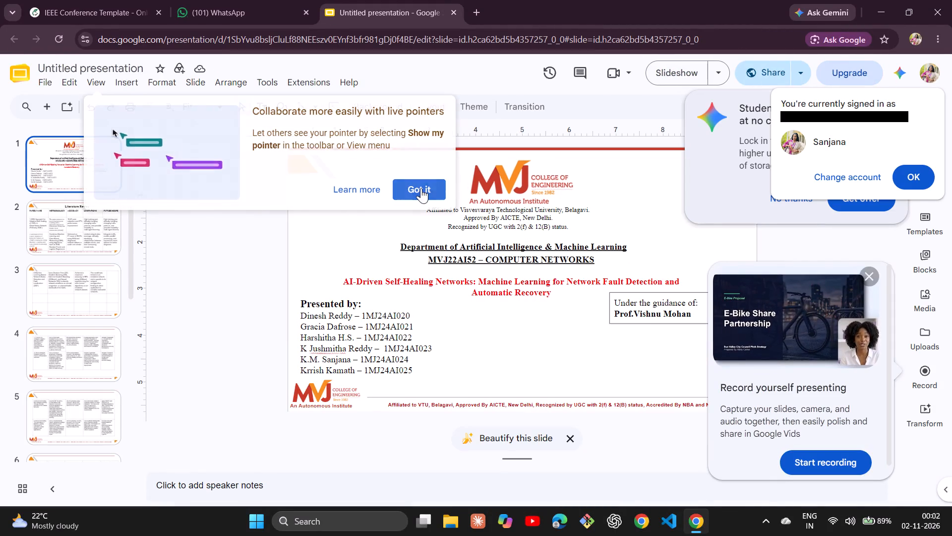
{"action": "left_click", "coordinate": [917, 179]}
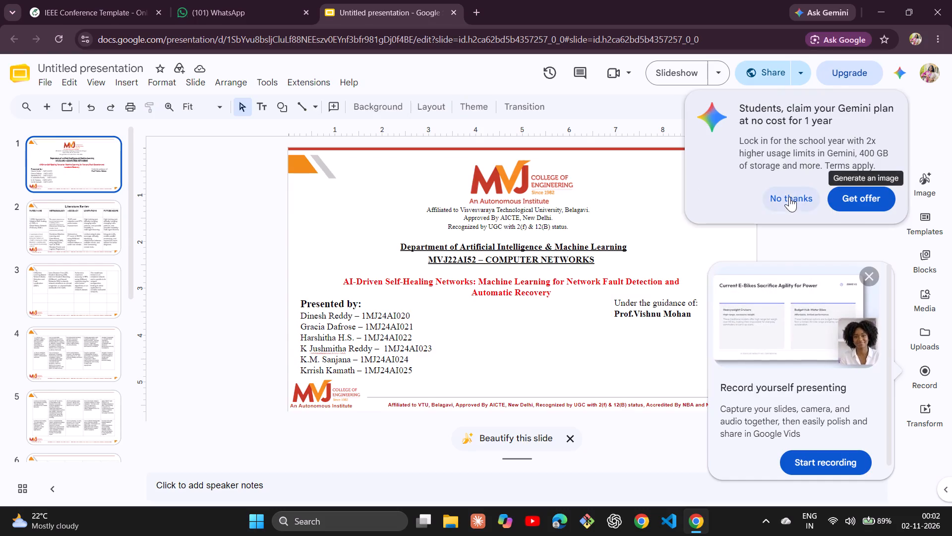
{"action": "left_click", "coordinate": [789, 197]}
{"action": "left_click", "coordinate": [870, 277]}
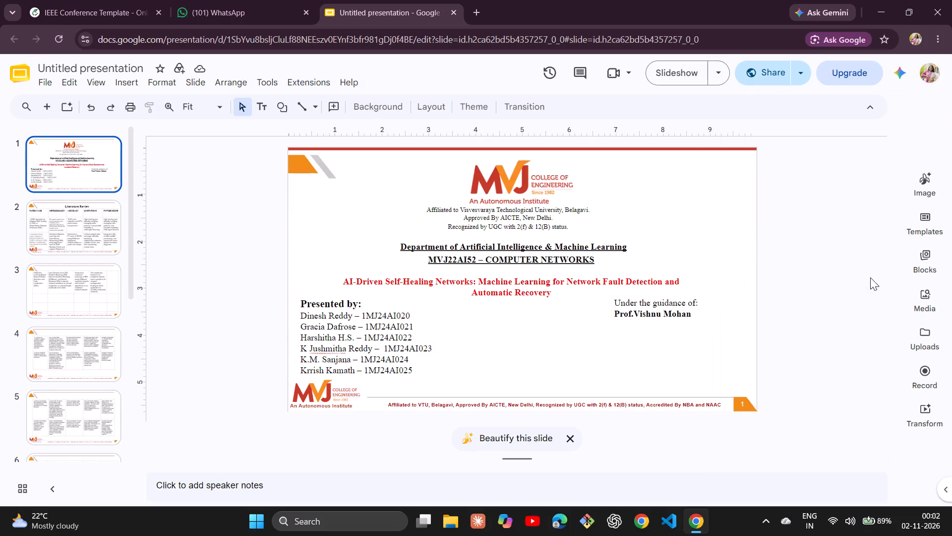
Look through the presentation from the title slide to slide 10, examining the literature review tables.
{"action": "left_click", "coordinate": [804, 284]}
{"action": "key", "text": "Down"}
{"action": "key", "text": "Down"}
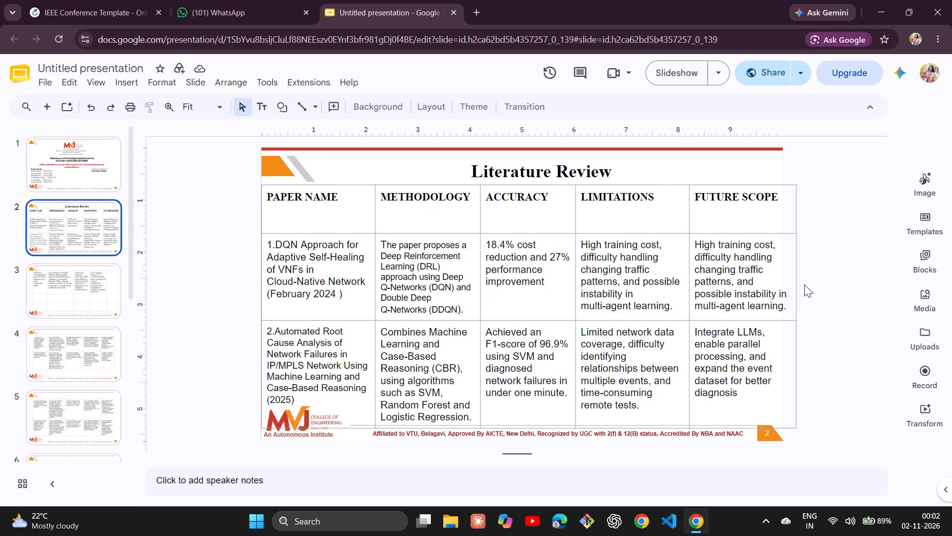
{"action": "key", "text": "Down"}
{"action": "key", "text": "Up"}
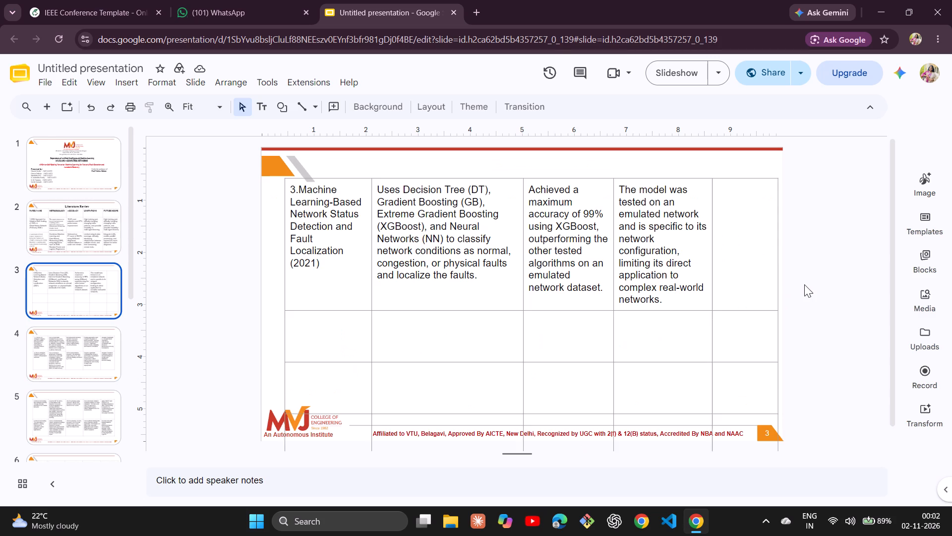
{"action": "key", "text": "Down"}
{"action": "key", "text": "Up"}
{"action": "key", "text": "Up"}
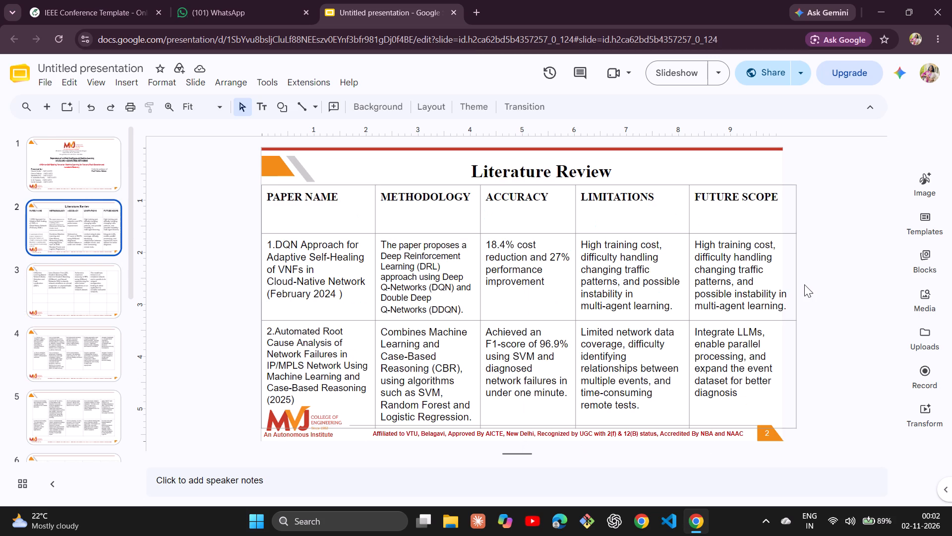
{"action": "key", "text": "Down"}
{"action": "key", "text": "Down"}
{"action": "key", "text": "Down"}
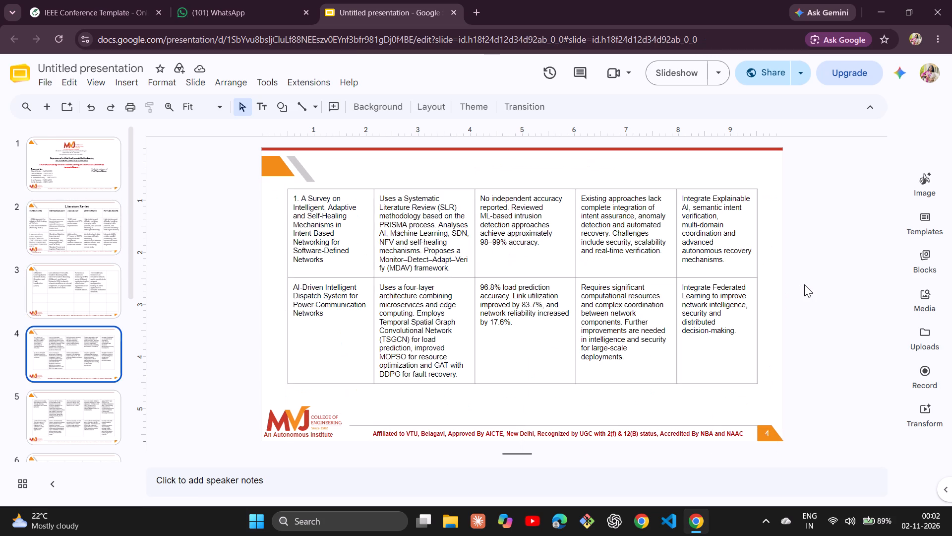
{"action": "key", "text": "Down"}
{"action": "key", "text": "Down"}
{"action": "key", "text": "Down"}
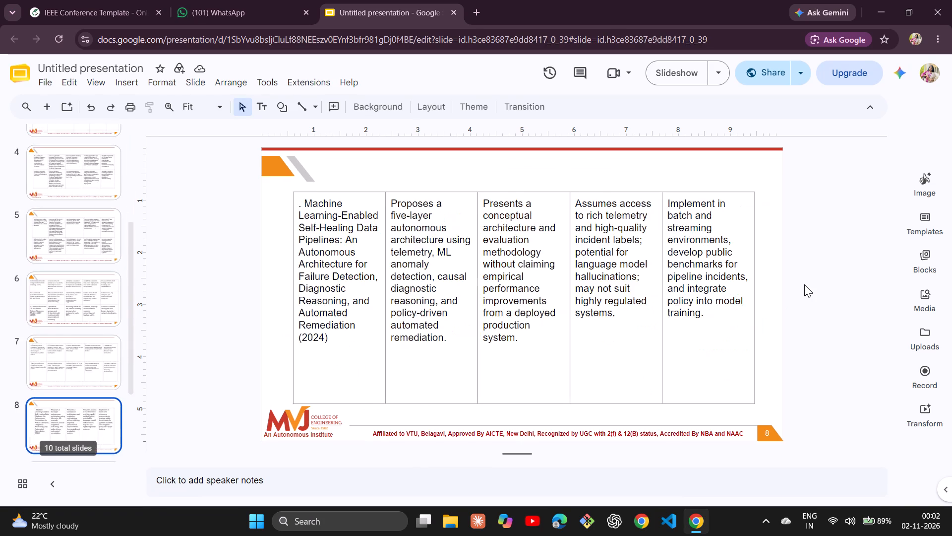
{"action": "key", "text": "Down"}
{"action": "key", "text": "Down"}
{"action": "key", "text": "Down"}
{"action": "key", "text": "Down"}
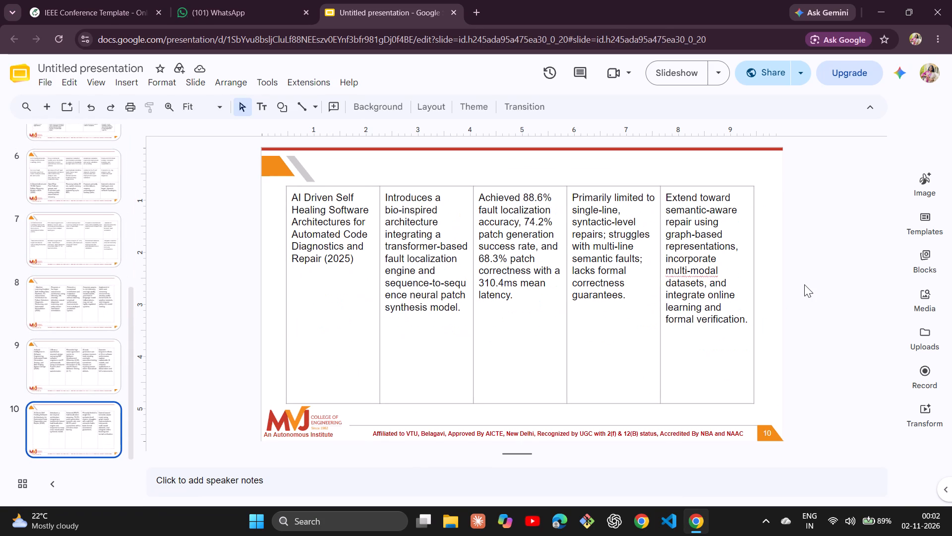
Review the slides in reverse order and return to the Literature Review table on slide 2.
{"action": "key", "text": "Up"}
{"action": "key", "text": "Up"}
{"action": "key", "text": "Up"}
{"action": "key", "text": "Up"}
{"action": "key", "text": "Up"}
{"action": "key", "text": "Up"}
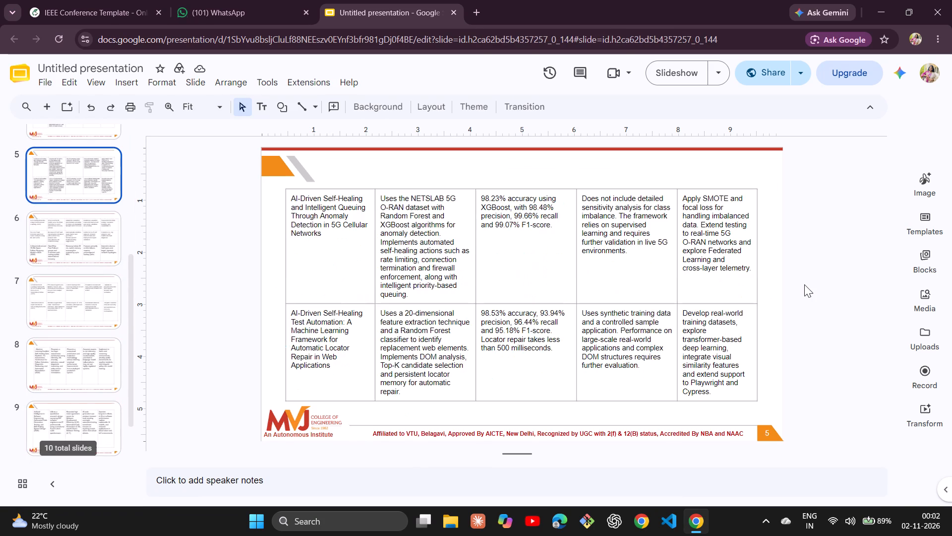
{"action": "key", "text": "Up"}
{"action": "key", "text": "Up"}
{"action": "key", "text": "Up"}
{"action": "key", "text": "Down"}
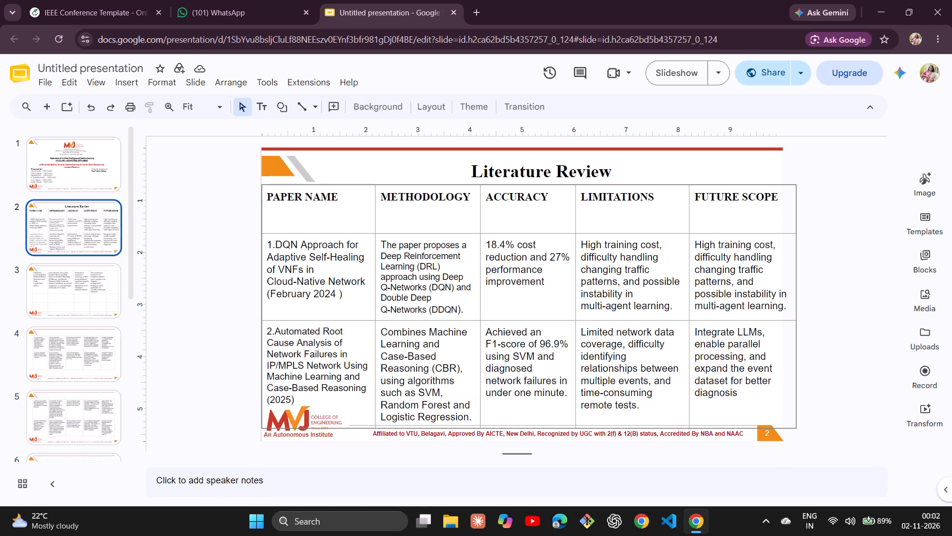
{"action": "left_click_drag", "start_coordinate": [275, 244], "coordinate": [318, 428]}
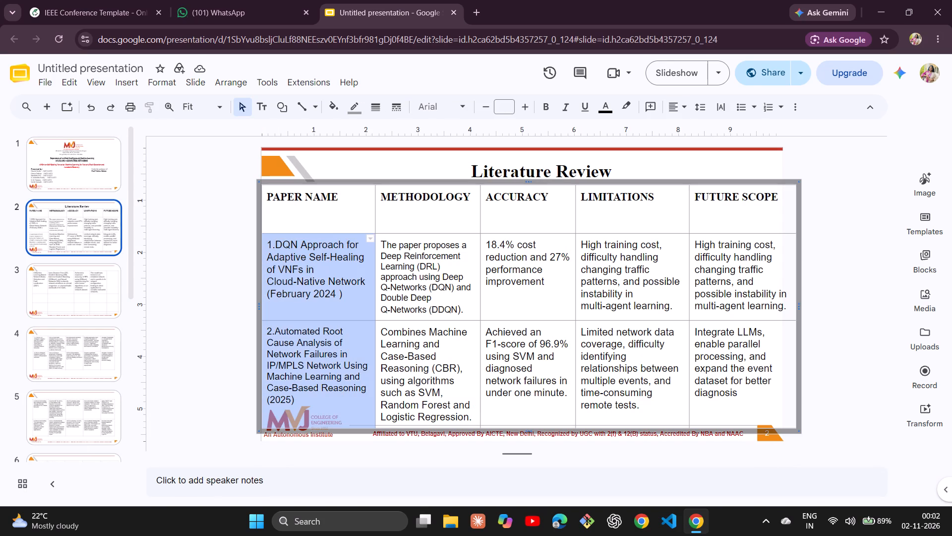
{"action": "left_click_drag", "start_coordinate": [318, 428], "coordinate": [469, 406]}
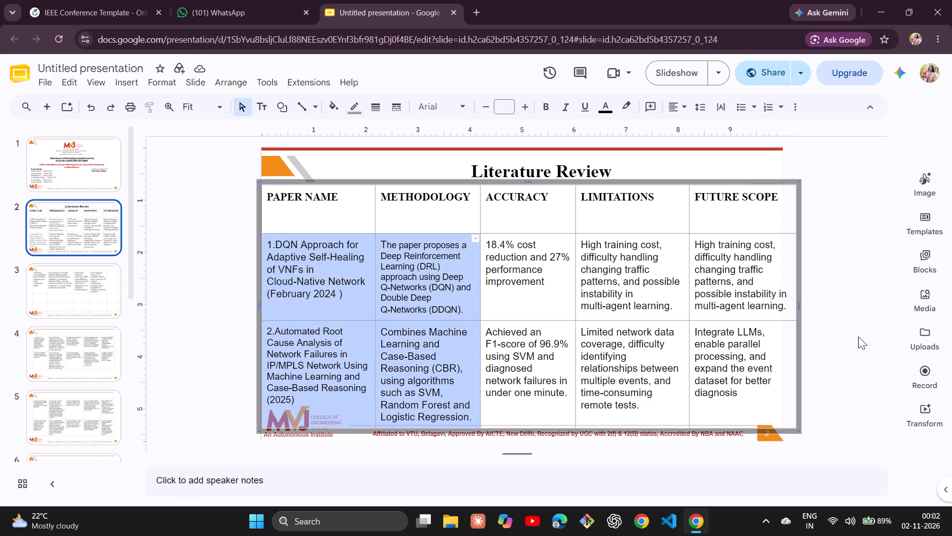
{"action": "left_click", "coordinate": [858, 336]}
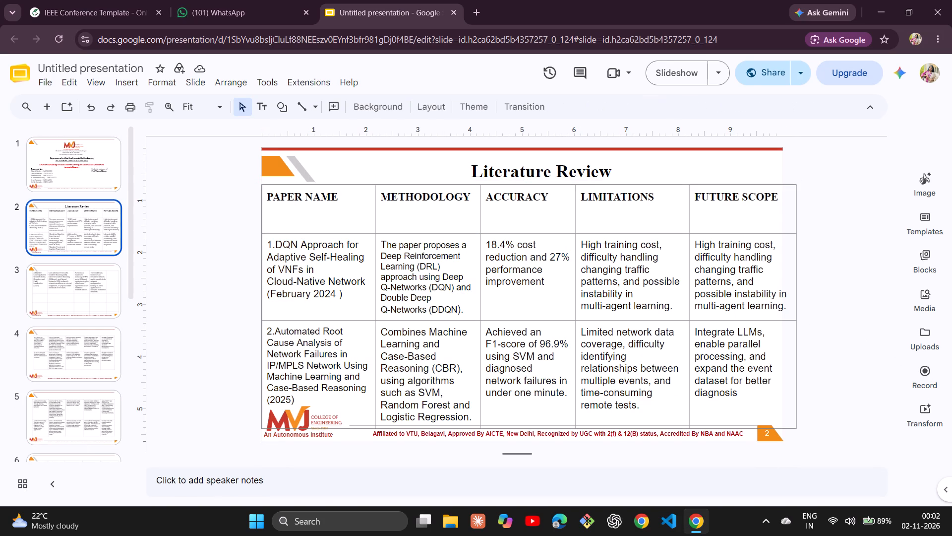
On slide 3, reposition the table so its top edge sits just below the red line at the slide's top.
{"action": "left_click", "coordinate": [97, 279]}
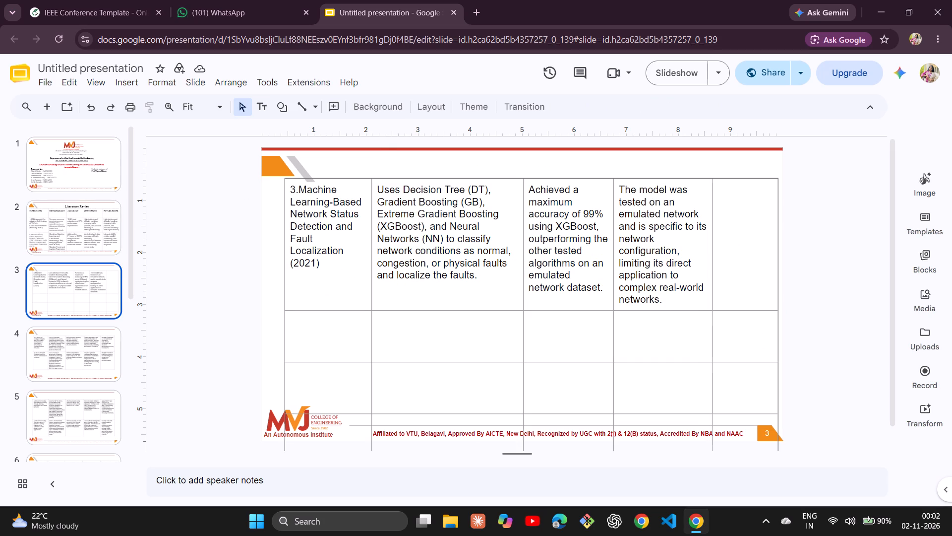
{"action": "left_click", "coordinate": [373, 414]}
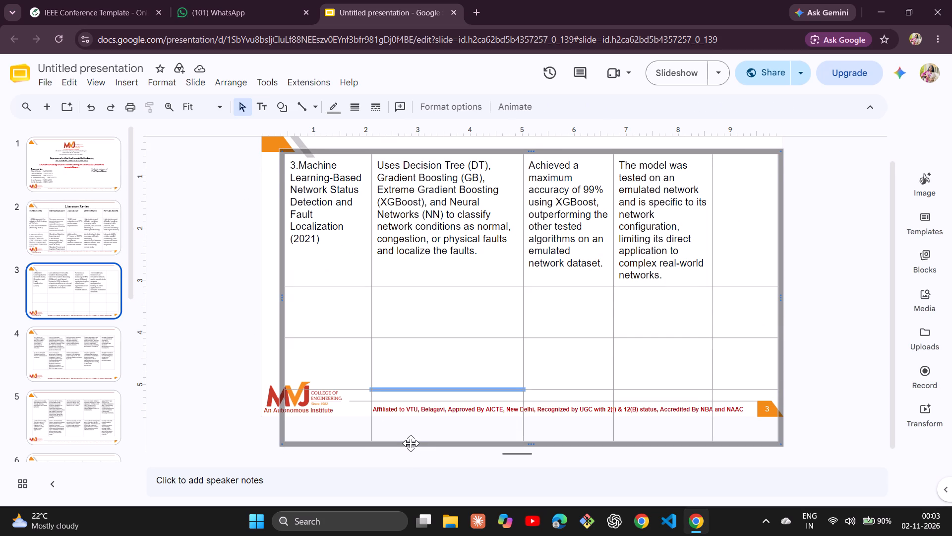
{"action": "left_click_drag", "start_coordinate": [411, 443], "coordinate": [409, 395]}
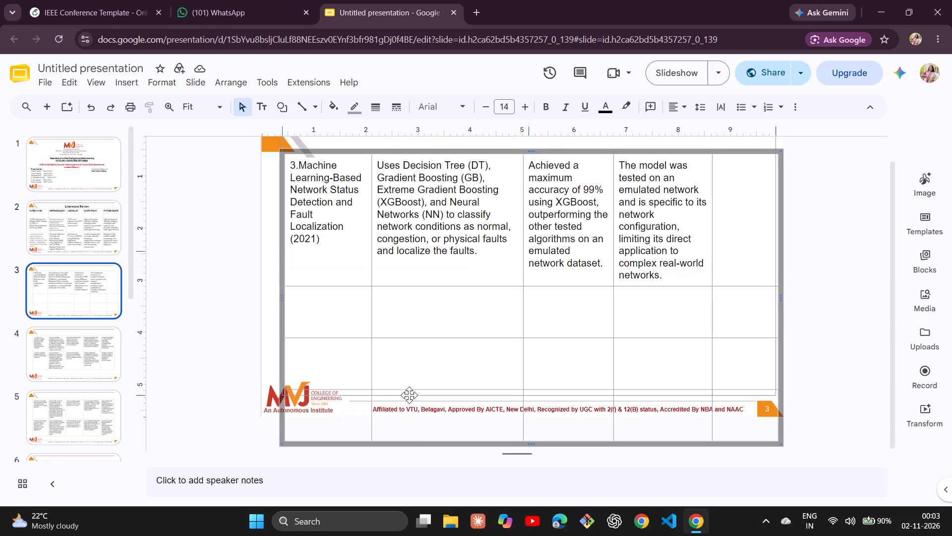
{"action": "left_click_drag", "start_coordinate": [409, 395], "coordinate": [412, 387]}
{"action": "scroll", "coordinate": [432, 326], "scroll_direction": "up", "scroll_amount": 1}
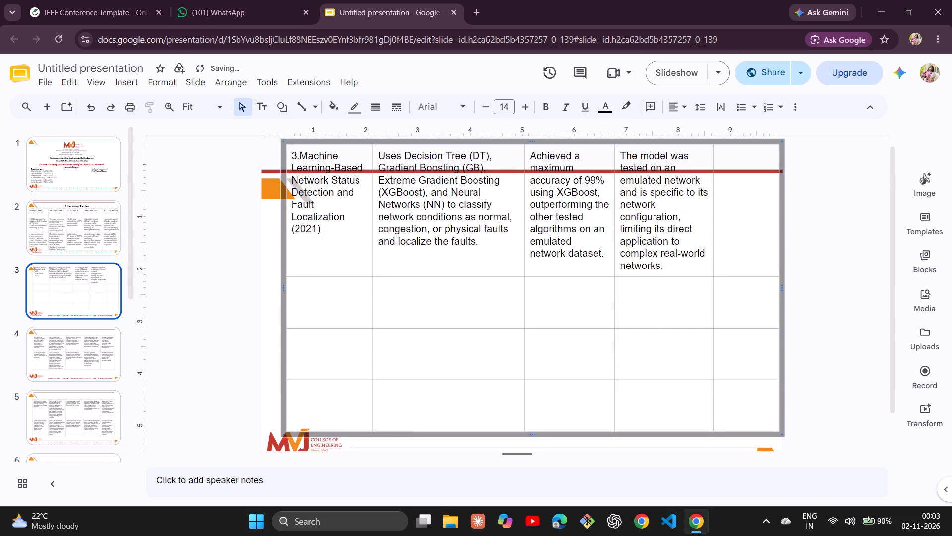
{"action": "scroll", "coordinate": [432, 326], "scroll_direction": "up", "scroll_amount": 1}
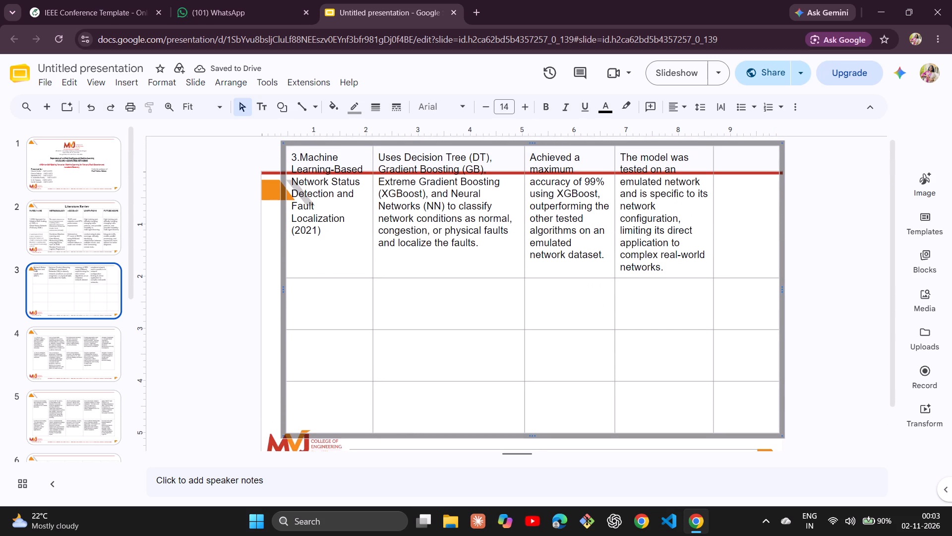
{"action": "left_click_drag", "start_coordinate": [782, 271], "coordinate": [780, 306]}
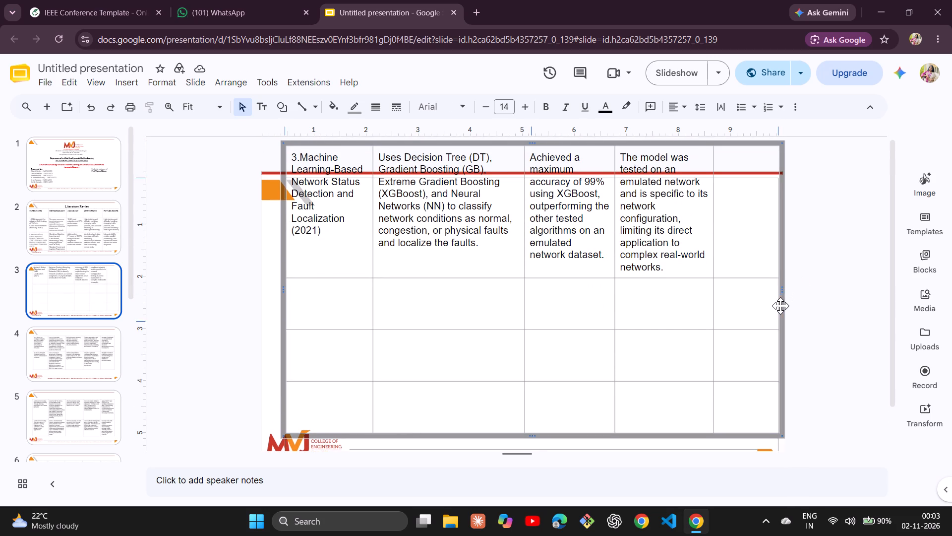
{"action": "left_click_drag", "start_coordinate": [780, 306], "coordinate": [778, 307]}
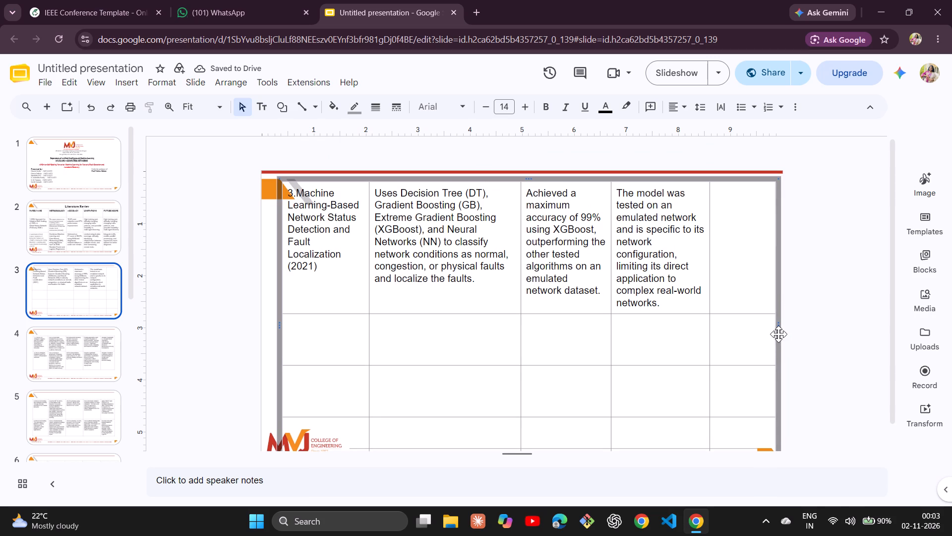
{"action": "scroll", "coordinate": [728, 383], "scroll_direction": "down", "scroll_amount": 3}
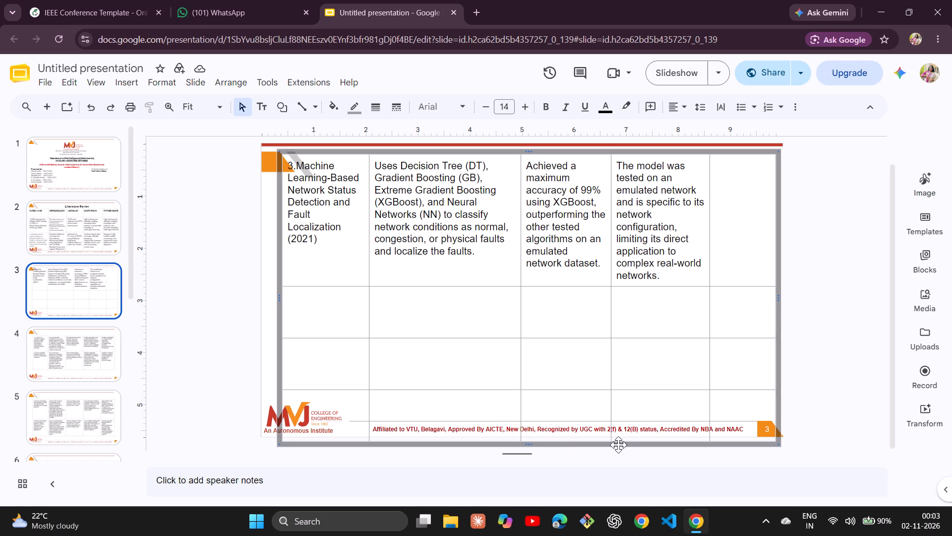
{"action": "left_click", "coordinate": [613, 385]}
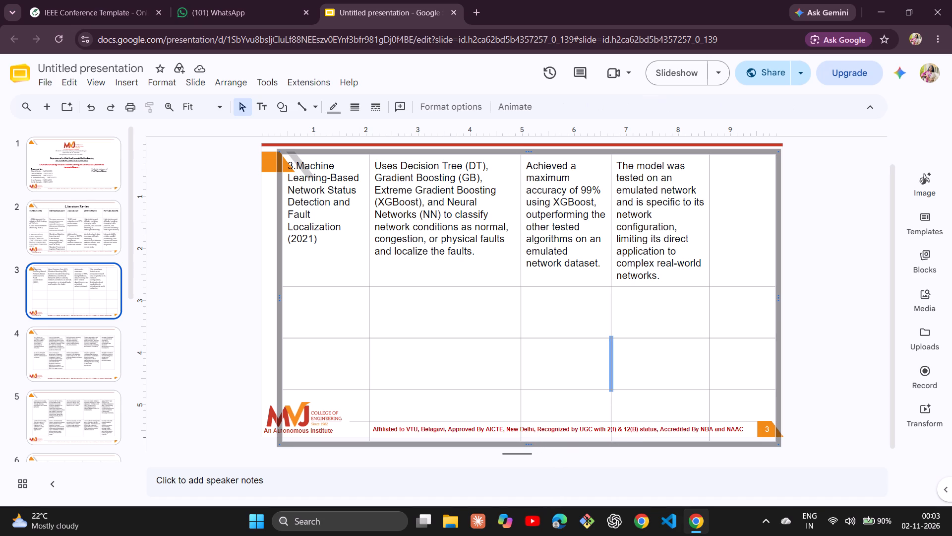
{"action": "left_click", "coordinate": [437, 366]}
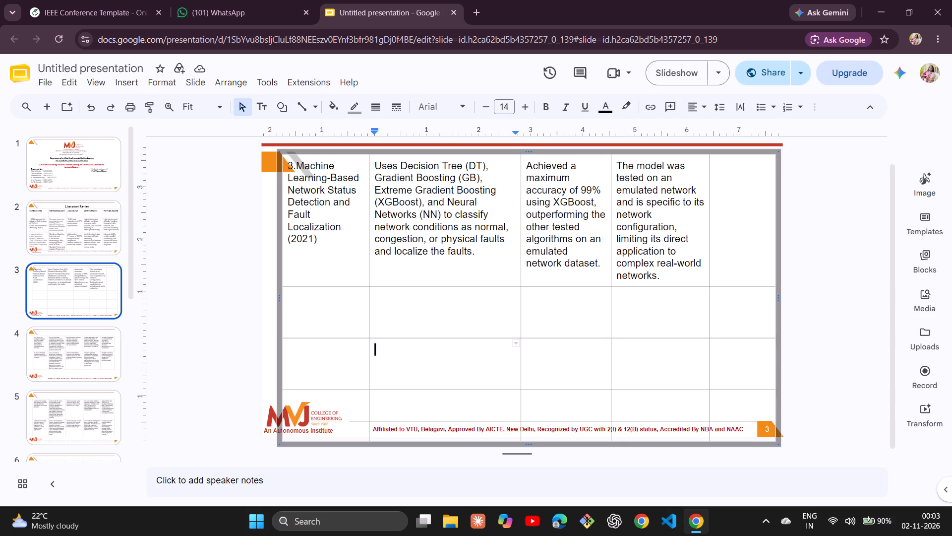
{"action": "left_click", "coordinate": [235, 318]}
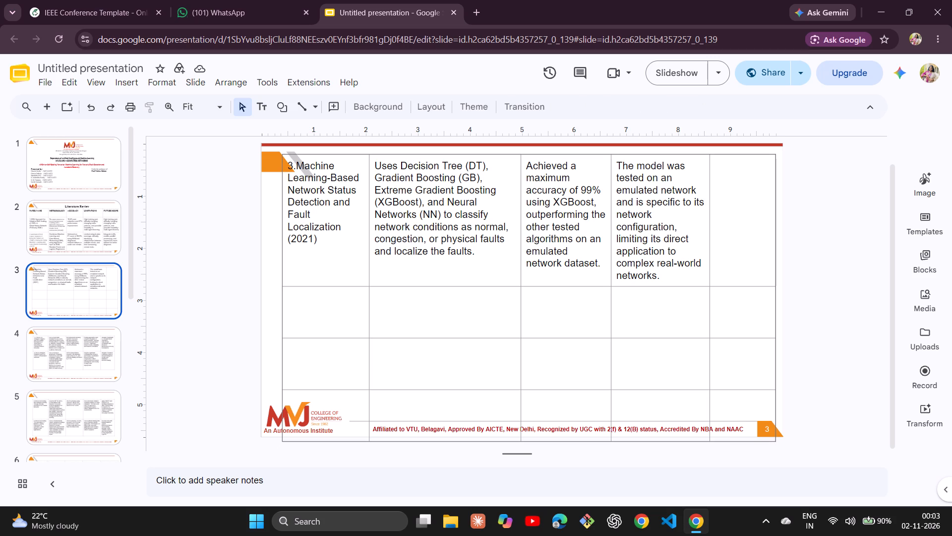
Reduce the height of slide 3's table from its bottom edge so it ends just above the footer text.
{"action": "key", "text": "ctrl+a"}
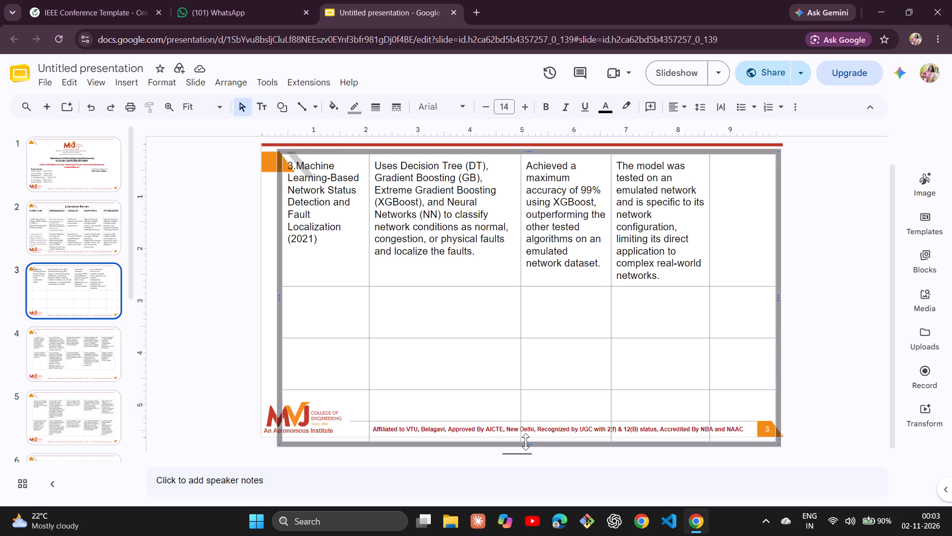
{"action": "left_click_drag", "start_coordinate": [526, 442], "coordinate": [526, 392]}
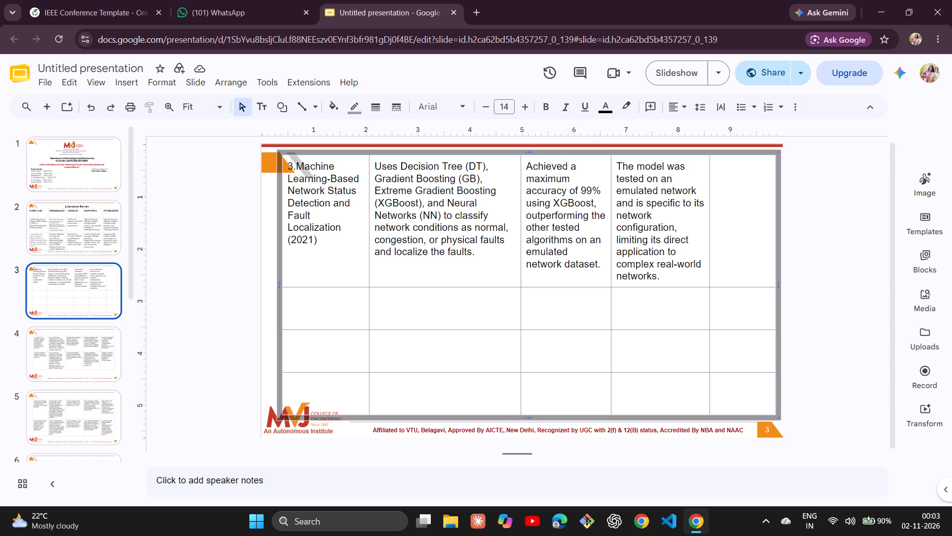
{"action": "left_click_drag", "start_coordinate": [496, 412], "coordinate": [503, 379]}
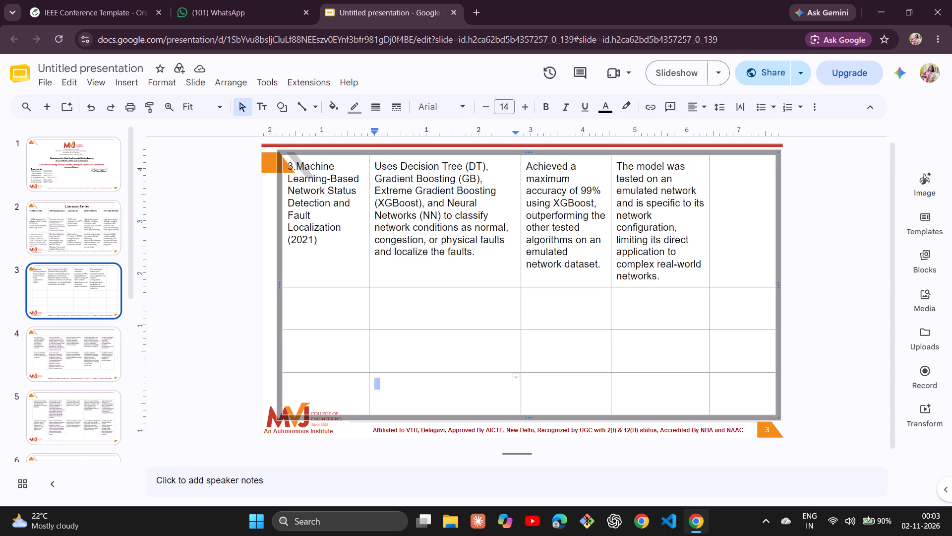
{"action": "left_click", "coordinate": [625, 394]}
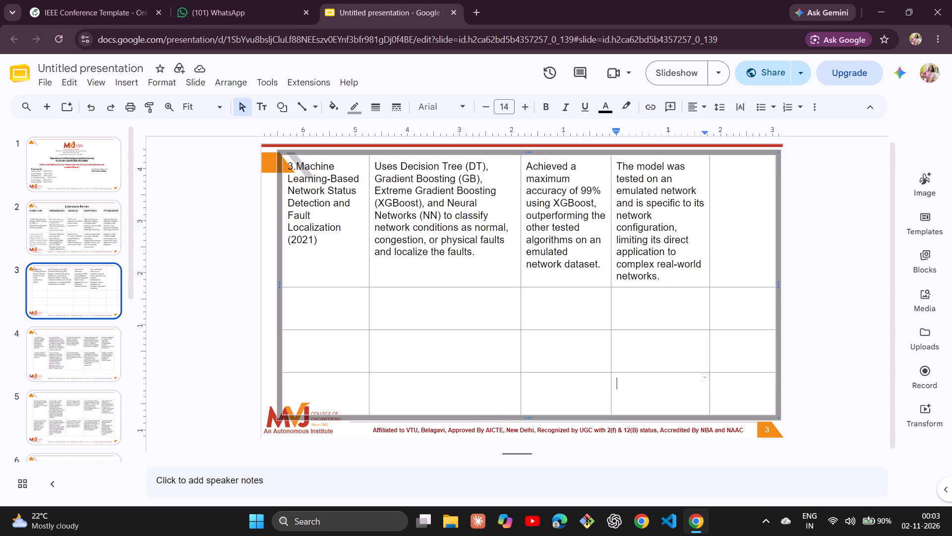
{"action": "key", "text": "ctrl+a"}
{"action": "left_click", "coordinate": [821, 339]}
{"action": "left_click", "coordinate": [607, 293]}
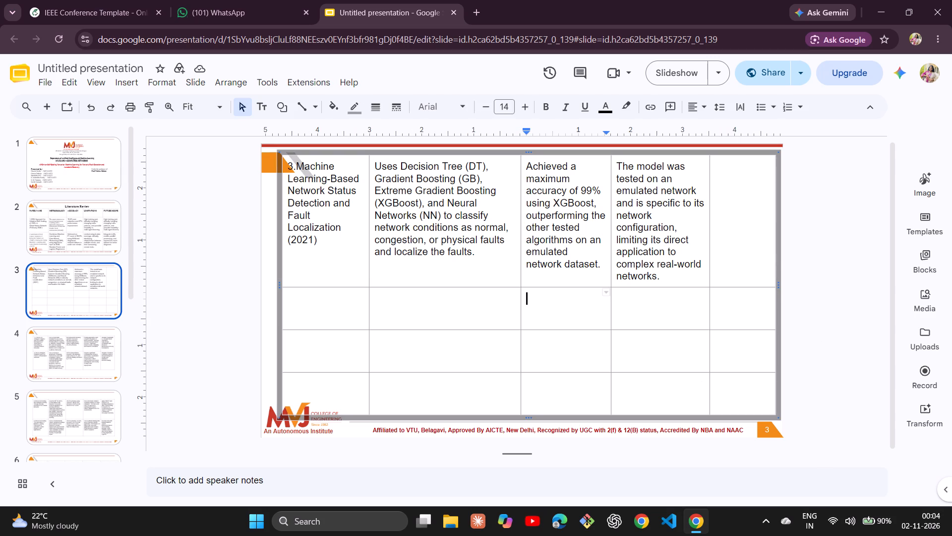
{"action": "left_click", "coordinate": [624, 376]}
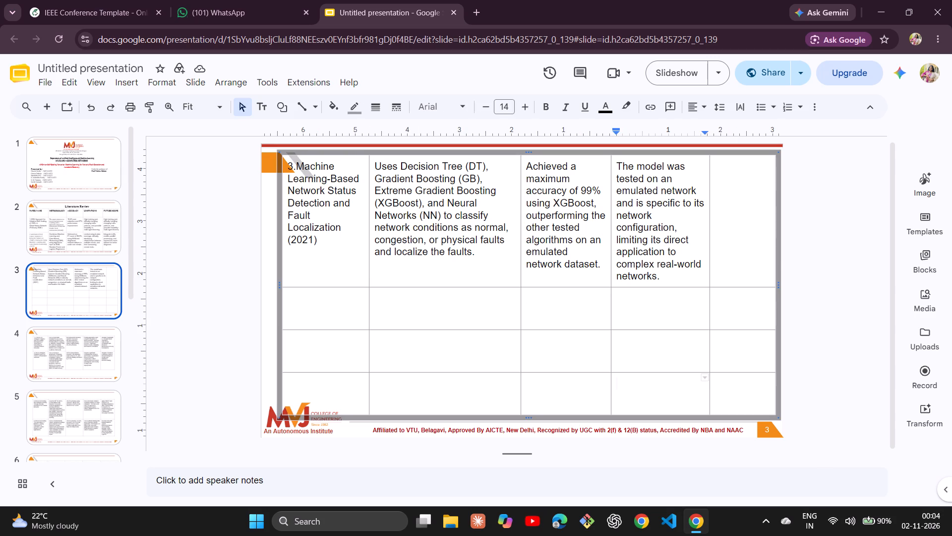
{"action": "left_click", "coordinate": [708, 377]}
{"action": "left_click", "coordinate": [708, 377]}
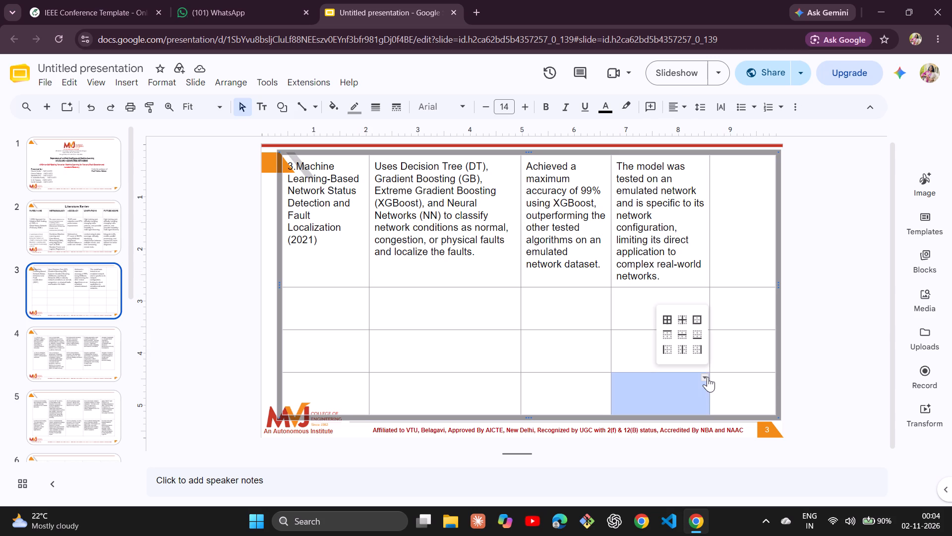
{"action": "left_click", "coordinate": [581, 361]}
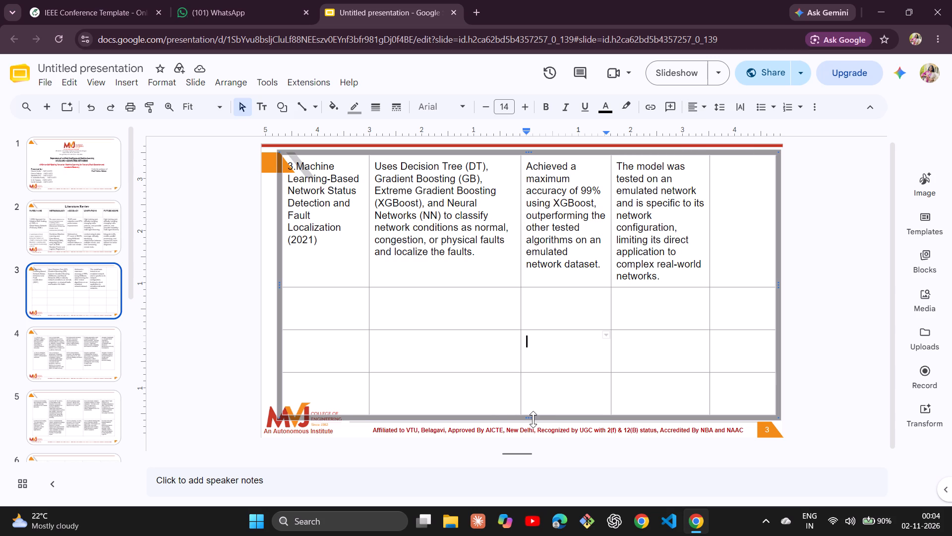
Shrink slide 3's table further from its bottom edge, making the three empty rows shallower so the table ends above the college logo.
{"action": "left_click_drag", "start_coordinate": [523, 418], "coordinate": [519, 354]}
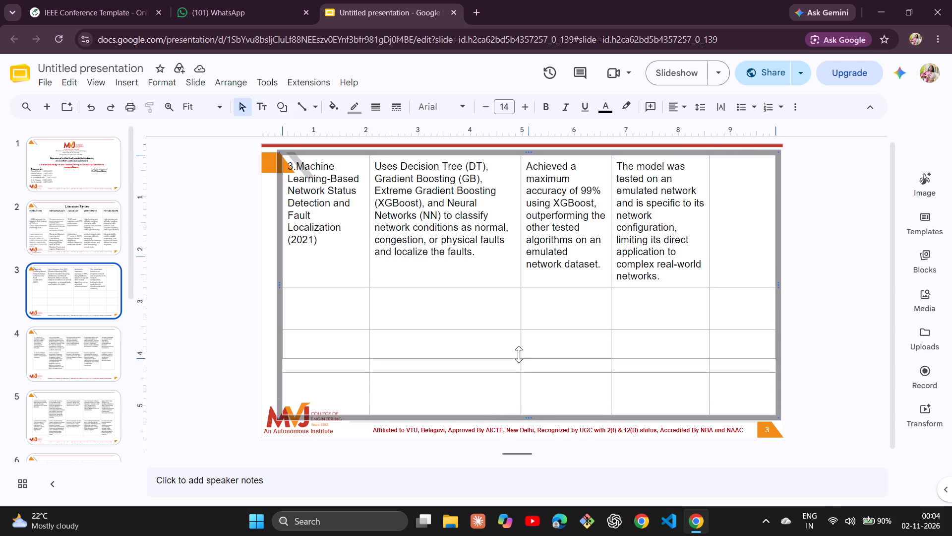
{"action": "left_click_drag", "start_coordinate": [519, 354], "coordinate": [520, 332]}
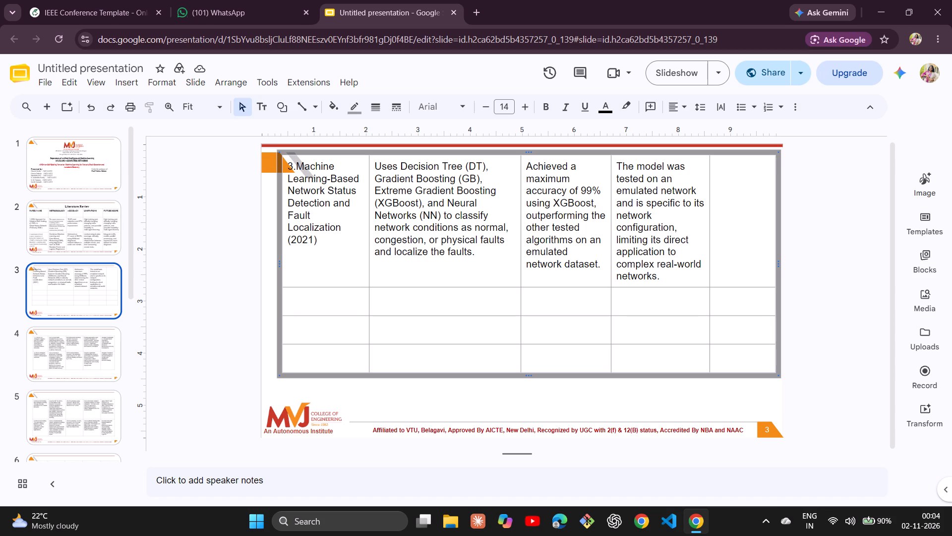
{"action": "left_click", "coordinate": [337, 372]}
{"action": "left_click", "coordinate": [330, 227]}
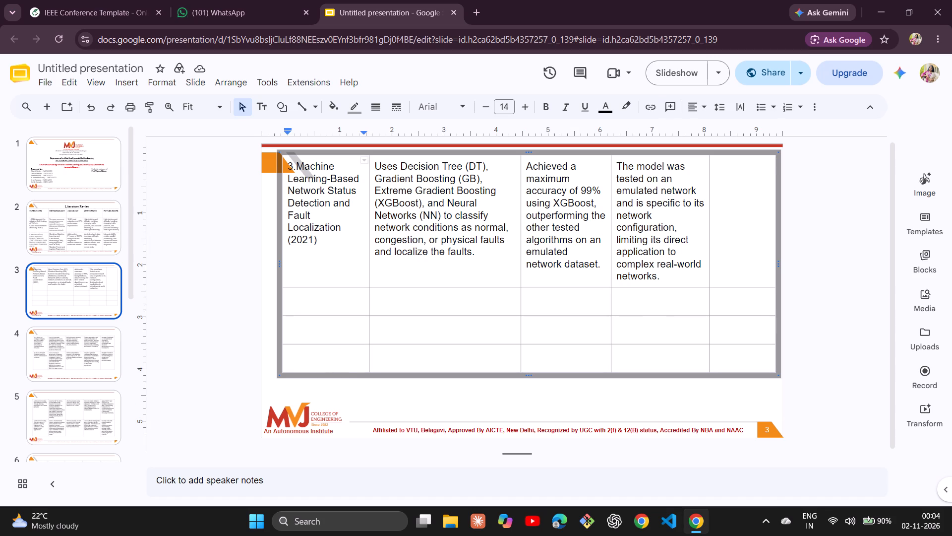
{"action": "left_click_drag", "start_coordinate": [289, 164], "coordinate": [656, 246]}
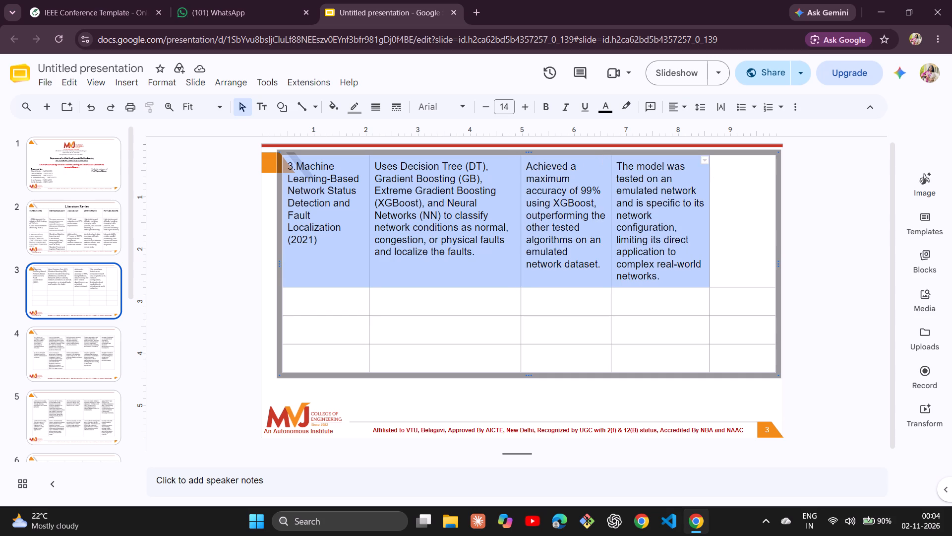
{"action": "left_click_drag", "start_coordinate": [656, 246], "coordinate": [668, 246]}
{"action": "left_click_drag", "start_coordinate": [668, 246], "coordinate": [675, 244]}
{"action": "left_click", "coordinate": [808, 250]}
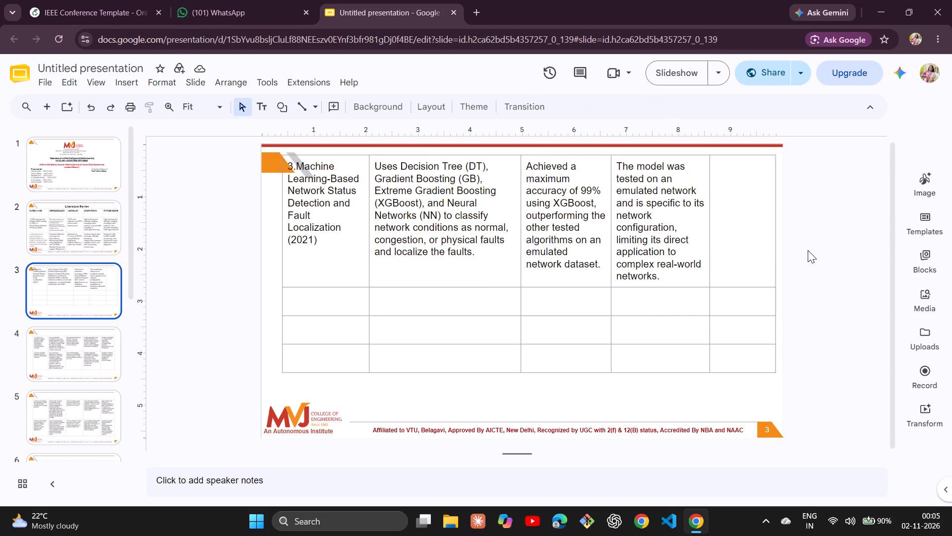
On slide 6, move the whole table up and slightly right so its bottom edge clears the footer and its right edge meets the slide's edge.
{"action": "scroll", "coordinate": [664, 223], "scroll_direction": "up", "scroll_amount": 1}
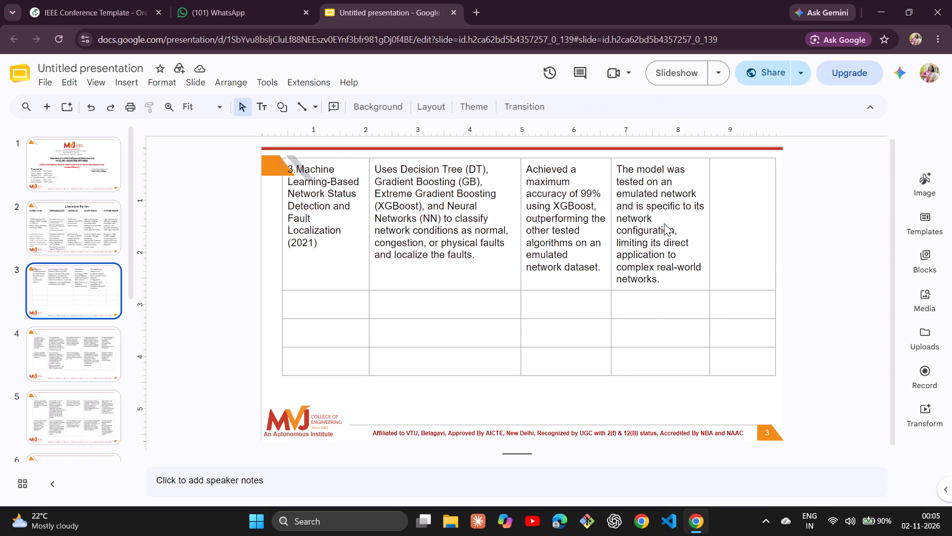
{"action": "left_click", "coordinate": [78, 369]}
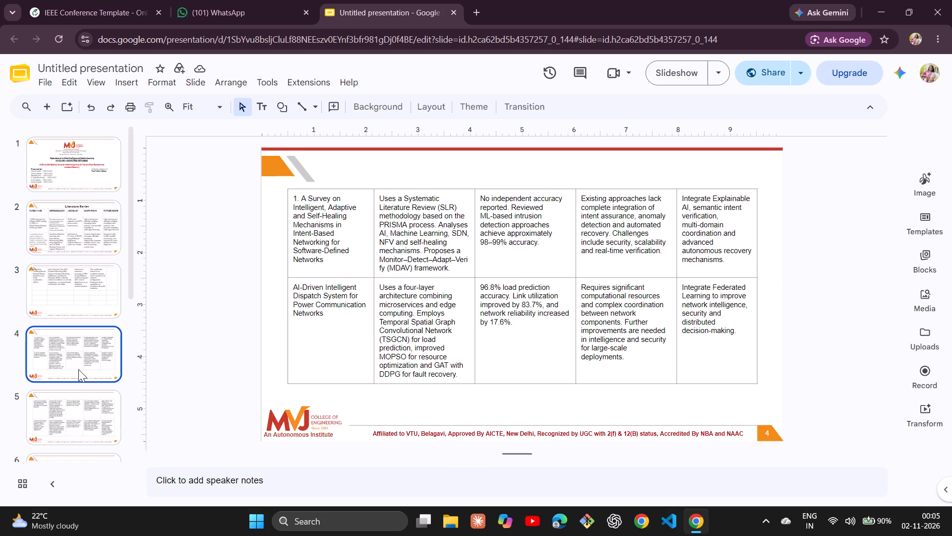
{"action": "left_click", "coordinate": [78, 412]}
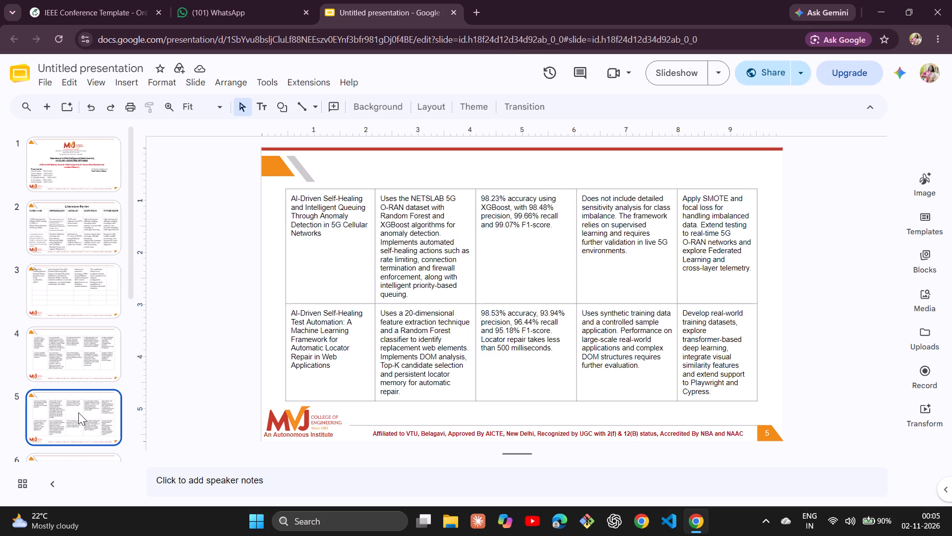
{"action": "scroll", "coordinate": [91, 326], "scroll_direction": "down", "scroll_amount": 3}
{"action": "left_click", "coordinate": [91, 326]}
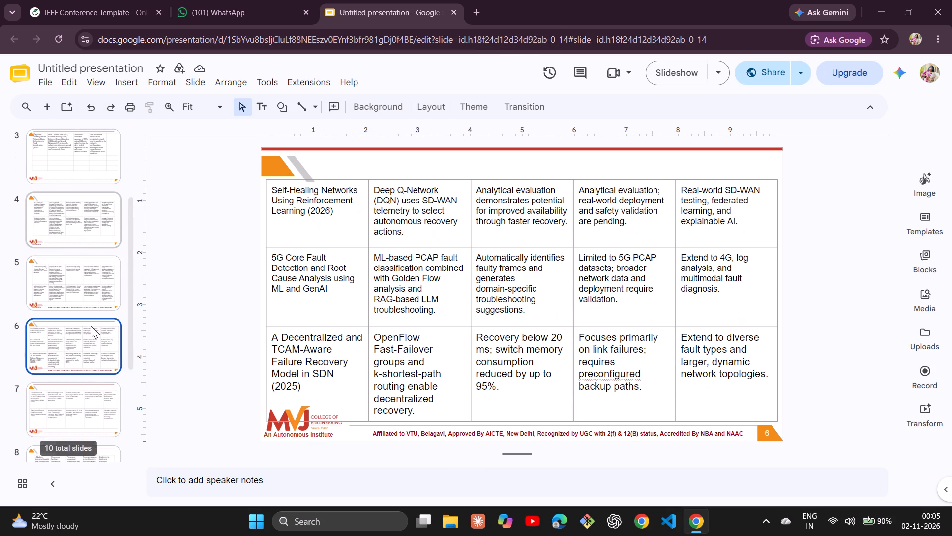
{"action": "scroll", "coordinate": [91, 326], "scroll_direction": "down", "scroll_amount": 2}
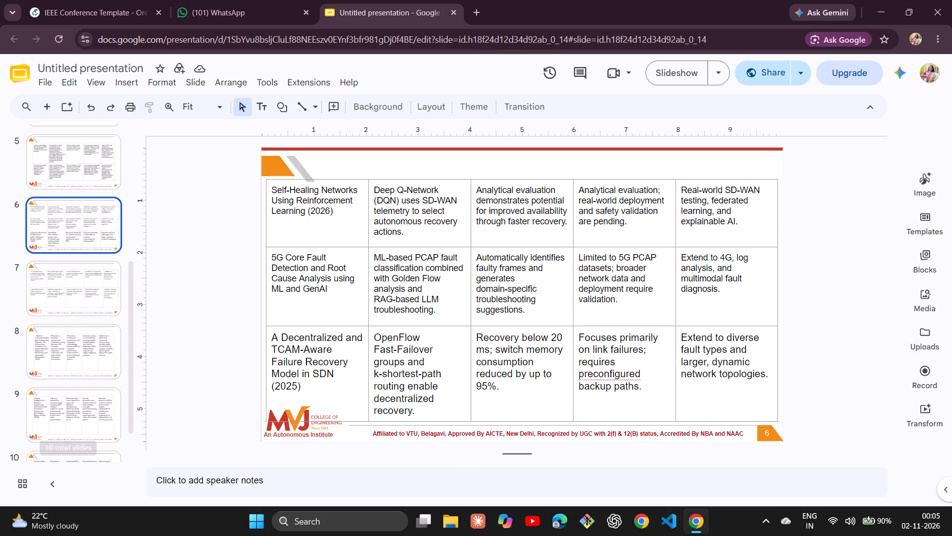
{"action": "left_click", "coordinate": [379, 177]}
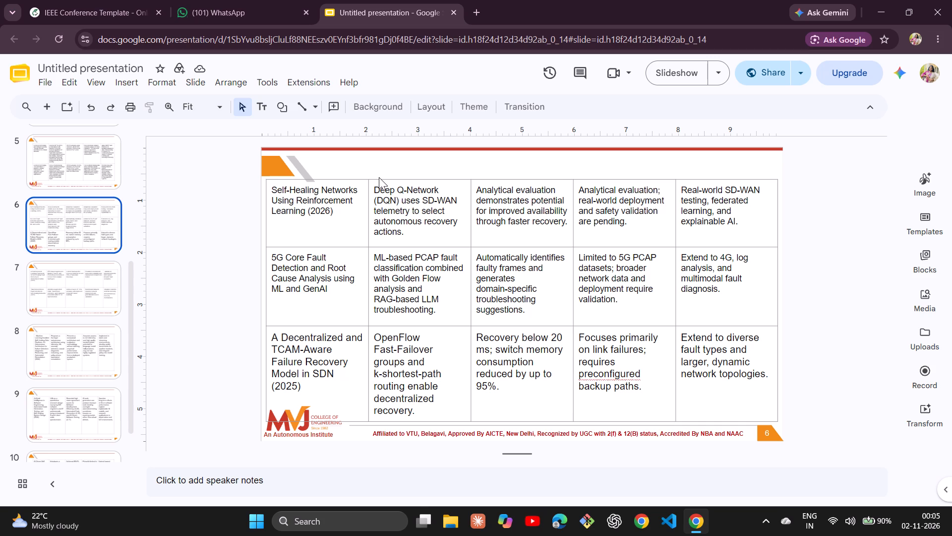
{"action": "left_click", "coordinate": [352, 192]}
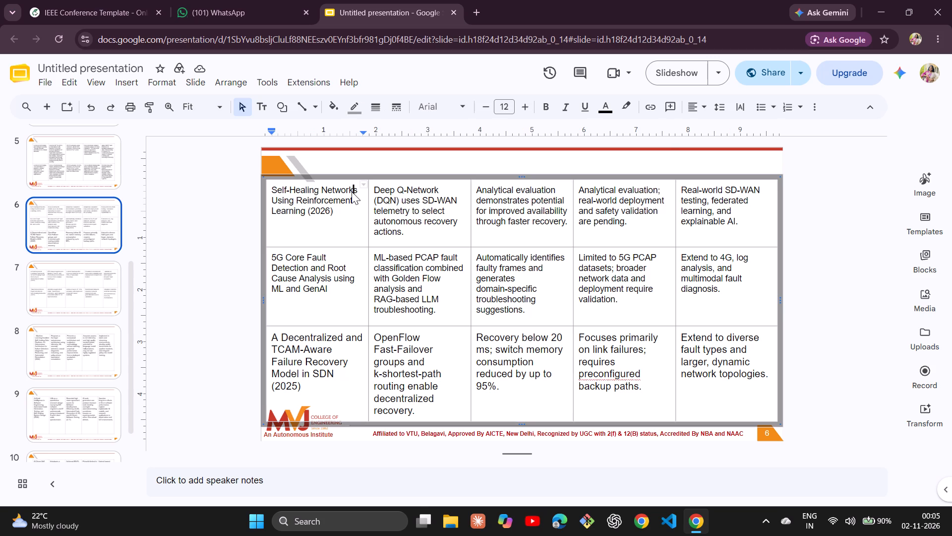
{"action": "left_click_drag", "start_coordinate": [495, 174], "coordinate": [499, 167]}
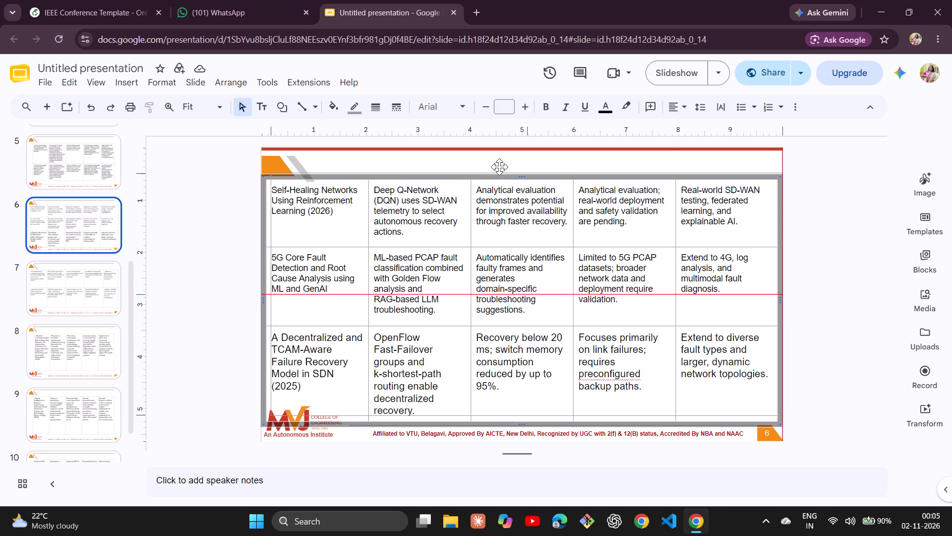
{"action": "left_click_drag", "start_coordinate": [499, 167], "coordinate": [503, 161]}
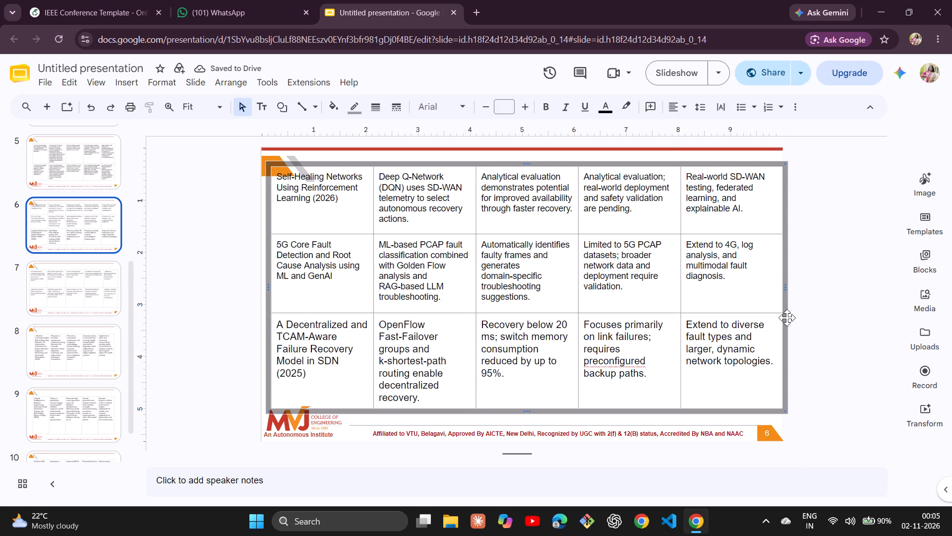
{"action": "left_click", "coordinate": [812, 324]}
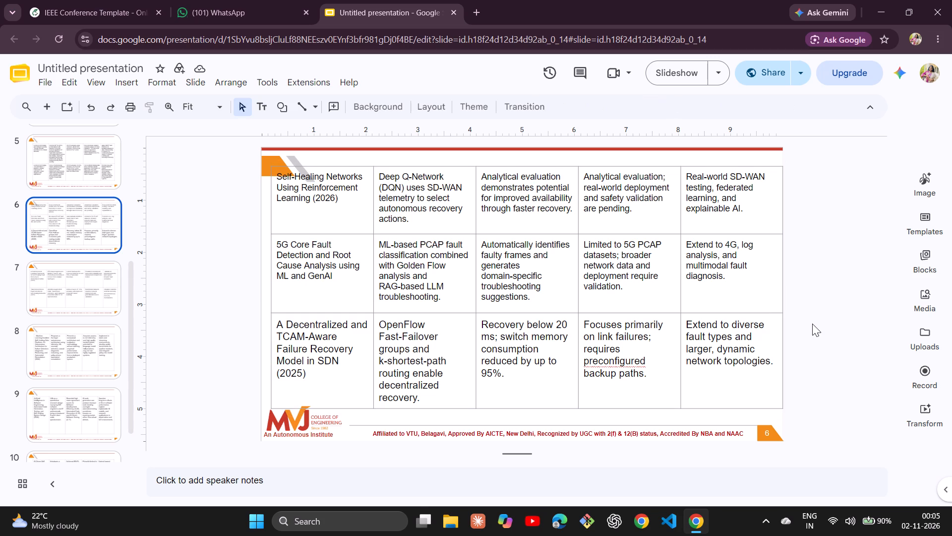
Look through slides 7 to 10 to check how their literature review tables are laid out.
{"action": "key", "text": "Down"}
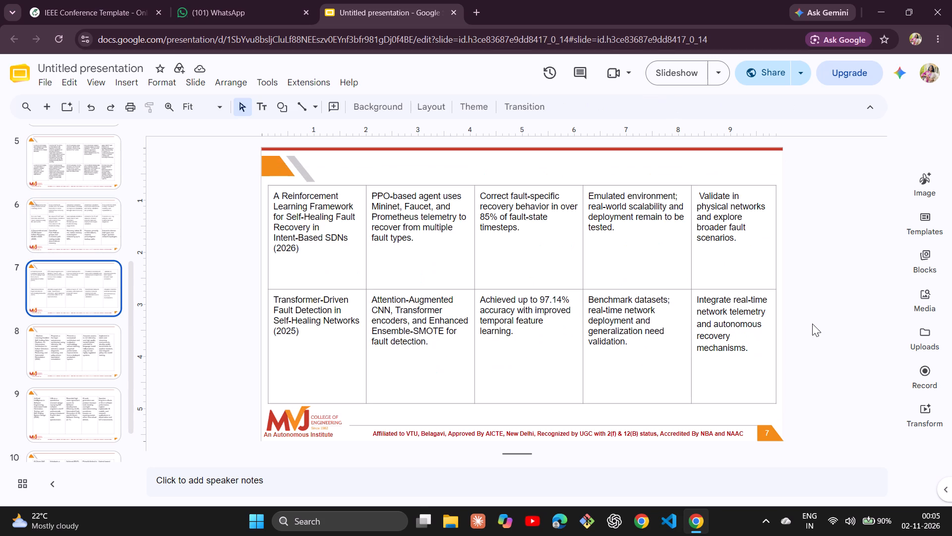
{"action": "key", "text": "Down"}
{"action": "key", "text": "Down"}
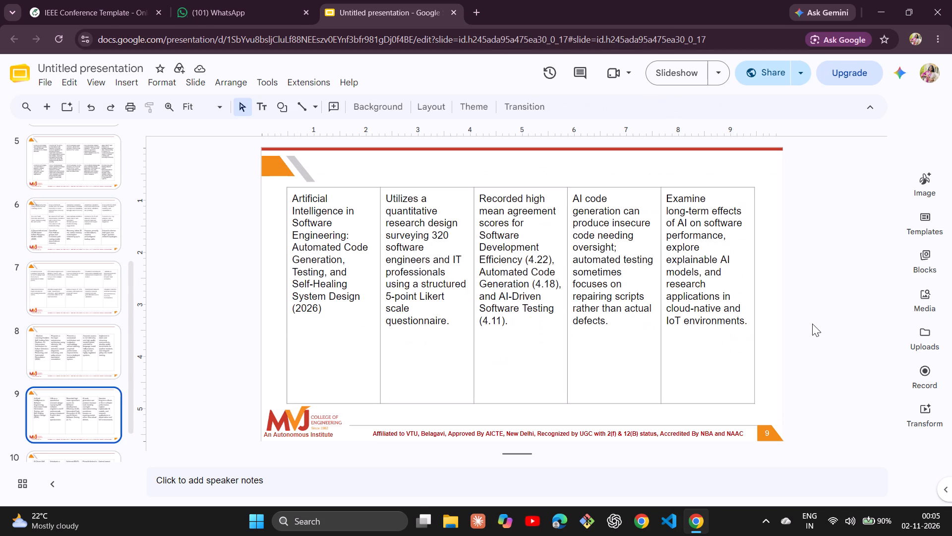
{"action": "key", "text": "Down"}
{"action": "key", "text": "Down"}
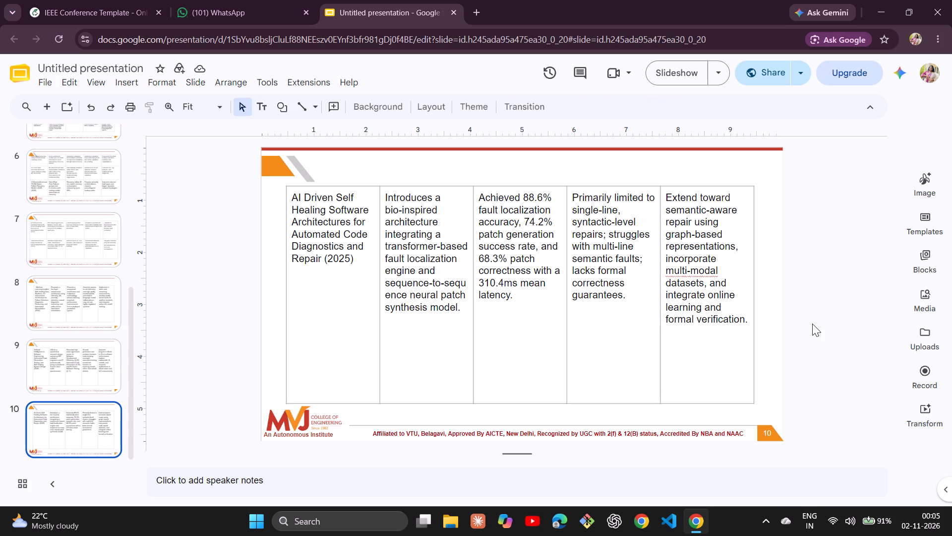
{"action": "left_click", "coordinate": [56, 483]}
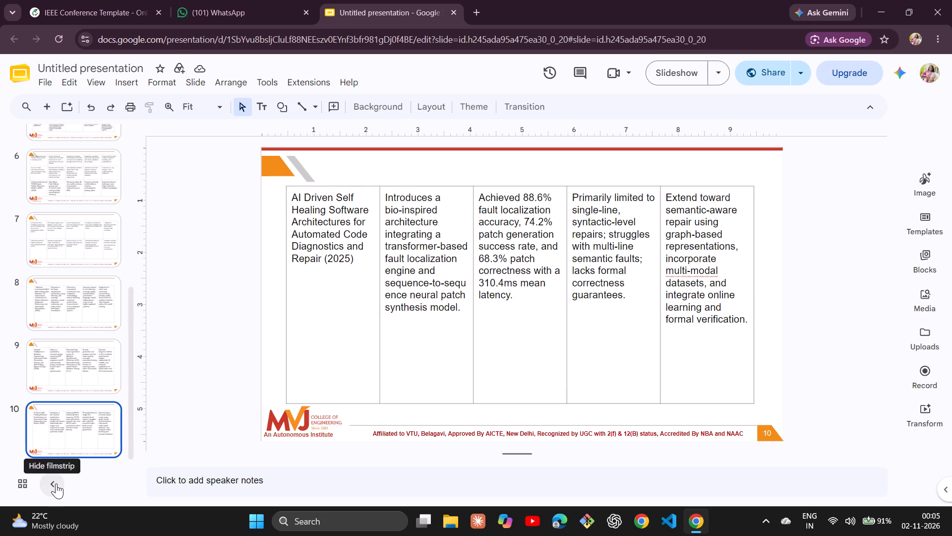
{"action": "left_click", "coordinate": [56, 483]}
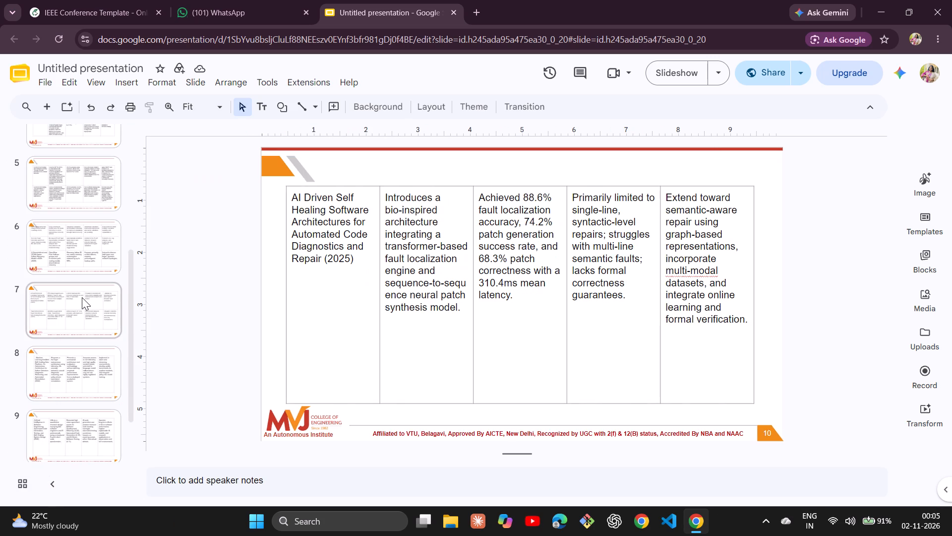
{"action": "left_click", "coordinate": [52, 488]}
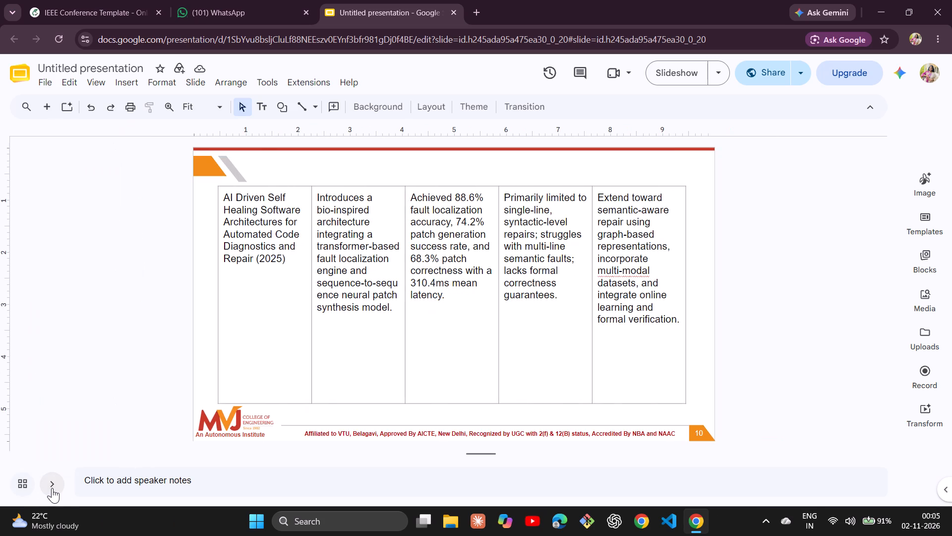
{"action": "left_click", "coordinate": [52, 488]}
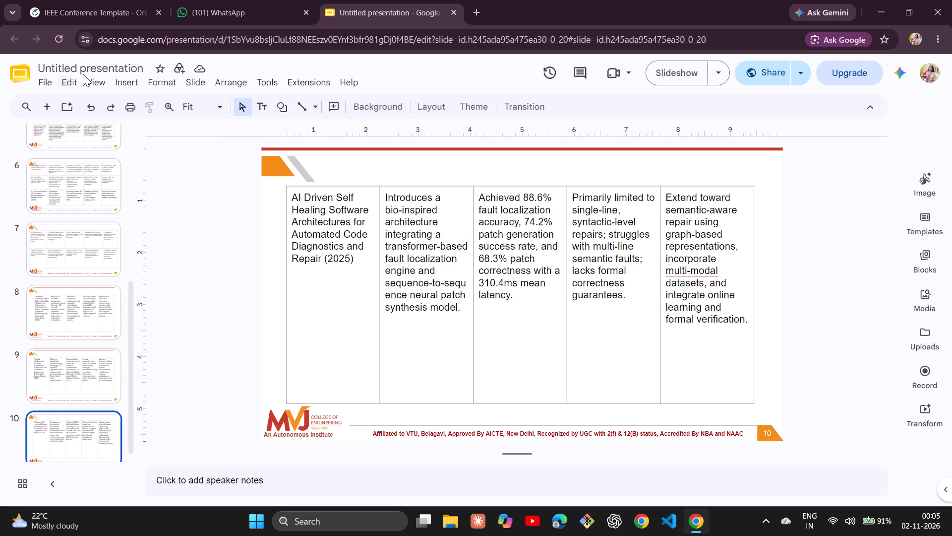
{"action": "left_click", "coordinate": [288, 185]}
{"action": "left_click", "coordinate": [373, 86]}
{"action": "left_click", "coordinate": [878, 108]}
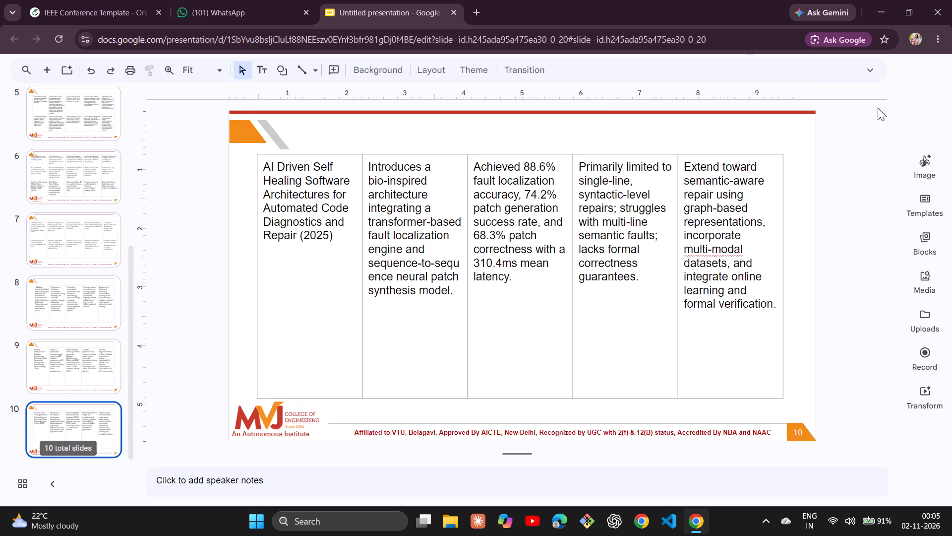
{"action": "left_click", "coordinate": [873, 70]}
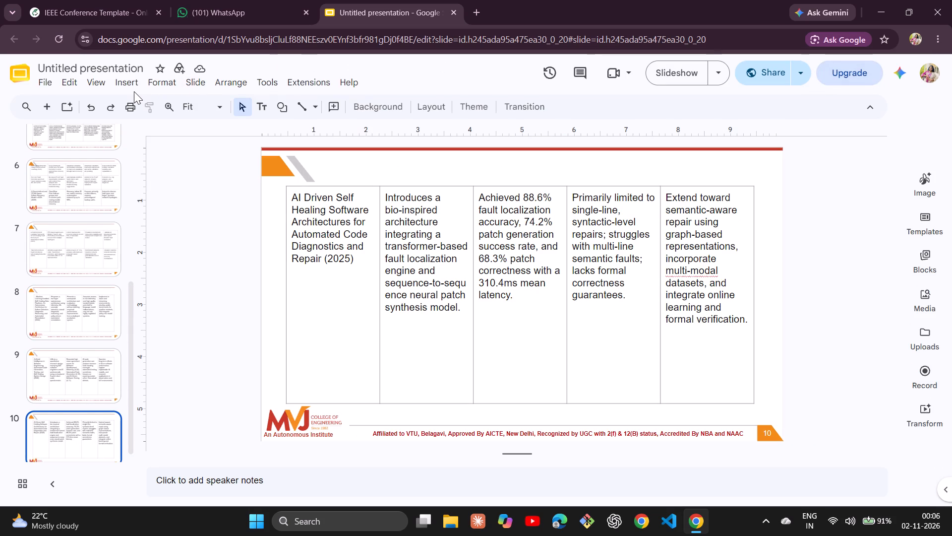
Add a new slide after slide 10 at the end of the presentation.
{"action": "left_click", "coordinate": [129, 84]}
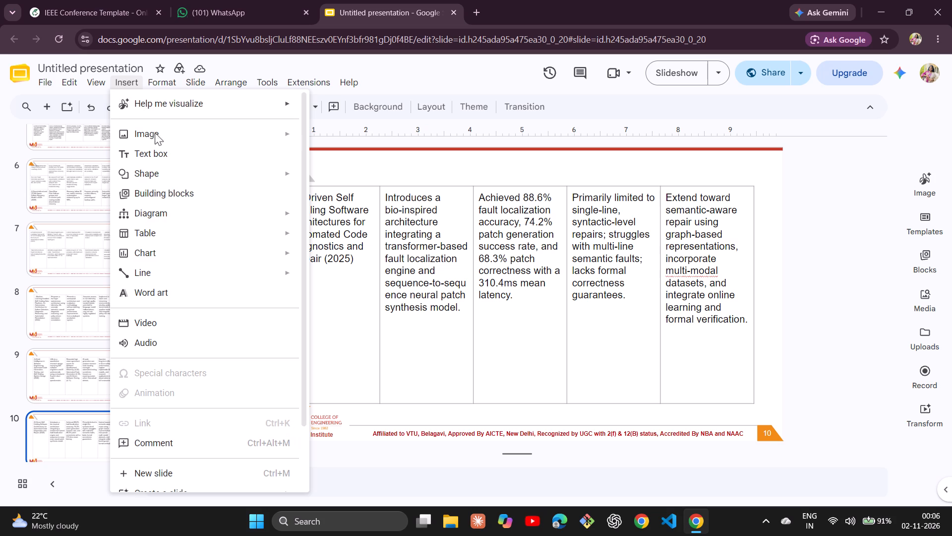
{"action": "scroll", "coordinate": [182, 295], "scroll_direction": "down", "scroll_amount": 2}
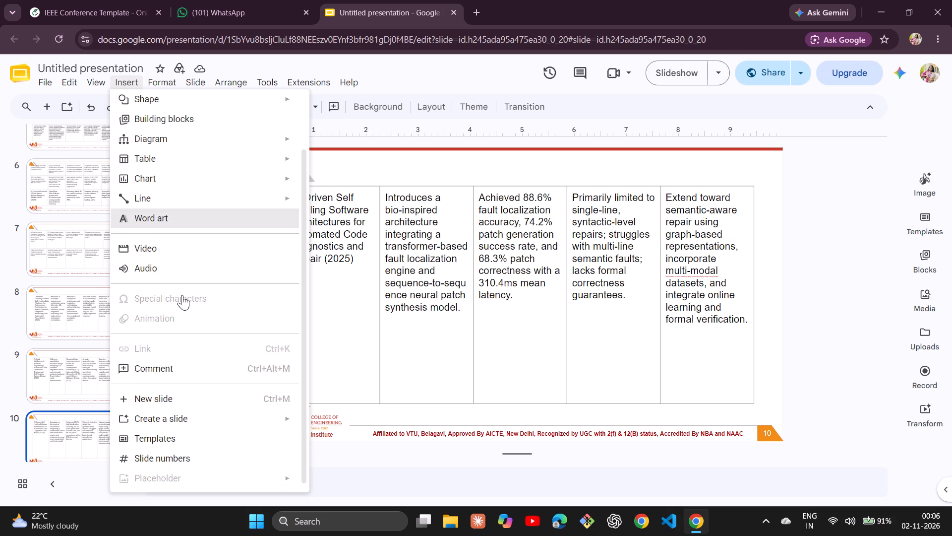
{"action": "scroll", "coordinate": [182, 295], "scroll_direction": "down", "scroll_amount": 2}
{"action": "scroll", "coordinate": [182, 295], "scroll_direction": "up", "scroll_amount": 4}
{"action": "scroll", "coordinate": [182, 295], "scroll_direction": "down", "scroll_amount": 3}
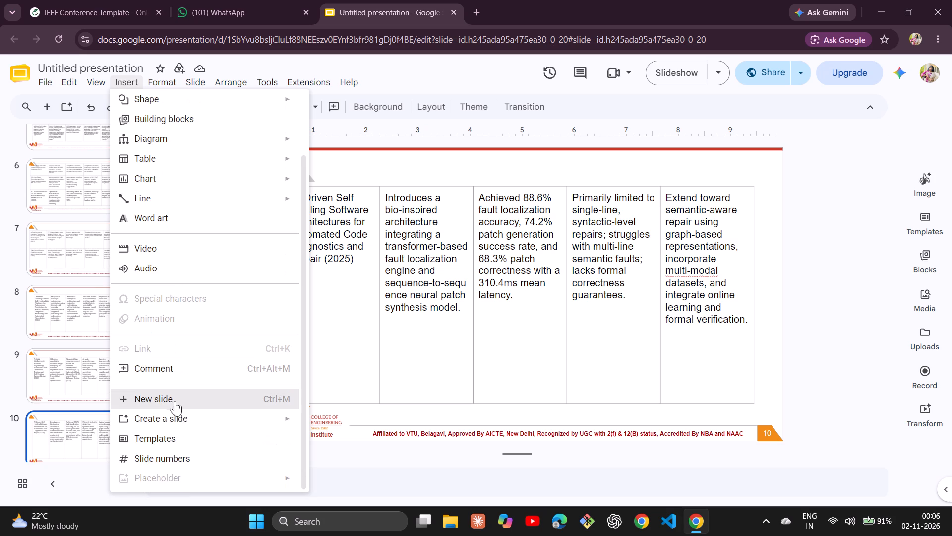
{"action": "left_click", "coordinate": [170, 394]}
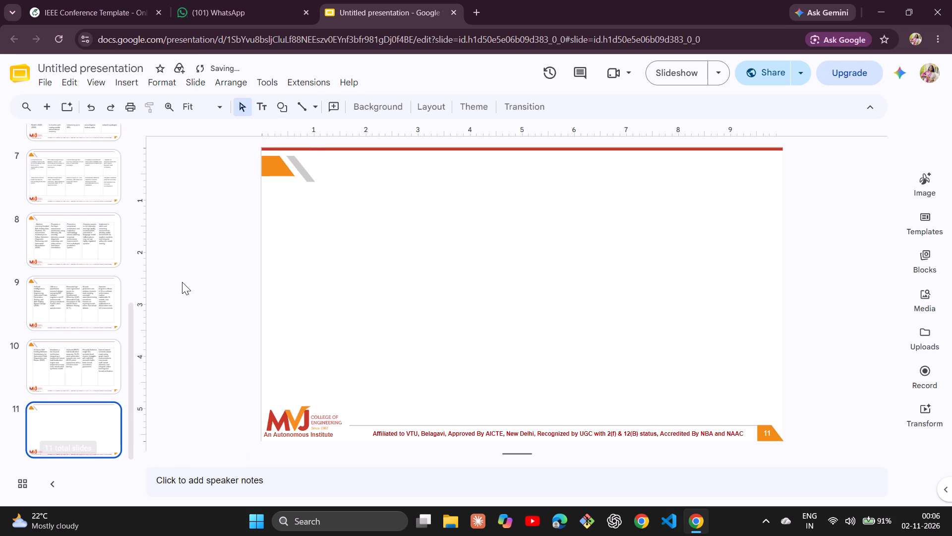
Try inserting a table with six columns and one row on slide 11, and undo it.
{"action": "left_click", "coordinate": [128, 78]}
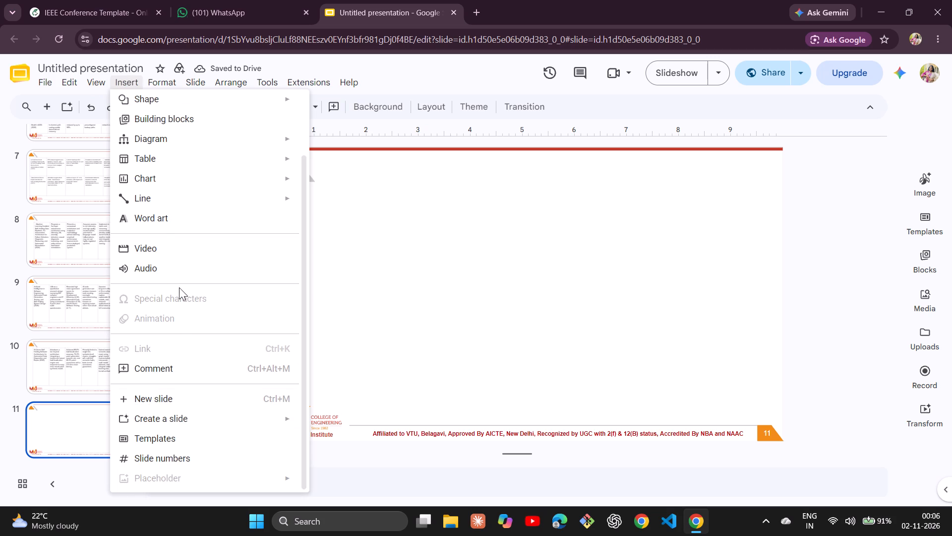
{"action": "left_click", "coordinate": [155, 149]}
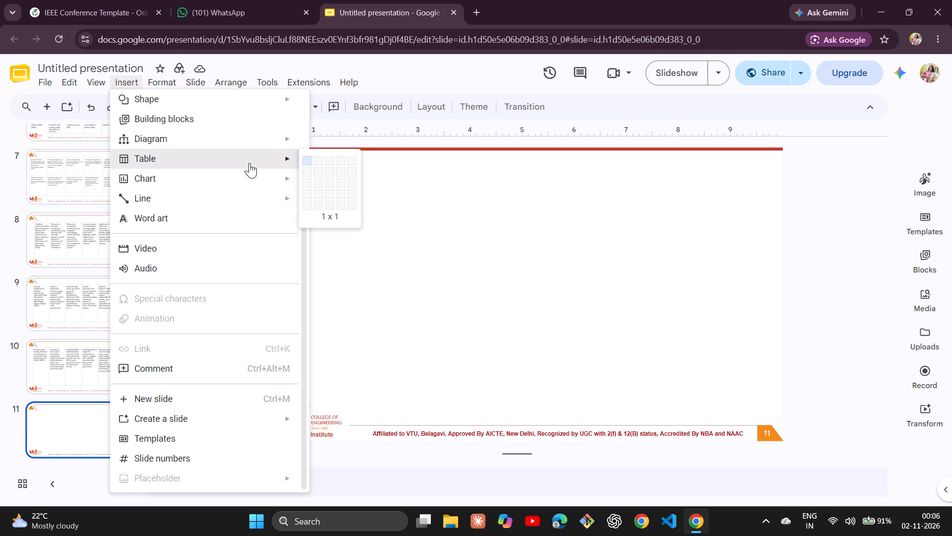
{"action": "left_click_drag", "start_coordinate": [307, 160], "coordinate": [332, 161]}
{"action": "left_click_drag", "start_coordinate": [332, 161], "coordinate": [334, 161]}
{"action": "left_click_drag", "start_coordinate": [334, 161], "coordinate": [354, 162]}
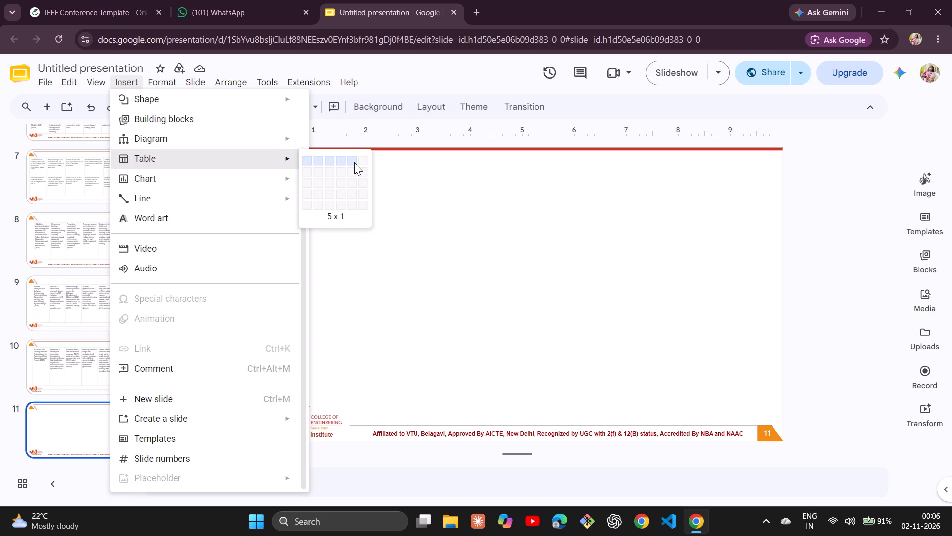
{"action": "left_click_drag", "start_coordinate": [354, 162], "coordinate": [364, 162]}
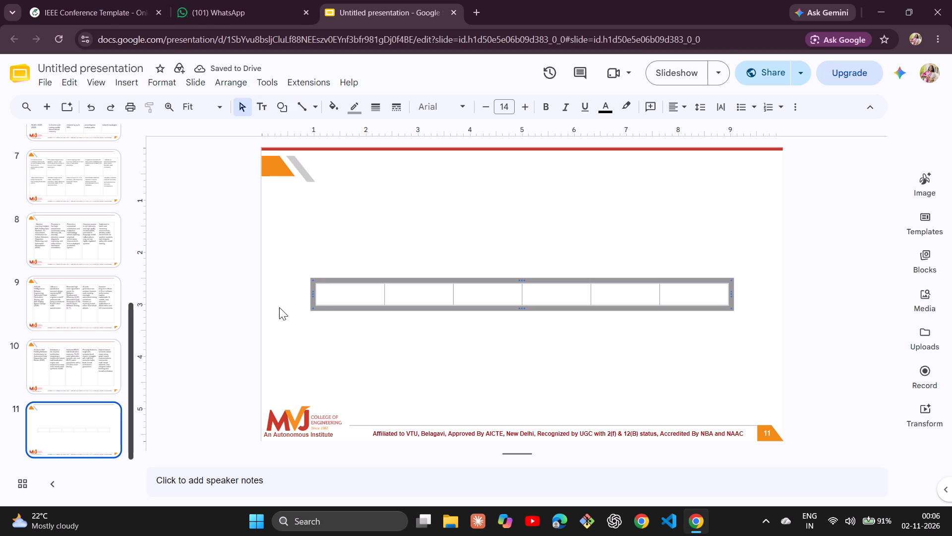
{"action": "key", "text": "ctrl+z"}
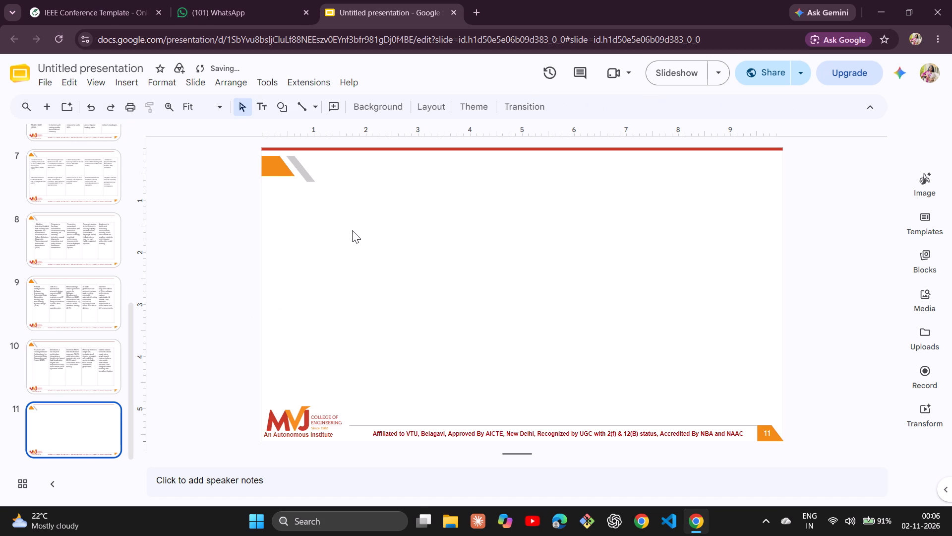
Insert a table with five columns and three rows on slide 11.
{"action": "left_click", "coordinate": [124, 83]}
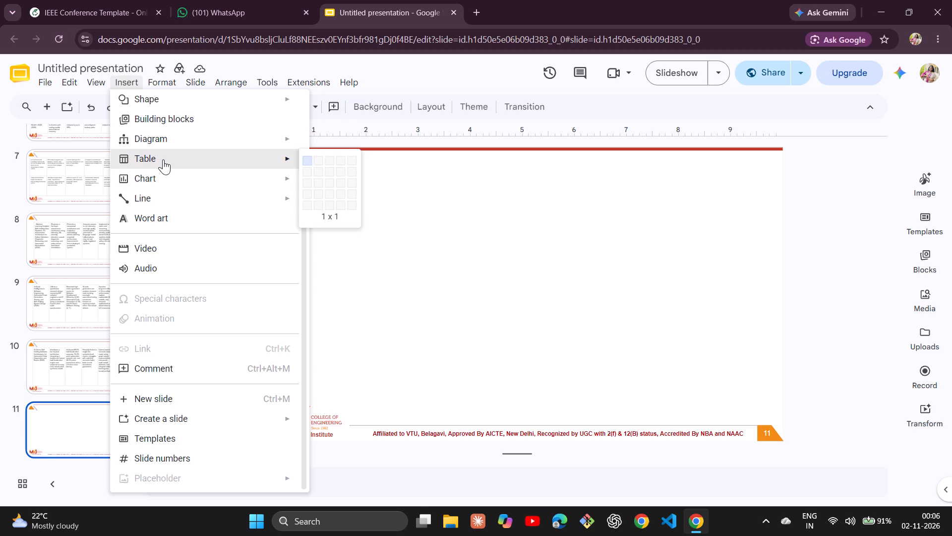
{"action": "left_click_drag", "start_coordinate": [306, 158], "coordinate": [340, 162]}
{"action": "left_click_drag", "start_coordinate": [340, 162], "coordinate": [350, 186]}
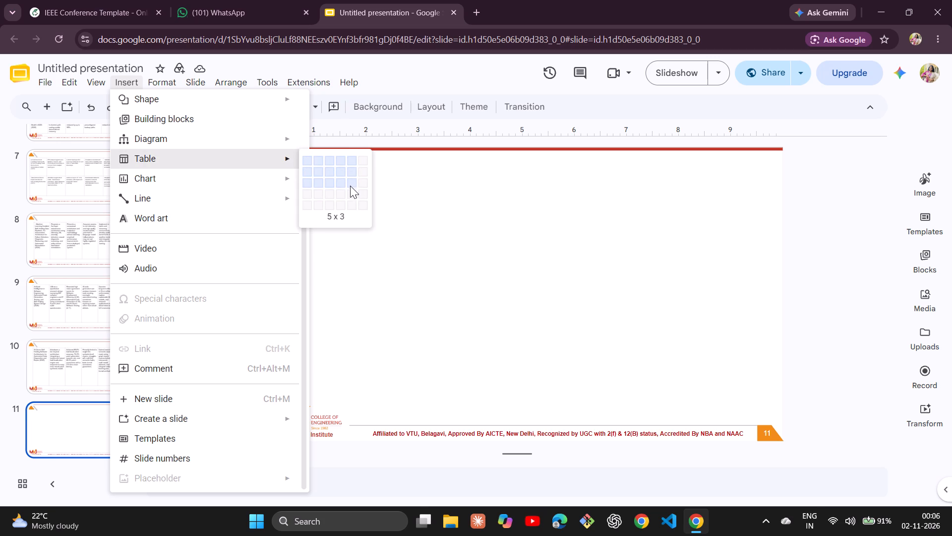
{"action": "left_click_drag", "start_coordinate": [350, 186], "coordinate": [348, 184]}
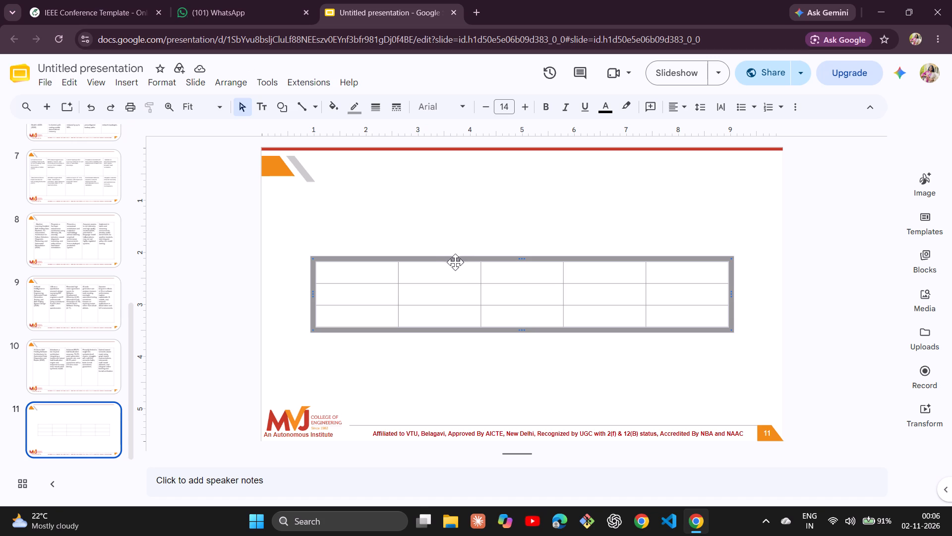
Heighten the rows of slide 11's table to span from the header graphic to just above the college logo, first row tallest, second shallowest.
{"action": "left_click_drag", "start_coordinate": [453, 263], "coordinate": [442, 159]}
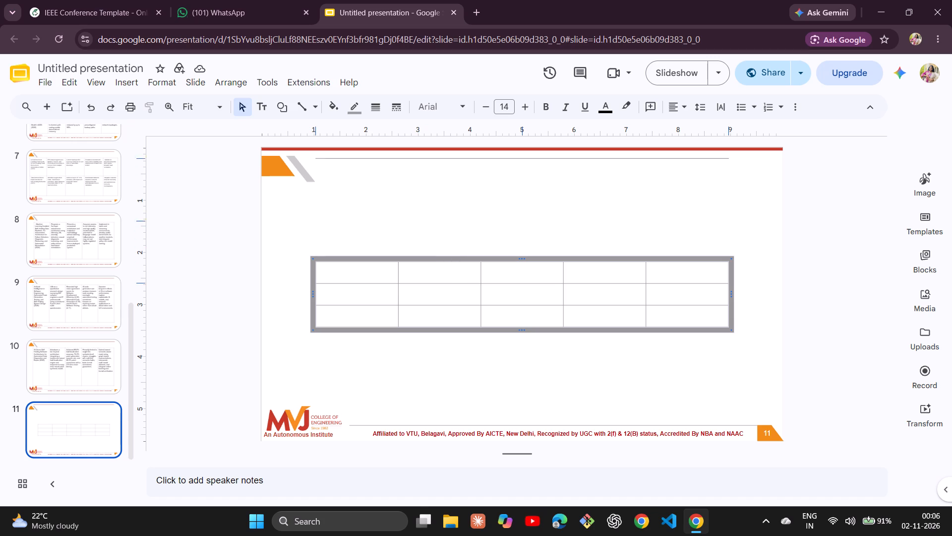
{"action": "left_click_drag", "start_coordinate": [442, 159], "coordinate": [431, 179]}
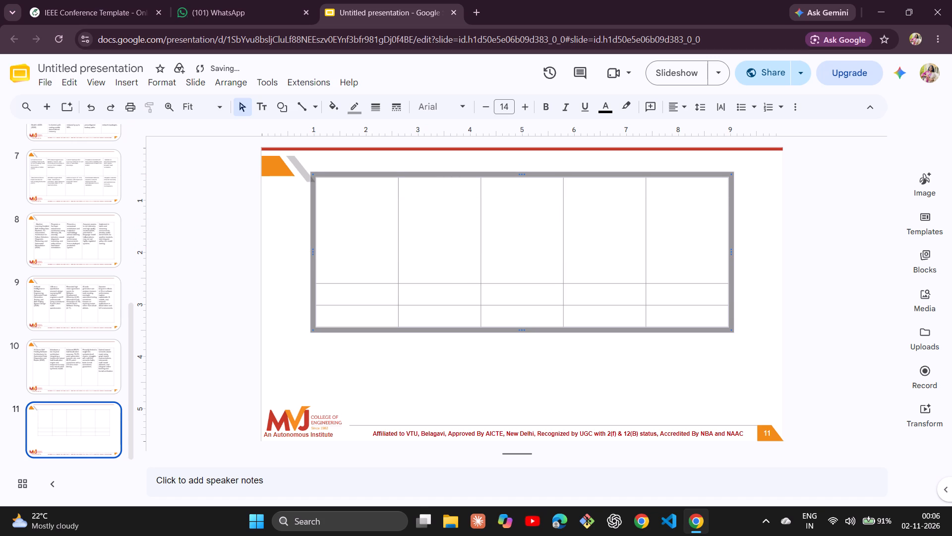
{"action": "left_click_drag", "start_coordinate": [380, 304], "coordinate": [379, 305]}
{"action": "left_click_drag", "start_coordinate": [379, 305], "coordinate": [371, 361]}
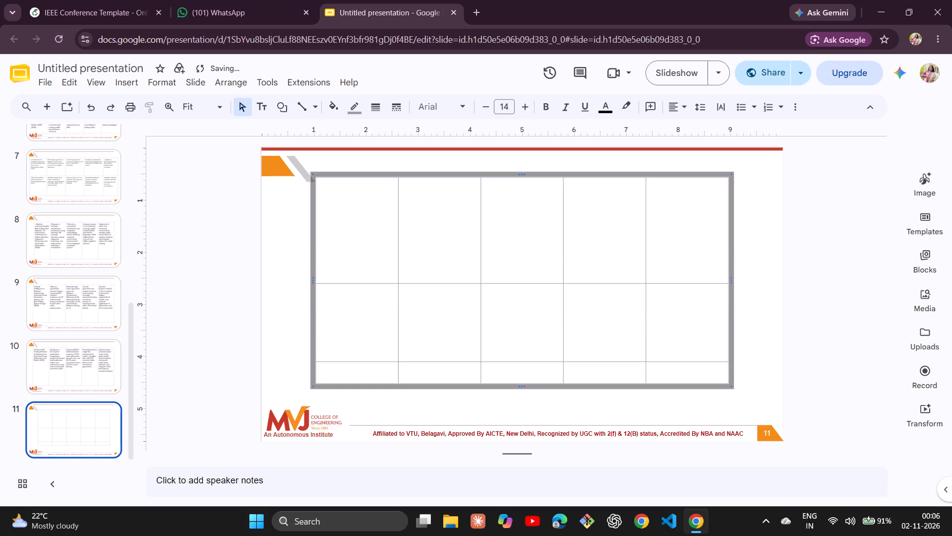
{"action": "left_click_drag", "start_coordinate": [384, 282], "coordinate": [384, 282]}
{"action": "left_click_drag", "start_coordinate": [384, 282], "coordinate": [384, 259]}
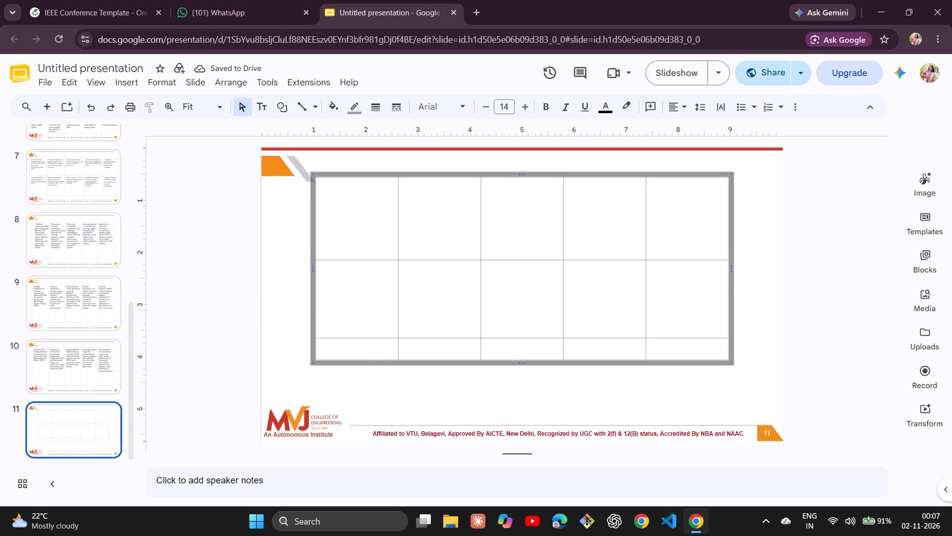
{"action": "left_click_drag", "start_coordinate": [375, 338], "coordinate": [377, 329]}
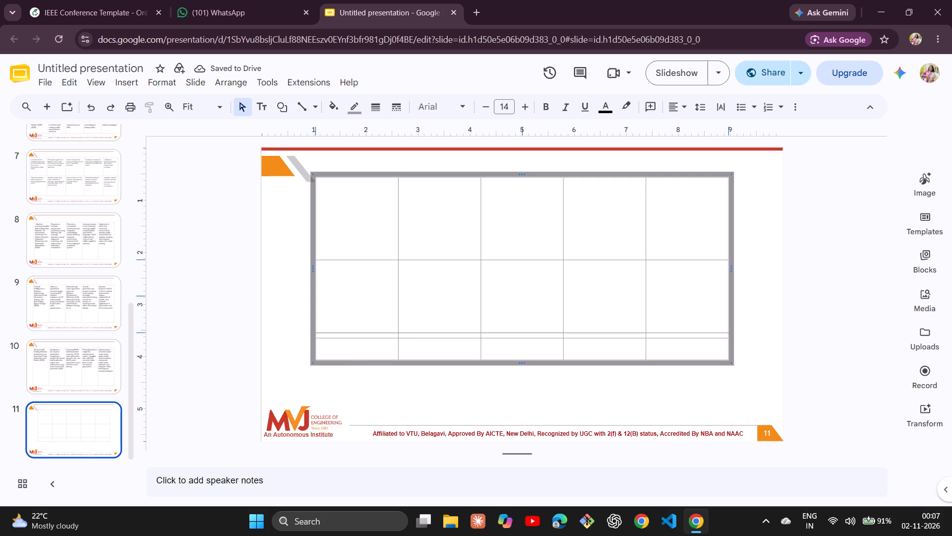
{"action": "left_click_drag", "start_coordinate": [377, 329], "coordinate": [379, 319]}
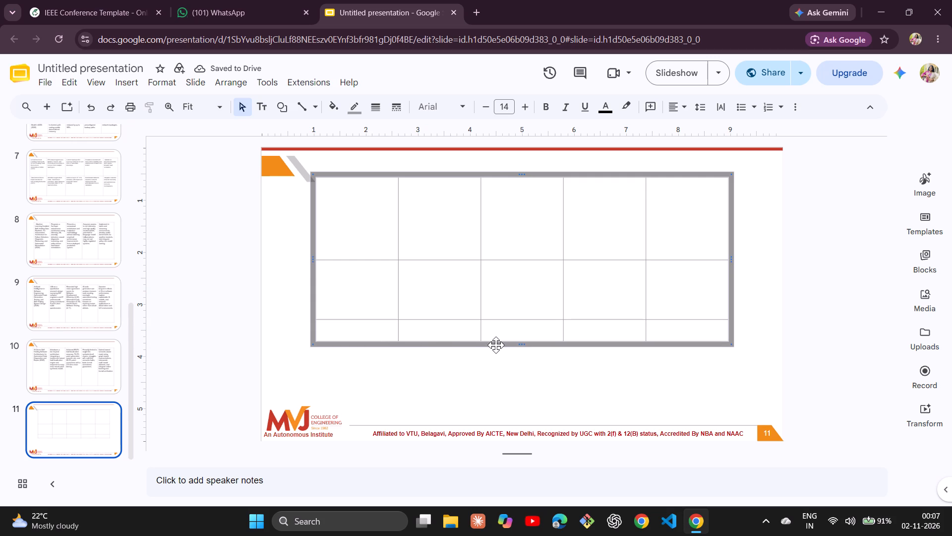
{"action": "left_click_drag", "start_coordinate": [498, 338], "coordinate": [497, 355]}
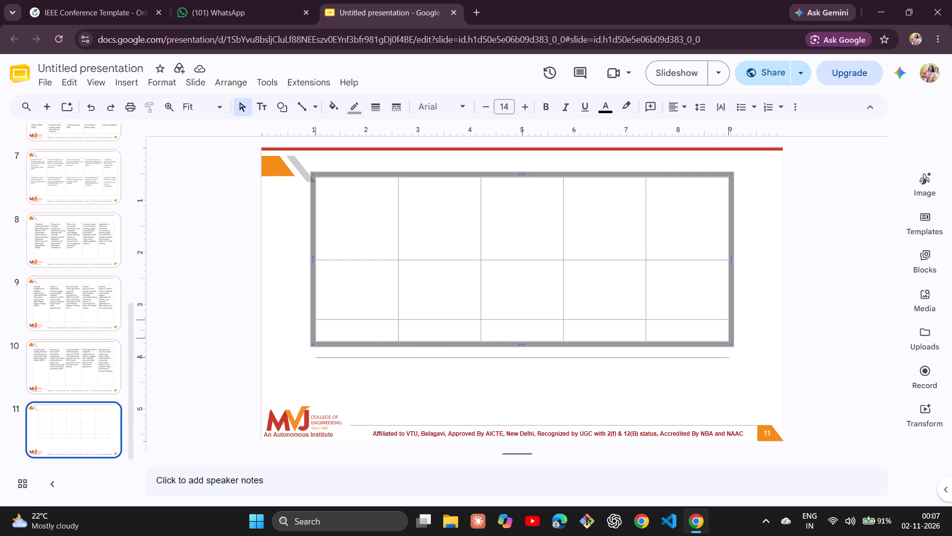
{"action": "left_click_drag", "start_coordinate": [497, 355], "coordinate": [488, 387]}
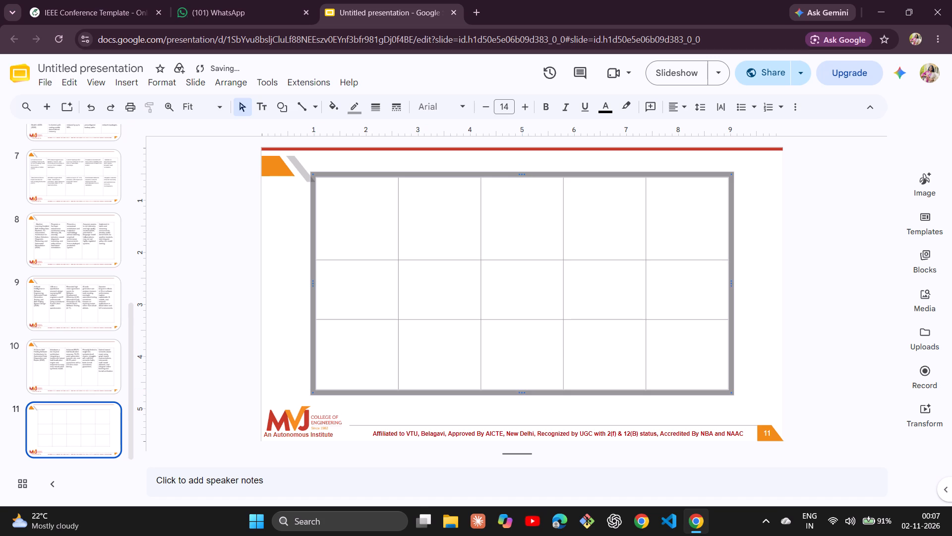
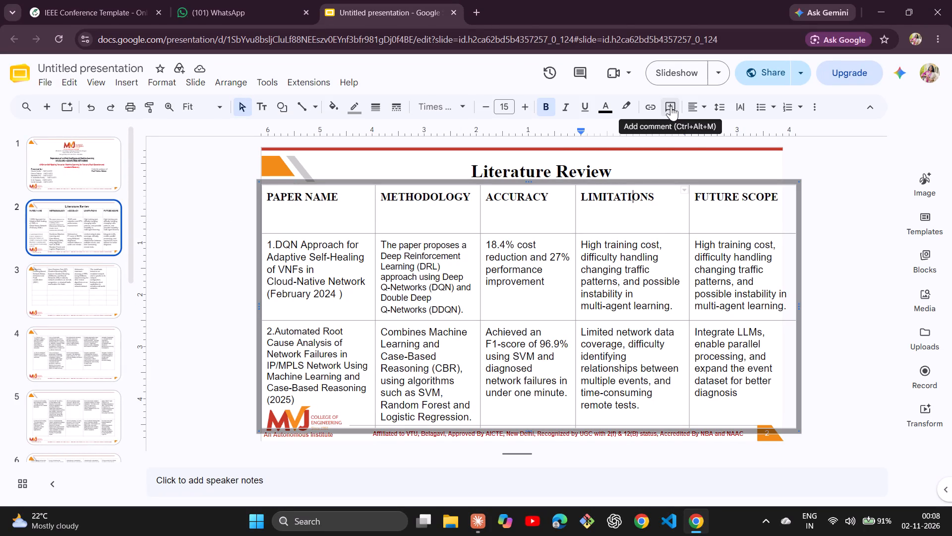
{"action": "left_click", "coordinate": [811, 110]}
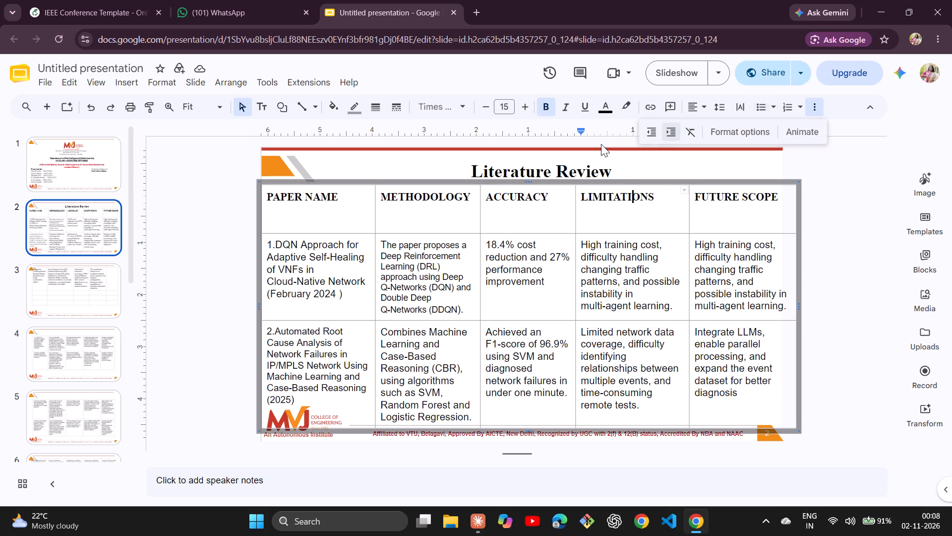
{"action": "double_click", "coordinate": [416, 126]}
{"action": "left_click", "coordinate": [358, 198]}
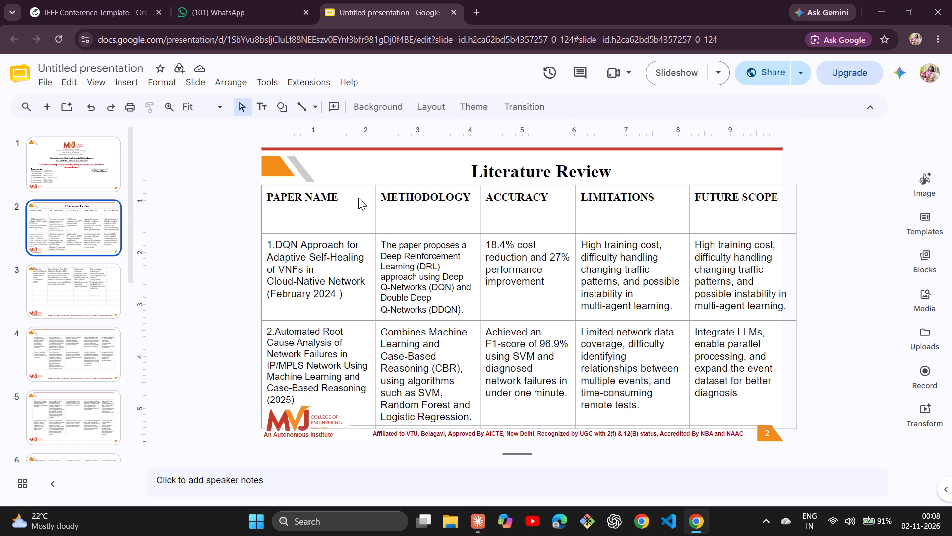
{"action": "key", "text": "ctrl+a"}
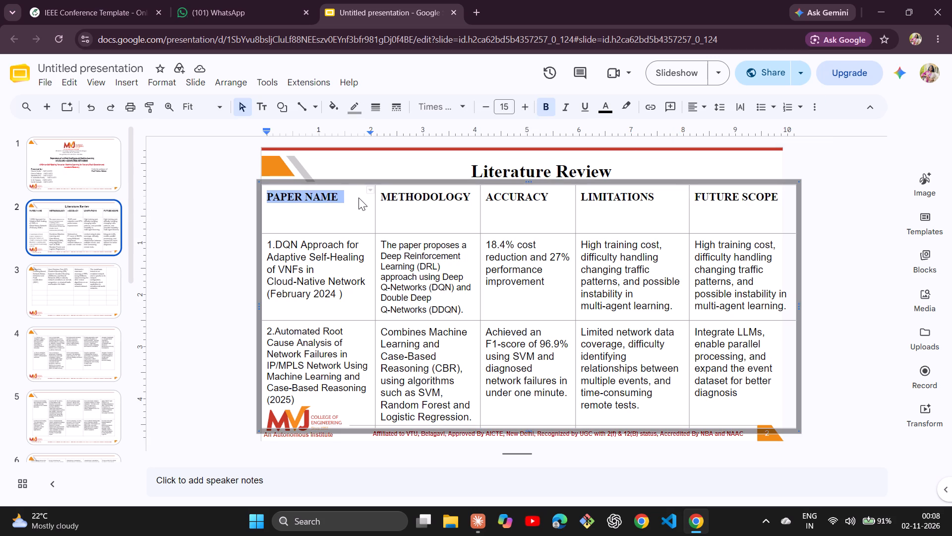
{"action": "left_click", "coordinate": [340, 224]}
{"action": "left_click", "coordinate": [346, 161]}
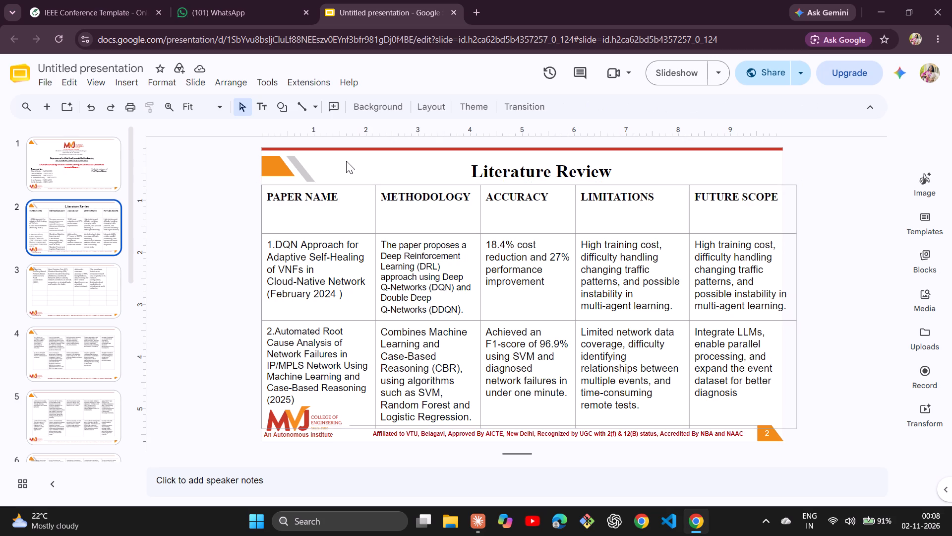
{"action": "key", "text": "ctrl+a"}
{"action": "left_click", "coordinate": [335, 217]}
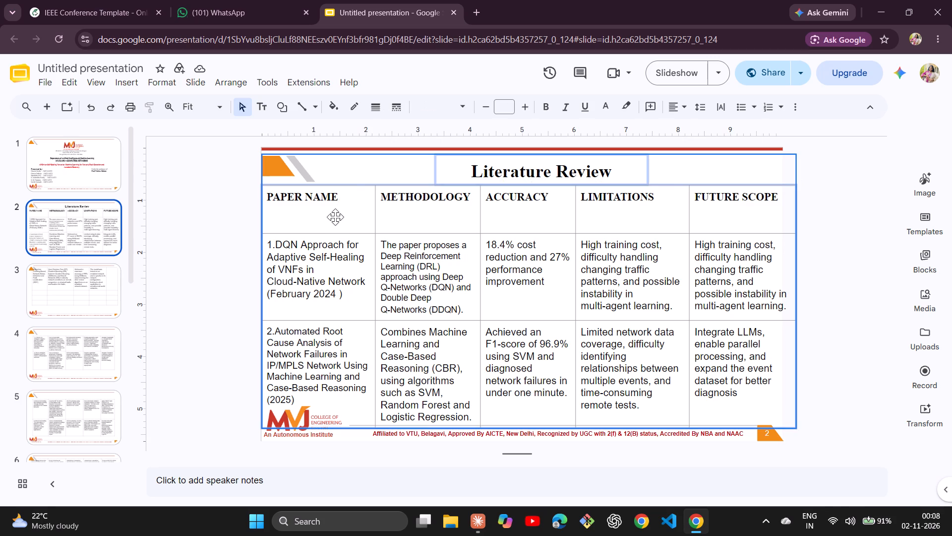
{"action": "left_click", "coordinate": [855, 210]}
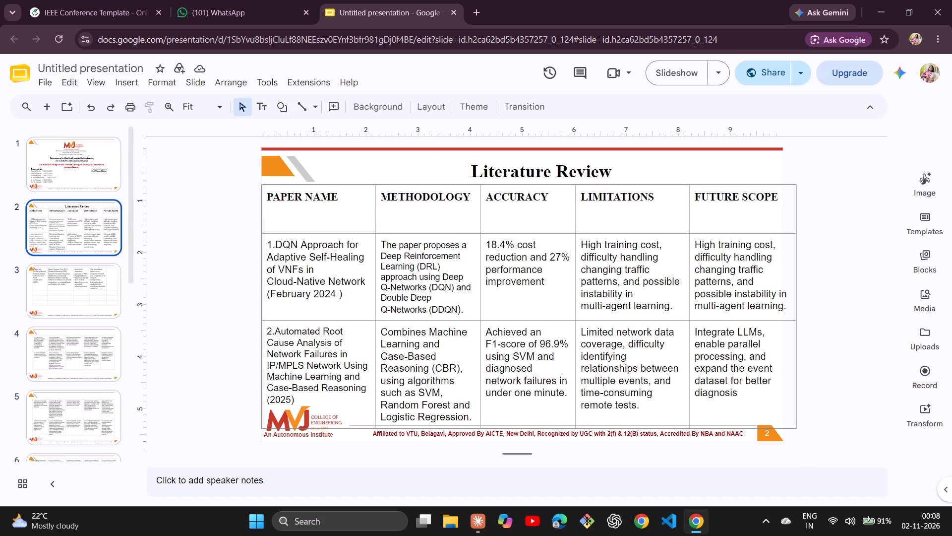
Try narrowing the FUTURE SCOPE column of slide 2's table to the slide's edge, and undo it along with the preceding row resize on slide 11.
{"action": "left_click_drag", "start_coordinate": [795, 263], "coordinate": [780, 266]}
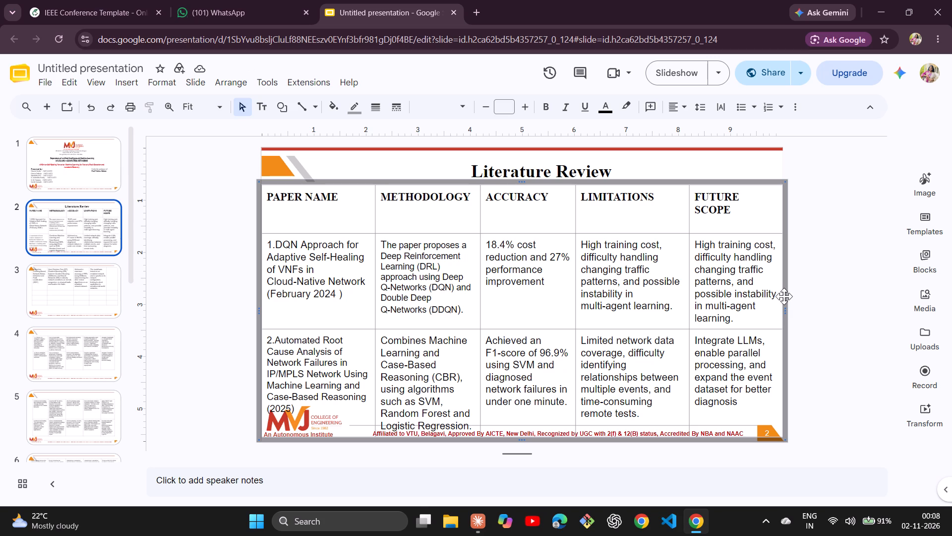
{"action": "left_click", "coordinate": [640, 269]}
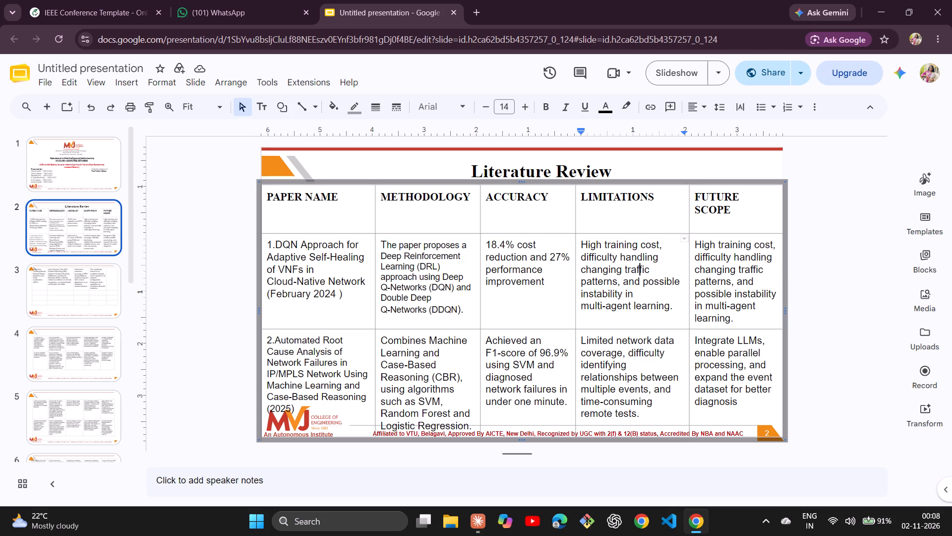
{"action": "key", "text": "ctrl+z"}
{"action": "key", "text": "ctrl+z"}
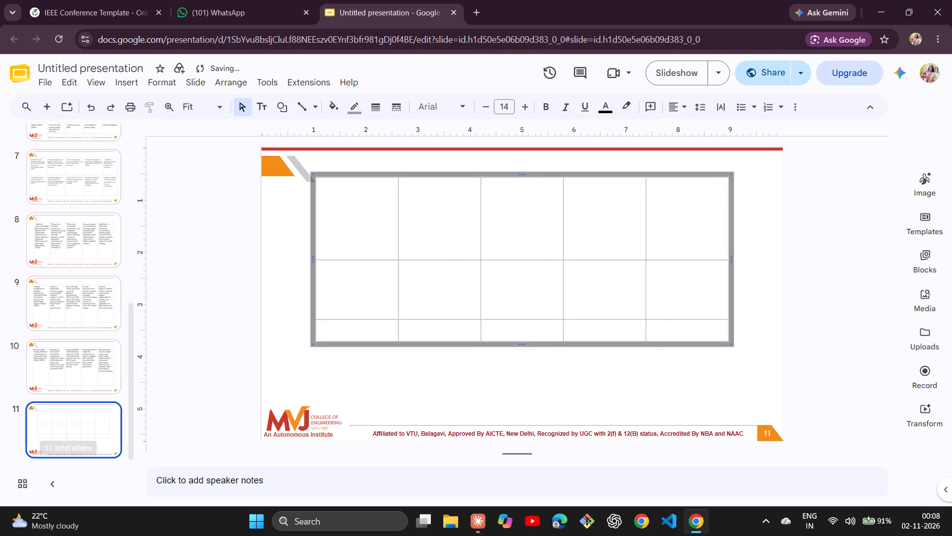
Heighten the last row of slide 11's table so it reaches just above the college logo.
{"action": "left_click", "coordinate": [477, 266]}
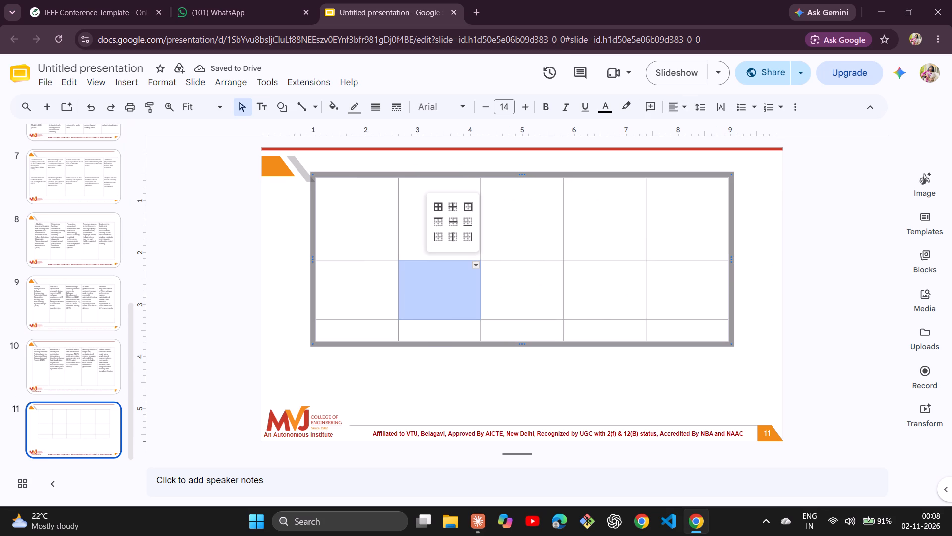
{"action": "left_click", "coordinate": [435, 342]}
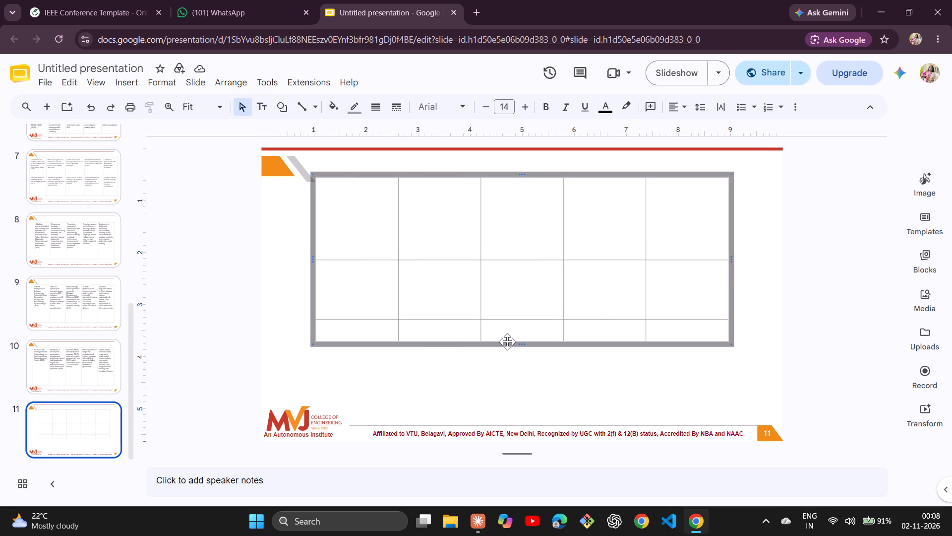
{"action": "left_click_drag", "start_coordinate": [505, 340], "coordinate": [506, 365]}
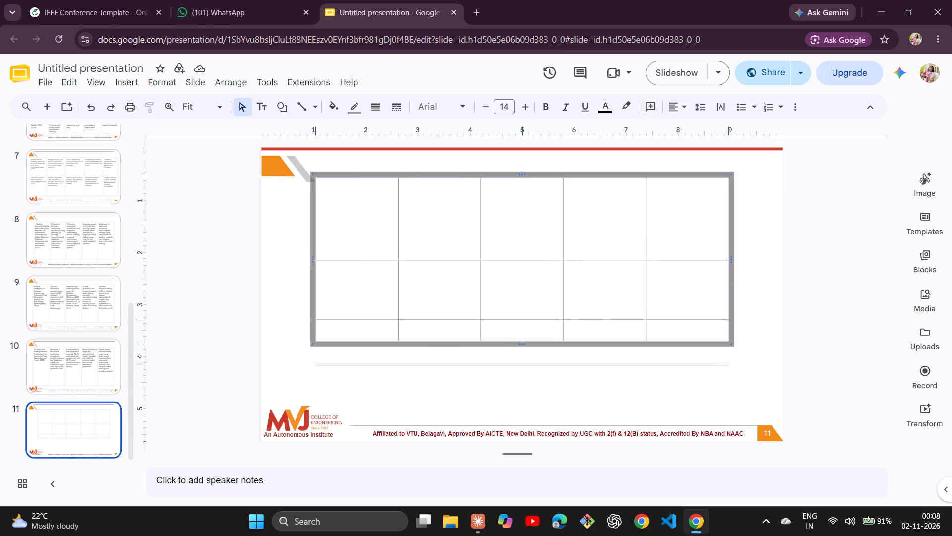
{"action": "left_click_drag", "start_coordinate": [506, 365], "coordinate": [506, 386]}
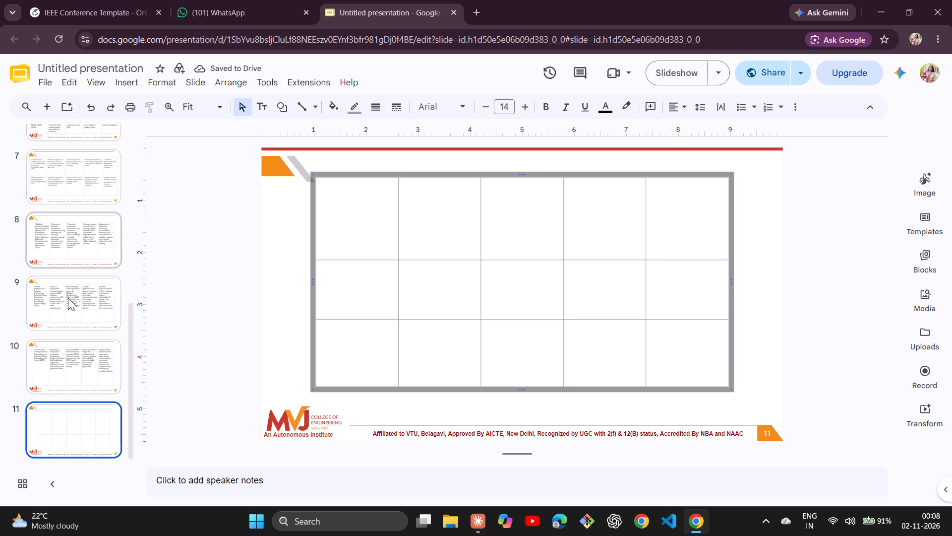
Copy the four filled cells of the first row in slide 3's table, from the paper name through the limitations.
{"action": "scroll", "coordinate": [75, 226], "scroll_direction": "up", "scroll_amount": 8}
{"action": "left_click", "coordinate": [74, 227]}
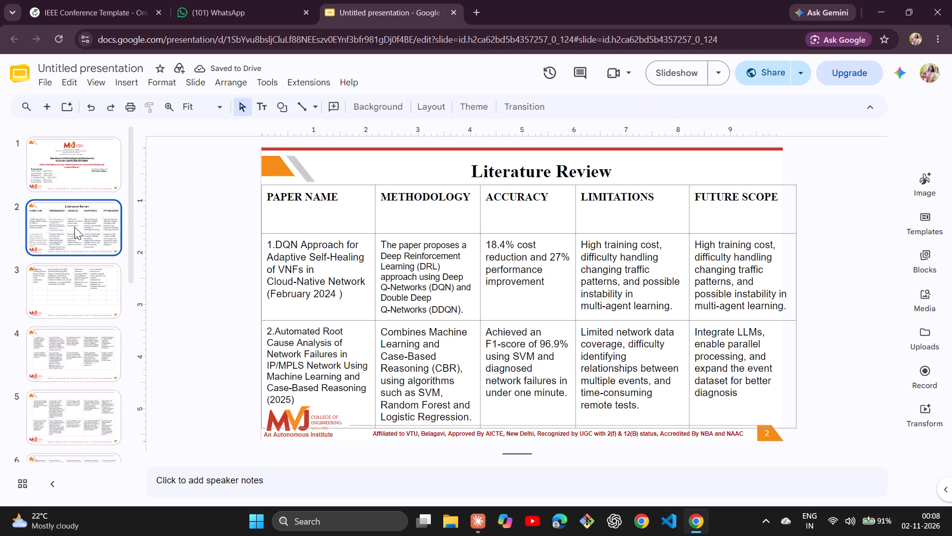
{"action": "left_click", "coordinate": [55, 290]}
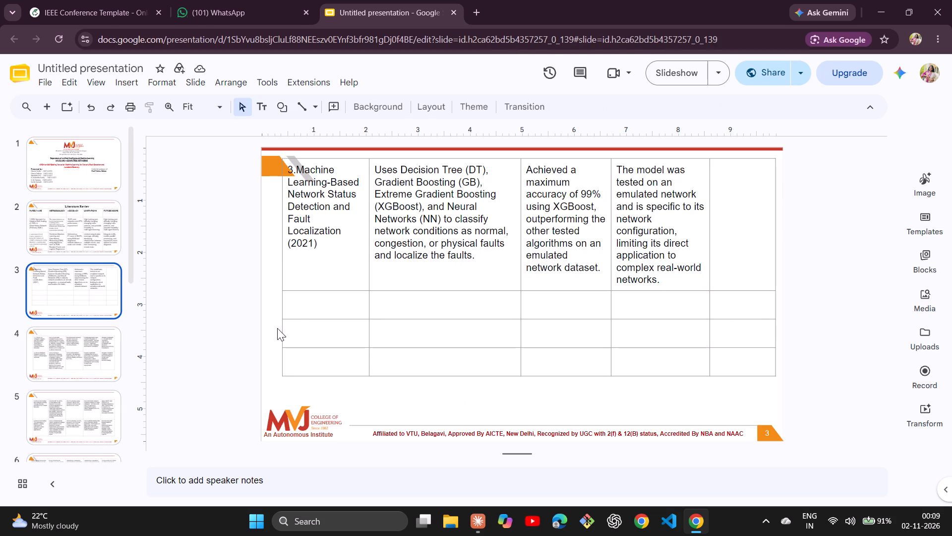
{"action": "left_click", "coordinate": [308, 294]}
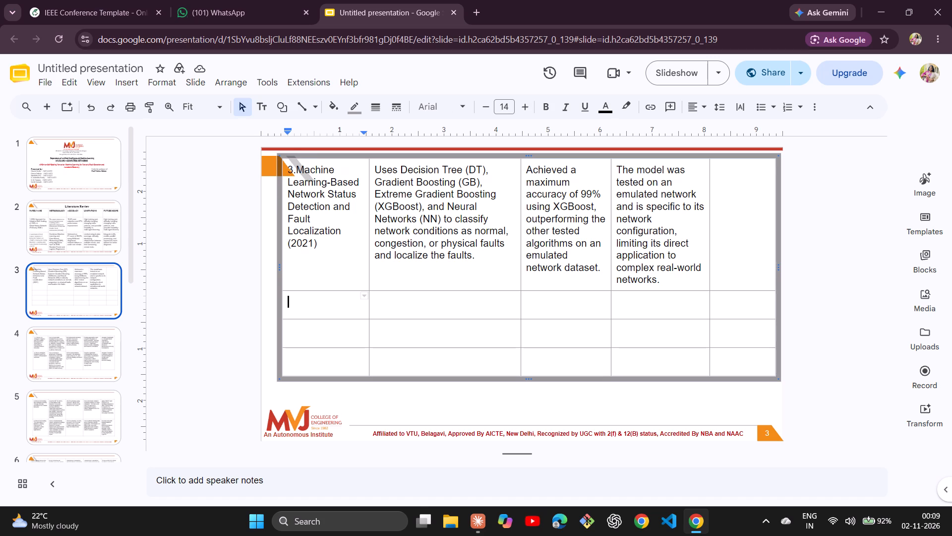
{"action": "left_click_drag", "start_coordinate": [287, 169], "coordinate": [485, 251]}
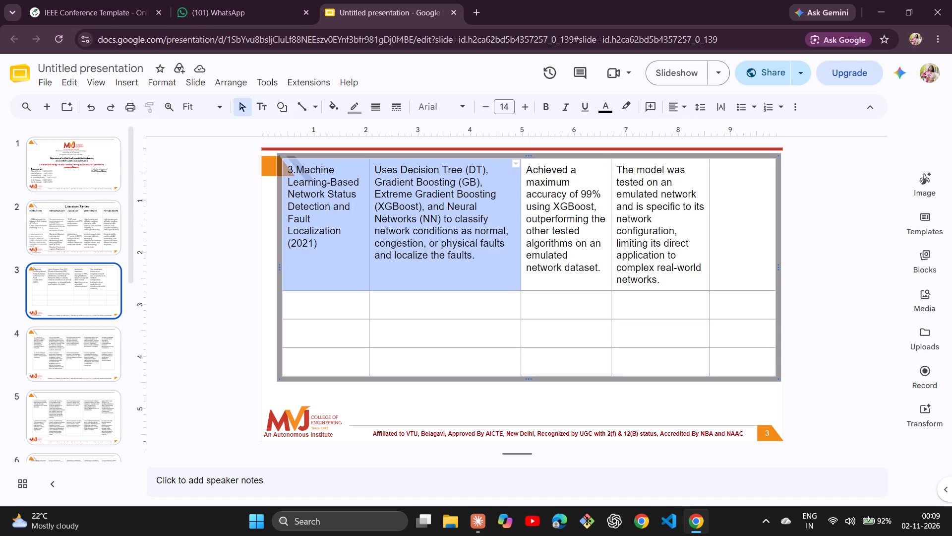
{"action": "left_click_drag", "start_coordinate": [485, 251], "coordinate": [654, 256]}
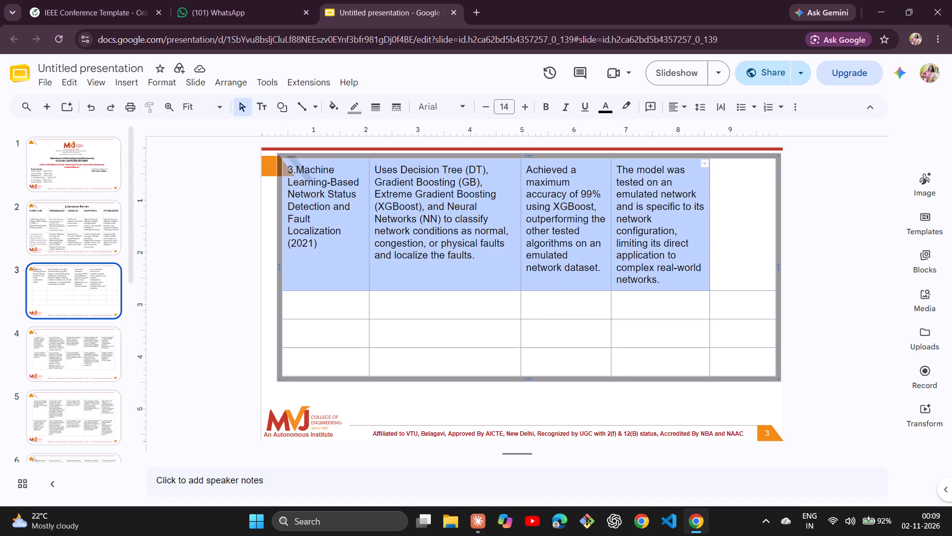
{"action": "left_click_drag", "start_coordinate": [654, 256], "coordinate": [674, 271]}
{"action": "key", "text": "ctrl+c"}
Delete the whole existing table from slide 3.
{"action": "left_click", "coordinate": [818, 258]}
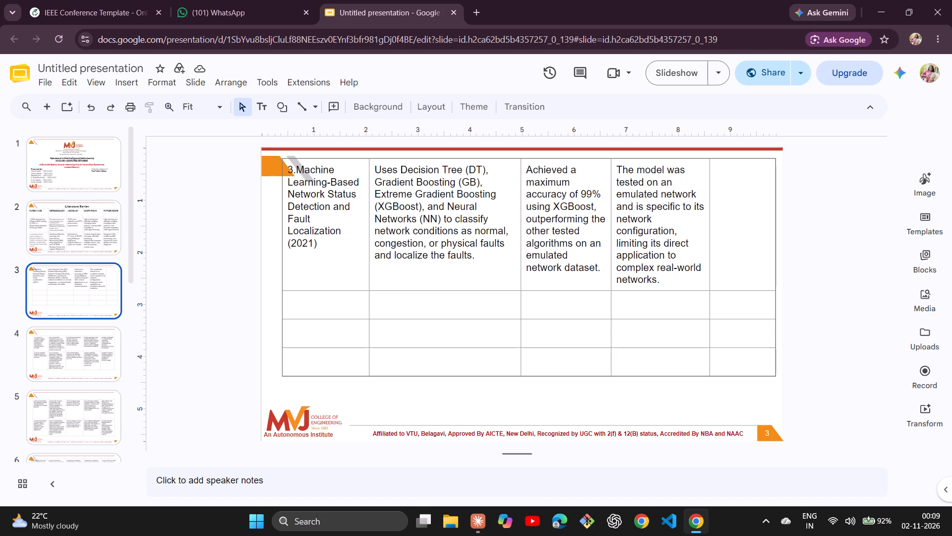
{"action": "key", "text": "ctrl+a"}
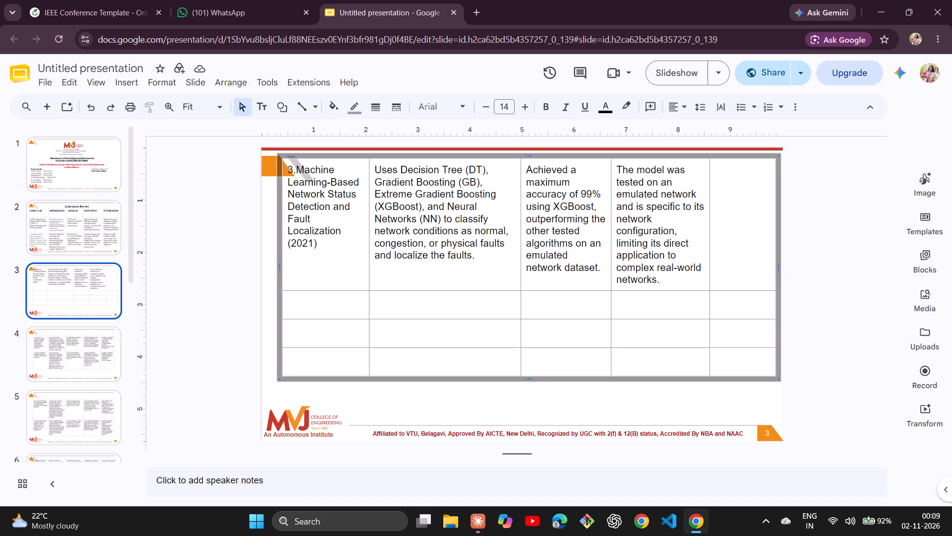
{"action": "key", "text": "BackSpace"}
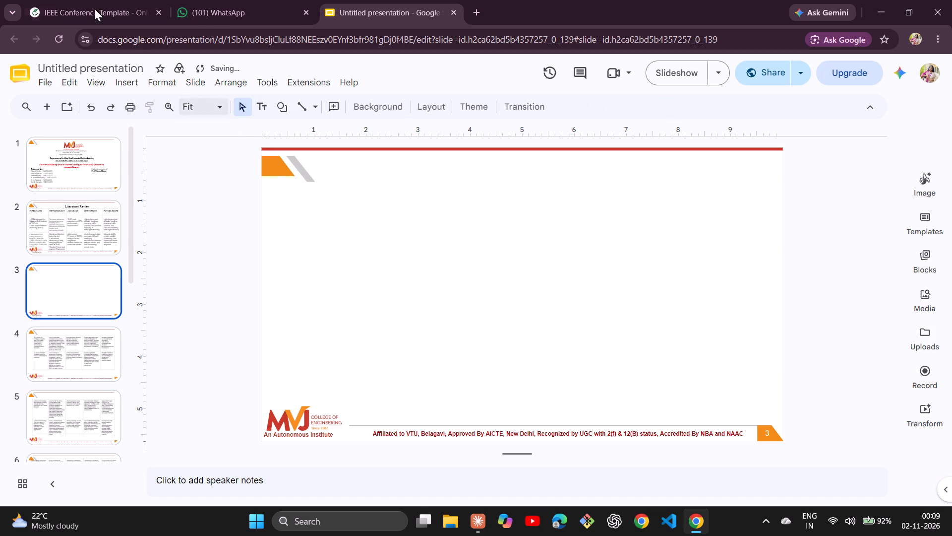
Insert a new table with five columns and three rows on slide 3.
{"action": "left_click", "coordinate": [122, 78]}
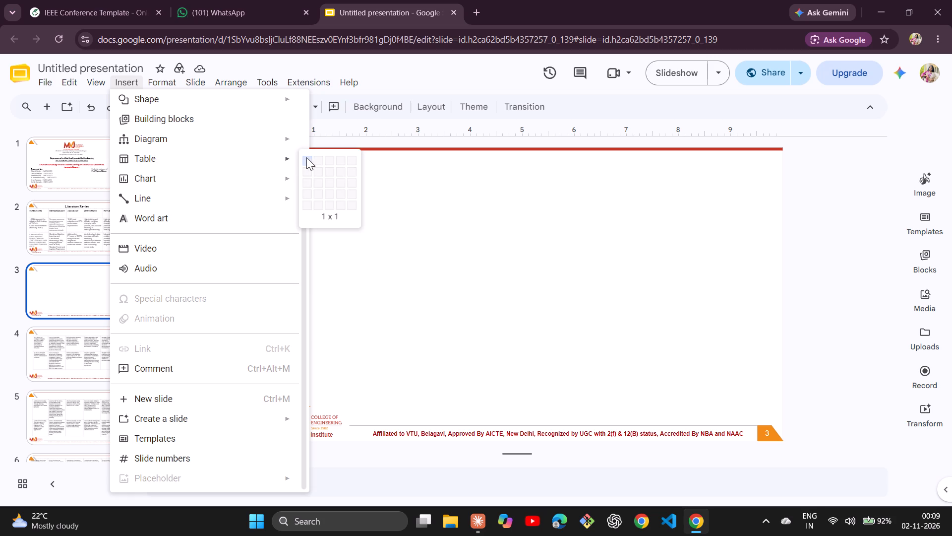
{"action": "left_click_drag", "start_coordinate": [310, 161], "coordinate": [333, 163]}
{"action": "left_click_drag", "start_coordinate": [333, 163], "coordinate": [346, 176]}
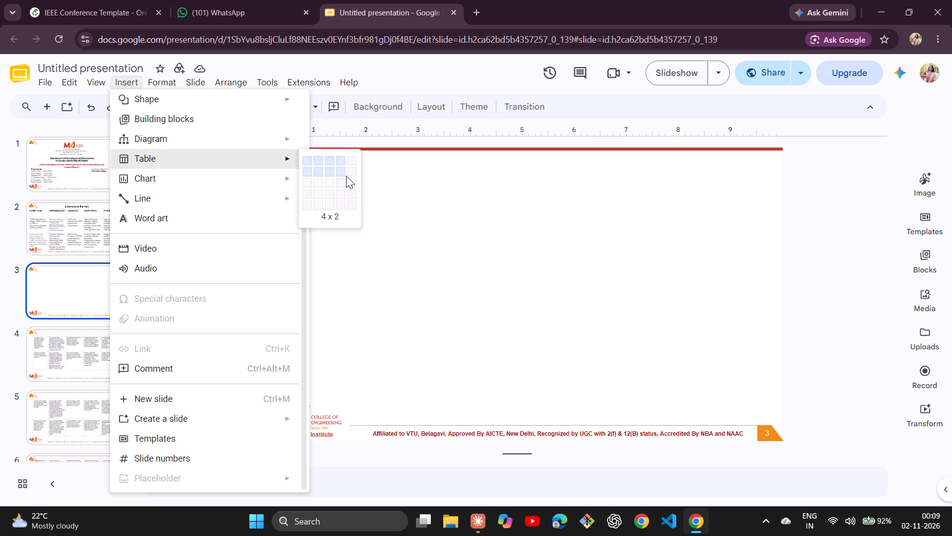
{"action": "left_click_drag", "start_coordinate": [346, 176], "coordinate": [348, 181]}
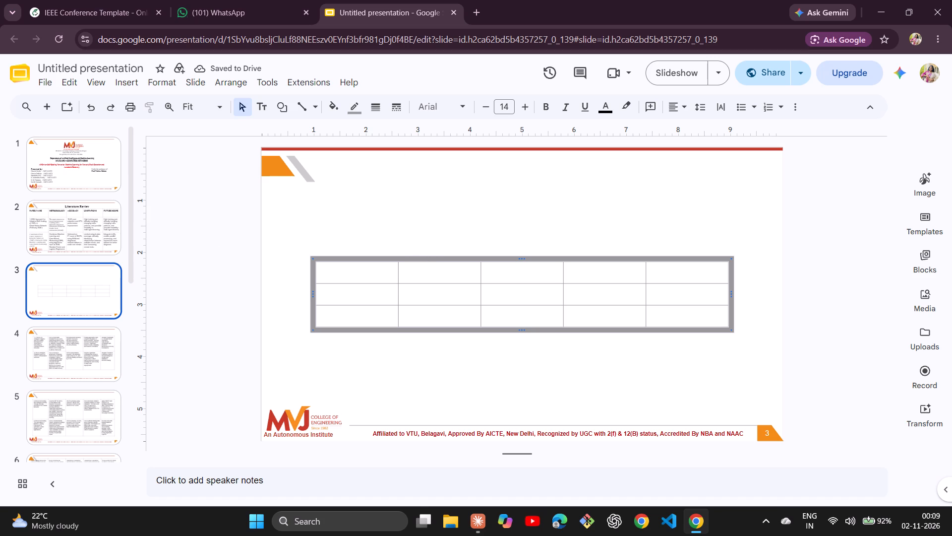
Heighten the rows of slide 3's table to span from below the header graphic to just above the college logo, first row tallest.
{"action": "left_click_drag", "start_coordinate": [395, 262], "coordinate": [389, 196]}
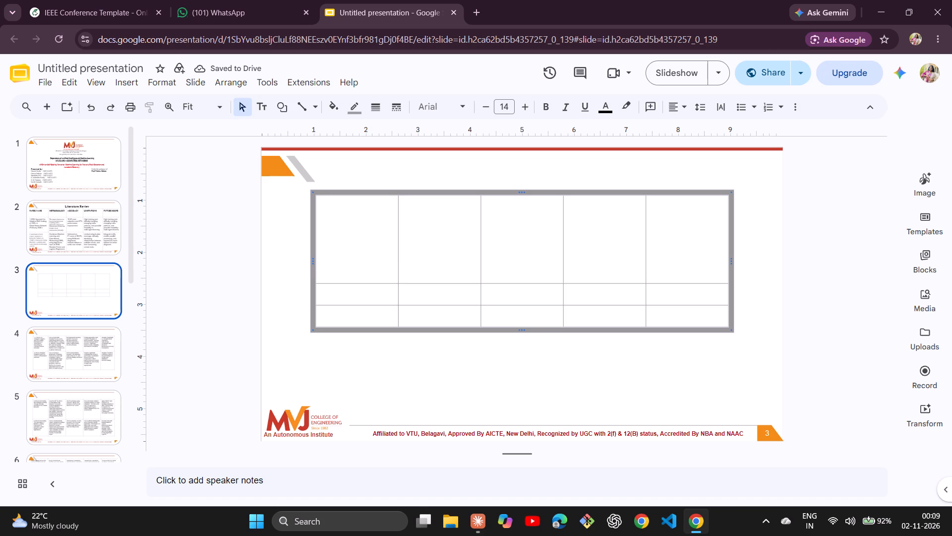
{"action": "left_click_drag", "start_coordinate": [373, 306], "coordinate": [374, 347]}
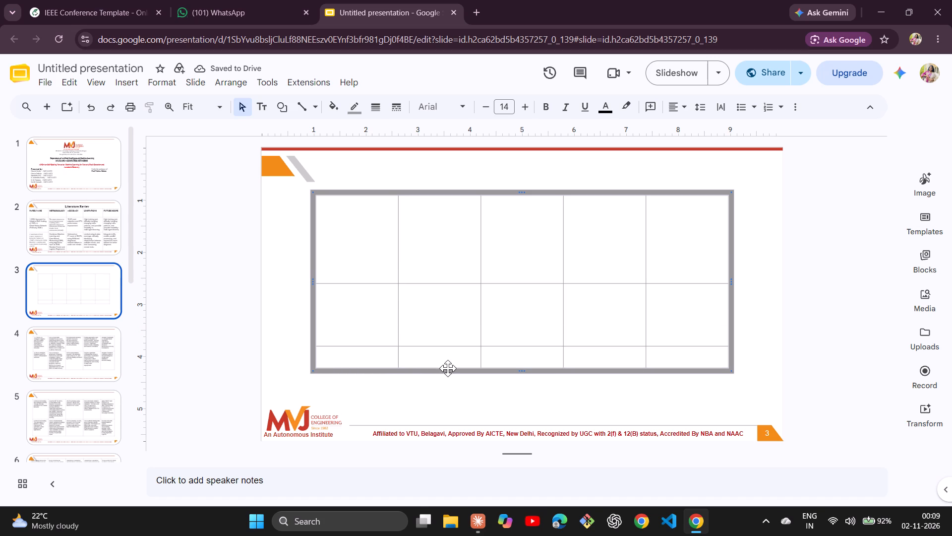
{"action": "left_click_drag", "start_coordinate": [449, 367], "coordinate": [449, 401]}
Paste the copied cells for paper 3 into the first row of slide 3's new table, starting in the first column.
{"action": "left_click", "coordinate": [326, 206]}
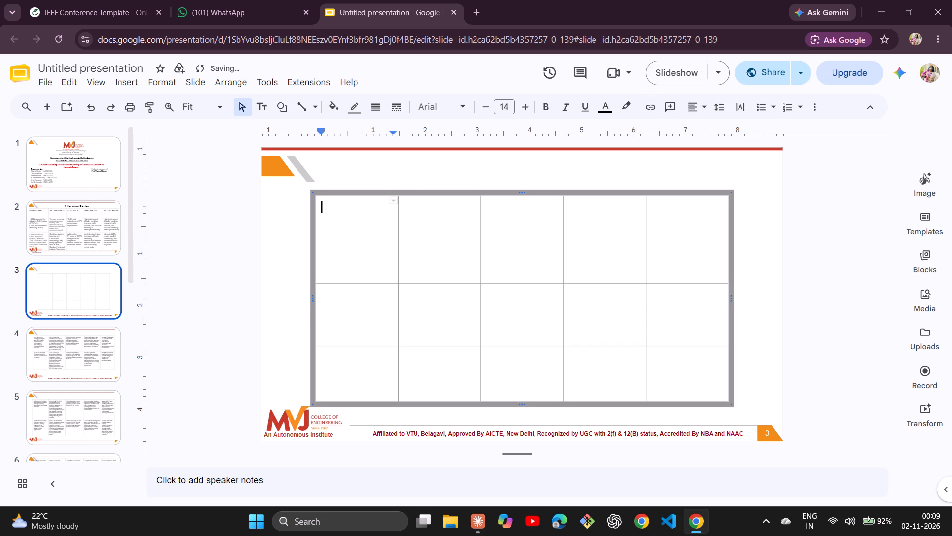
{"action": "key", "text": "ctrl+v"}
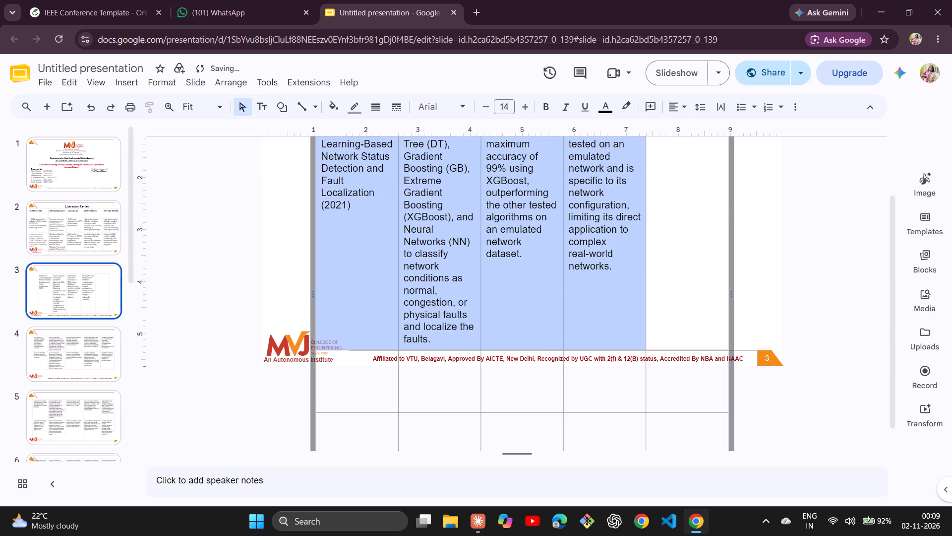
{"action": "scroll", "coordinate": [588, 304], "scroll_direction": "up", "scroll_amount": 2}
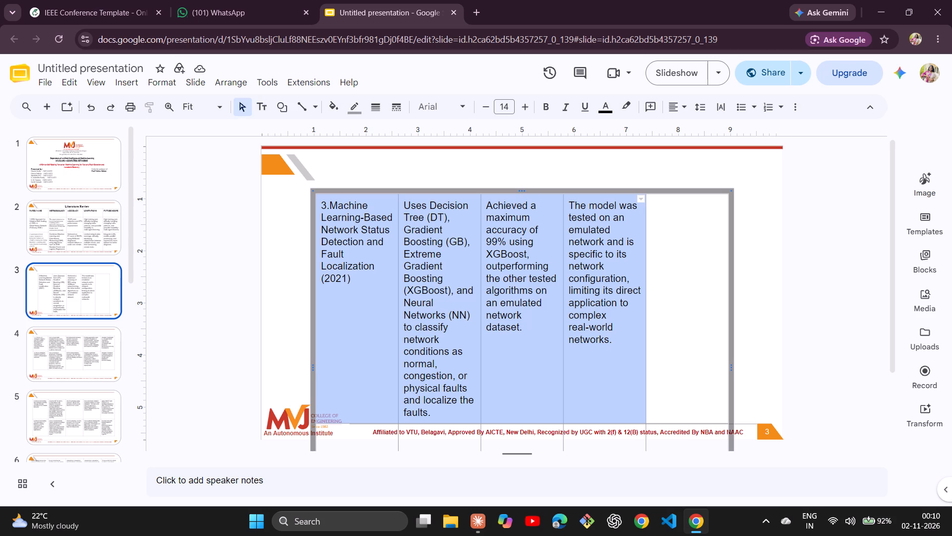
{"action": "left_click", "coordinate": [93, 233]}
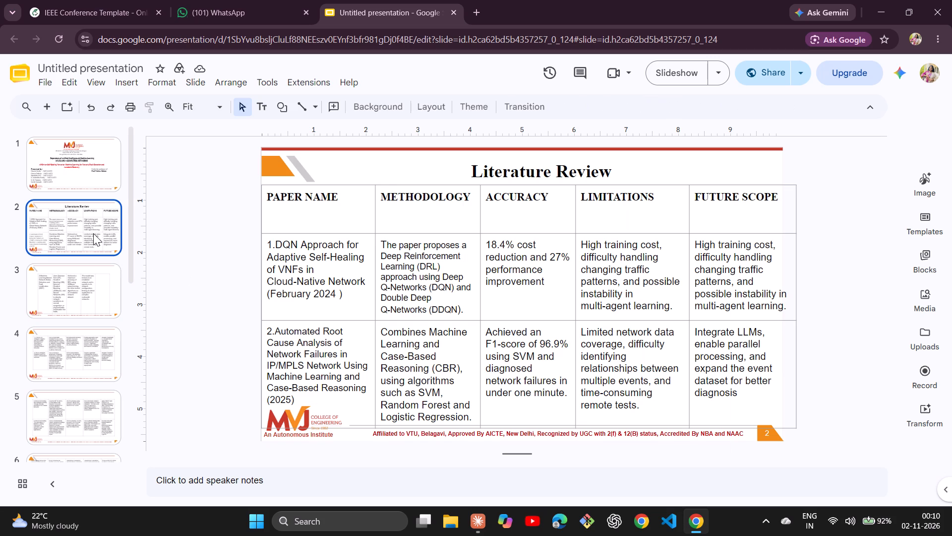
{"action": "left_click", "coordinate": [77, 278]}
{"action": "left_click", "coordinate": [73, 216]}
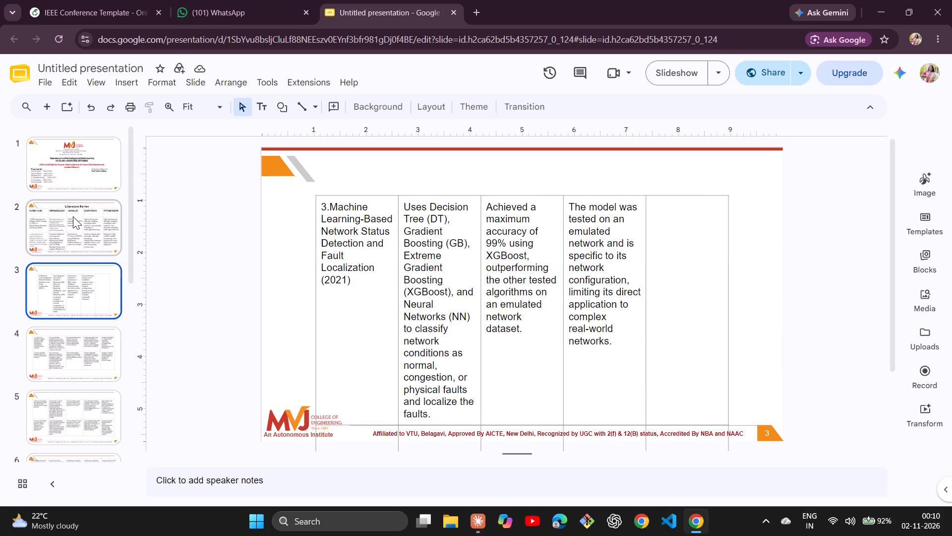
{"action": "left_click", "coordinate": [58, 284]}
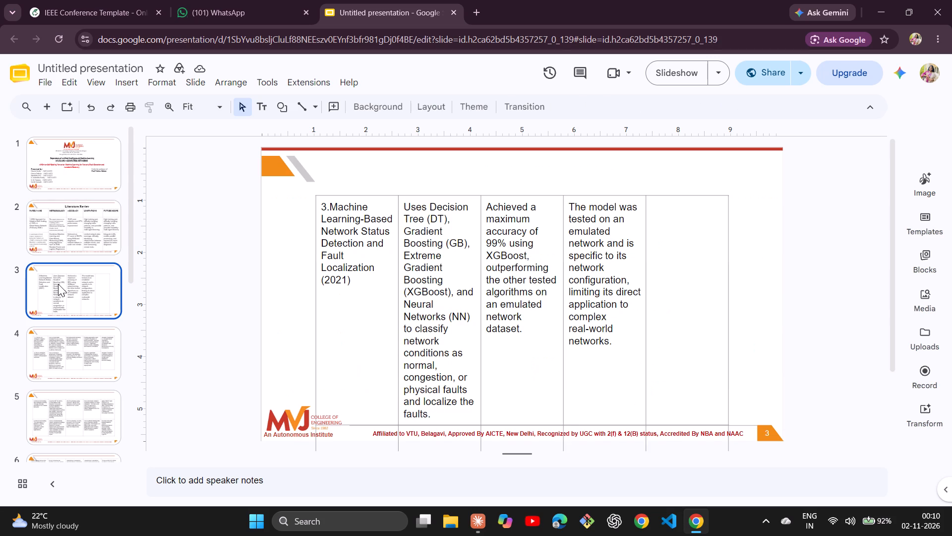
Widen the second column of slide 3's table by moving its boundary with the third column to about 5 on the ruler.
{"action": "left_click", "coordinate": [67, 226]}
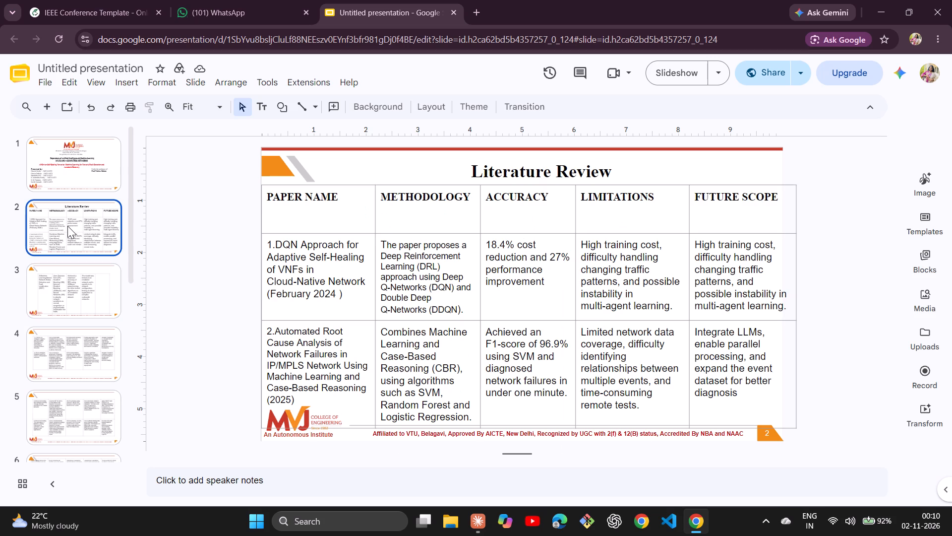
{"action": "left_click", "coordinate": [64, 292]}
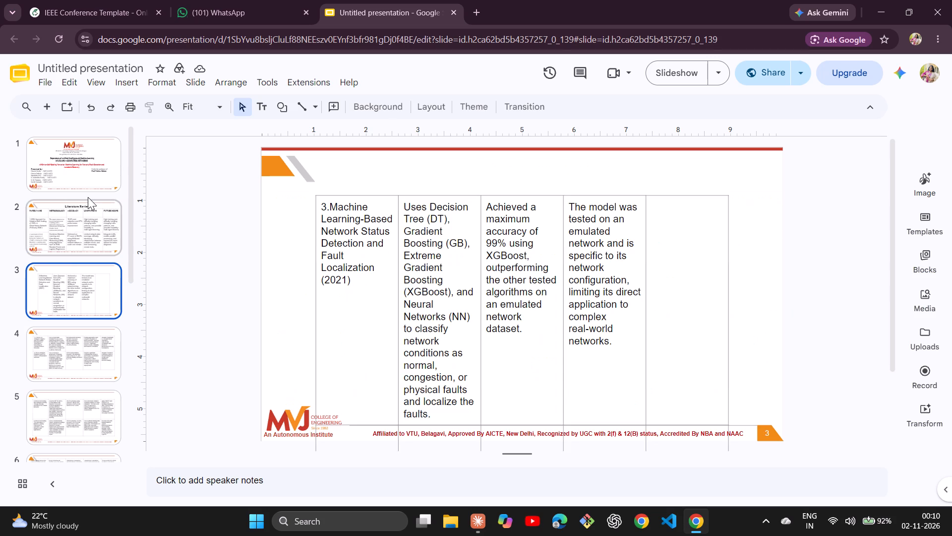
{"action": "left_click", "coordinate": [80, 216]}
{"action": "left_click", "coordinate": [69, 281]}
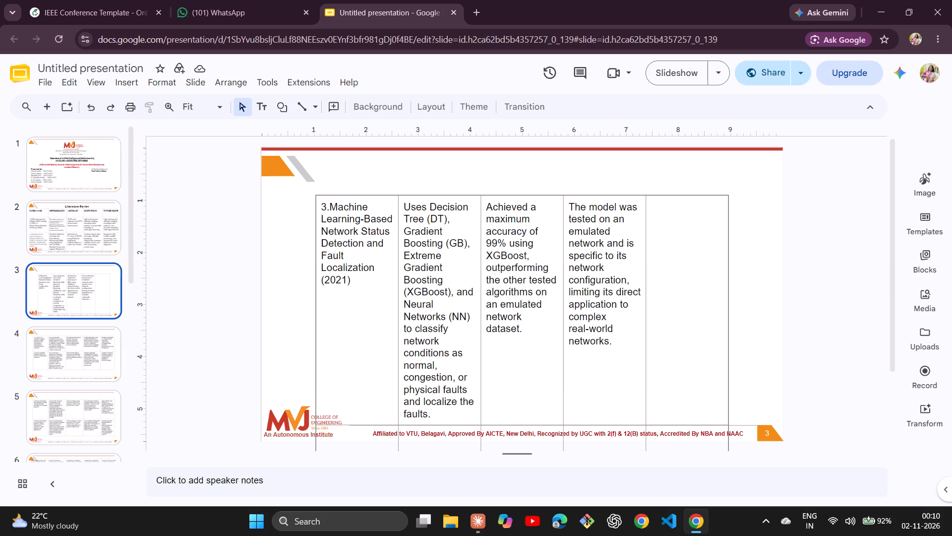
{"action": "left_click_drag", "start_coordinate": [439, 415], "coordinate": [437, 415]}
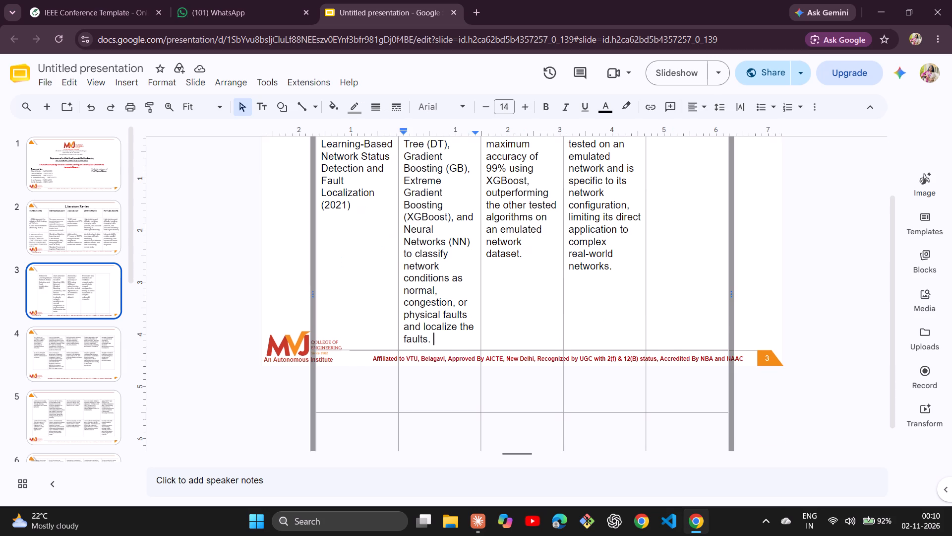
{"action": "left_click_drag", "start_coordinate": [437, 415], "coordinate": [430, 410]}
{"action": "left_click", "coordinate": [439, 339]}
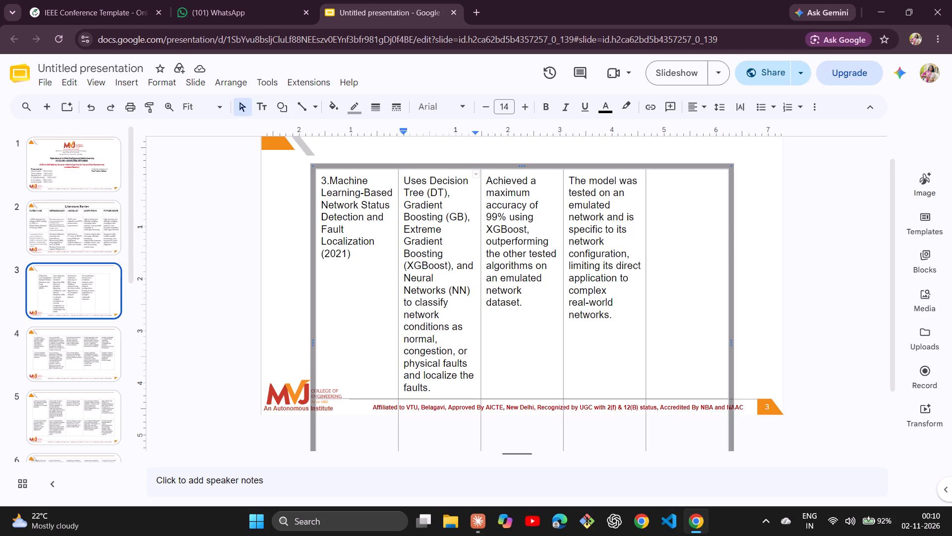
{"action": "left_click_drag", "start_coordinate": [479, 265], "coordinate": [517, 268]}
{"action": "left_click", "coordinate": [463, 267]}
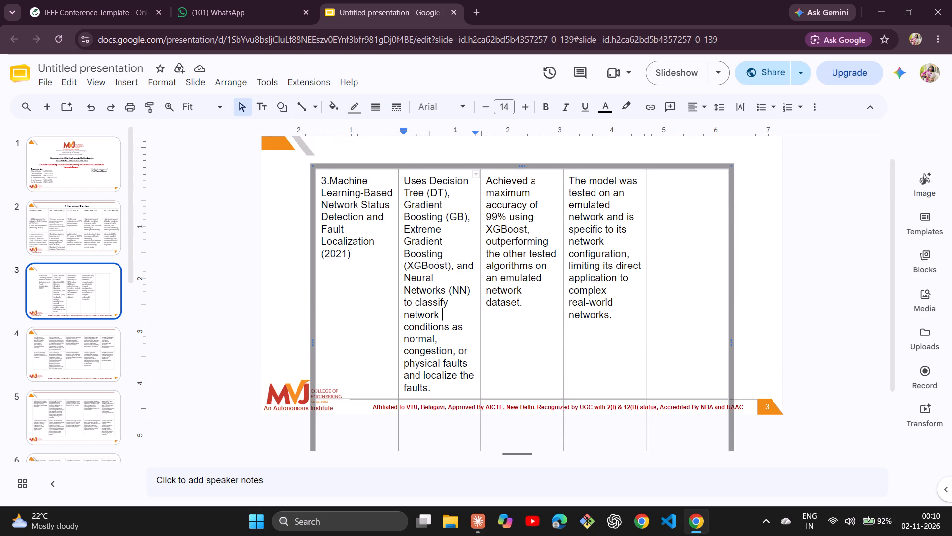
{"action": "left_click_drag", "start_coordinate": [479, 238], "coordinate": [488, 240]}
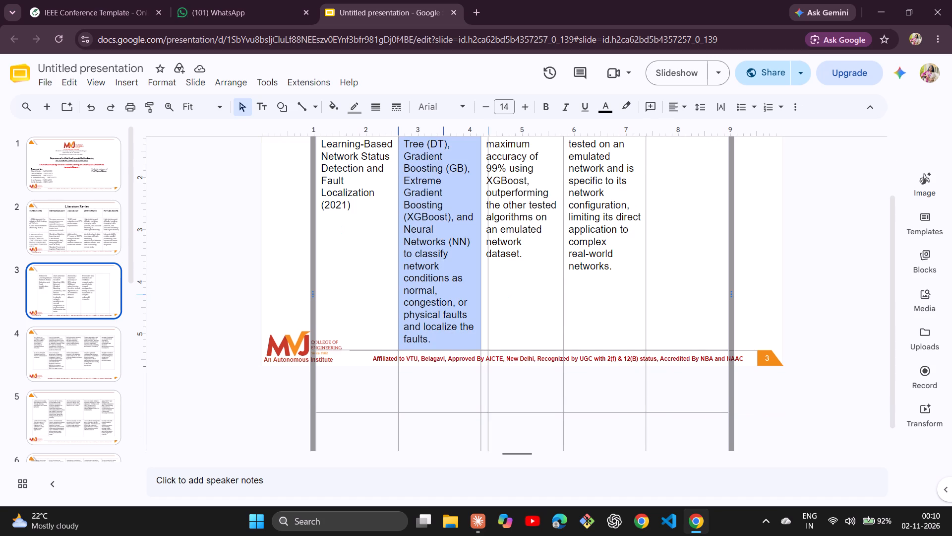
{"action": "left_click_drag", "start_coordinate": [488, 240], "coordinate": [521, 249]}
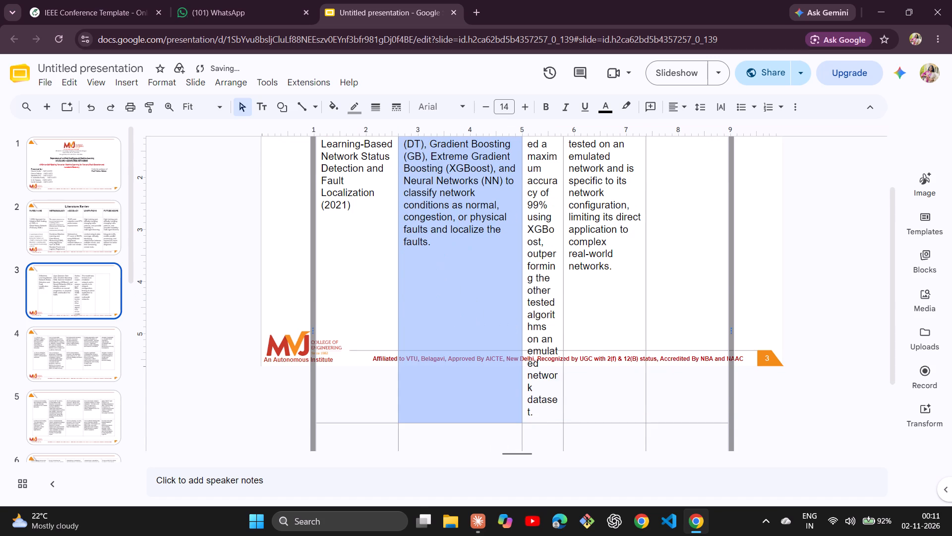
Widen the third and fourth columns of slide 3's table, leaving only a narrow empty fifth column inside the table's existing outer border.
{"action": "scroll", "coordinate": [607, 252], "scroll_direction": "up", "scroll_amount": 2}
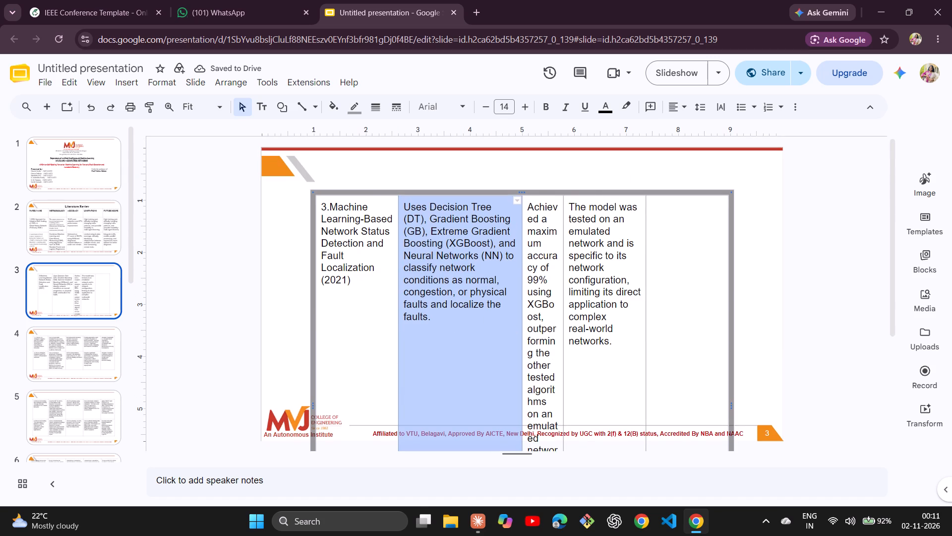
{"action": "left_click_drag", "start_coordinate": [562, 255], "coordinate": [616, 262]}
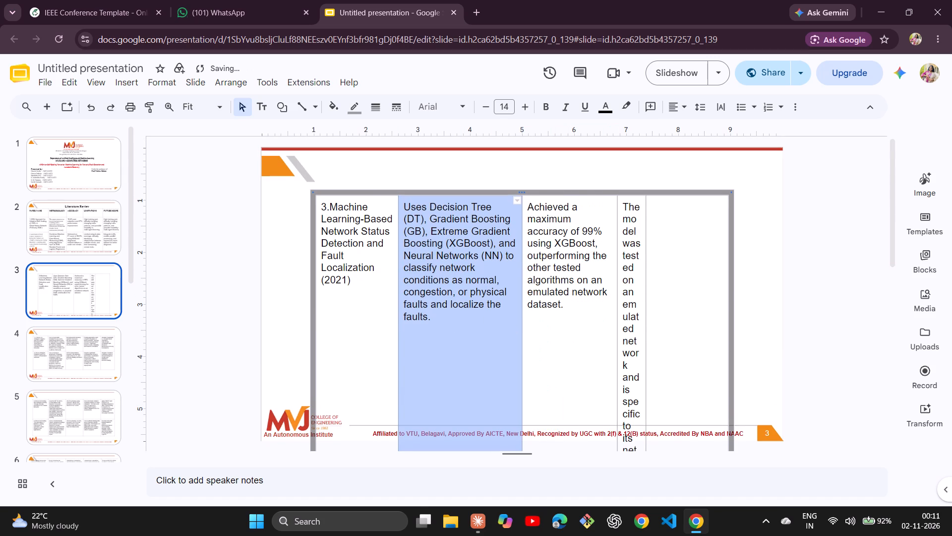
{"action": "left_click_drag", "start_coordinate": [645, 262], "coordinate": [660, 265]}
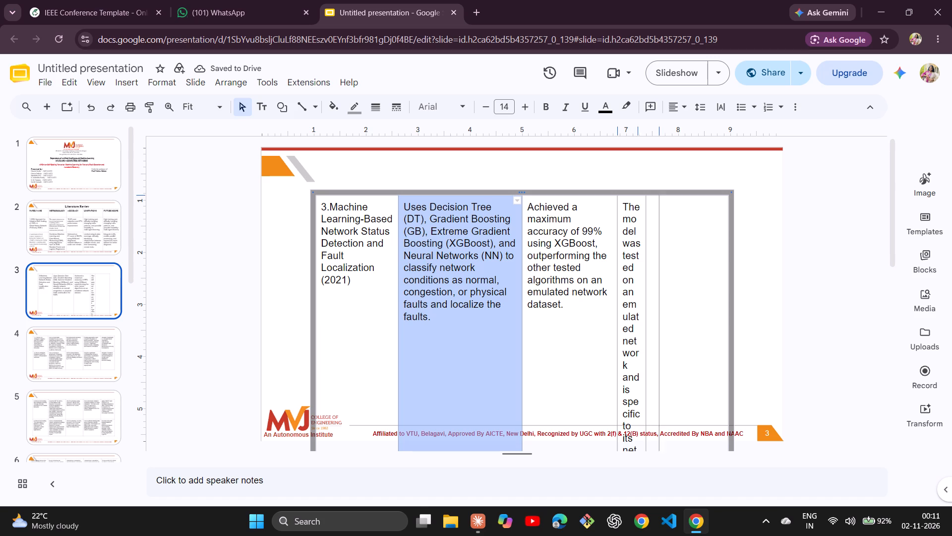
{"action": "left_click_drag", "start_coordinate": [660, 265], "coordinate": [682, 265]}
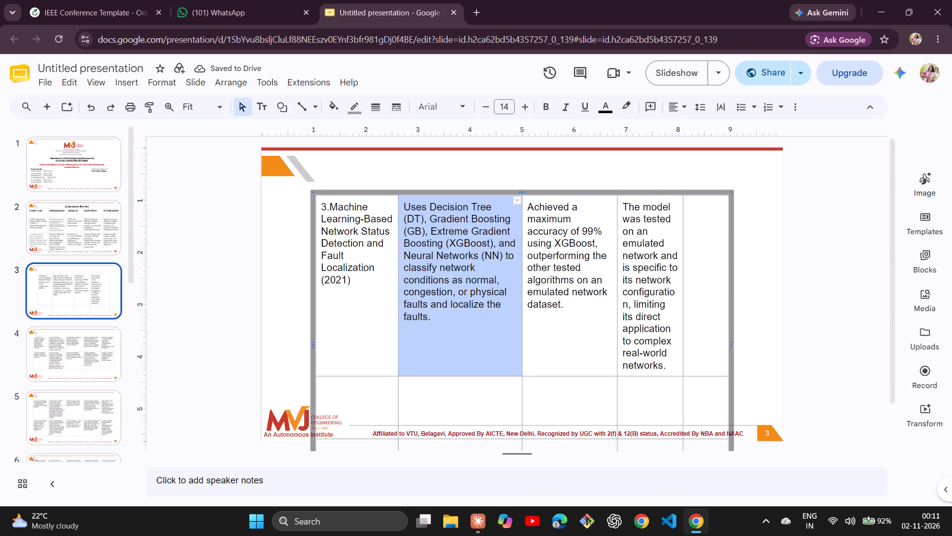
{"action": "left_click_drag", "start_coordinate": [626, 376], "coordinate": [626, 328]}
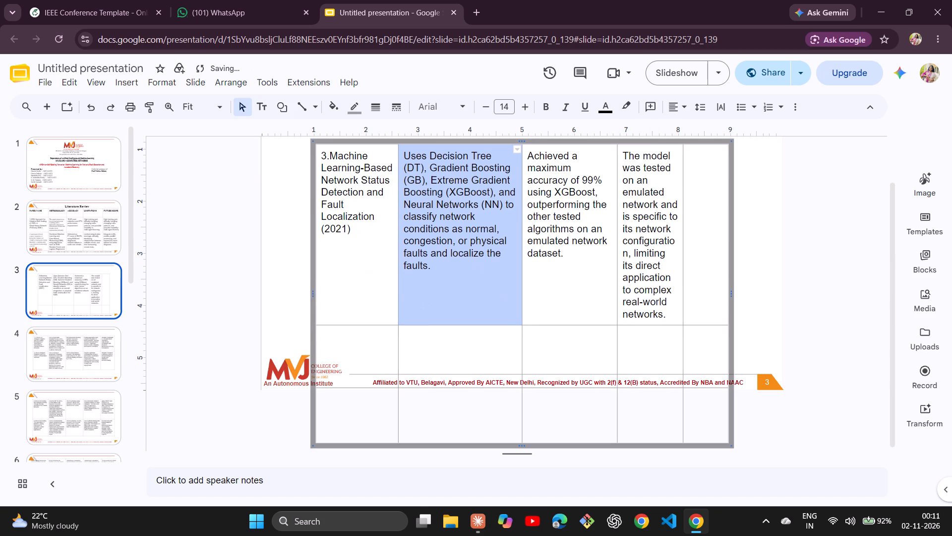
{"action": "scroll", "coordinate": [652, 298], "scroll_direction": "up", "scroll_amount": 1}
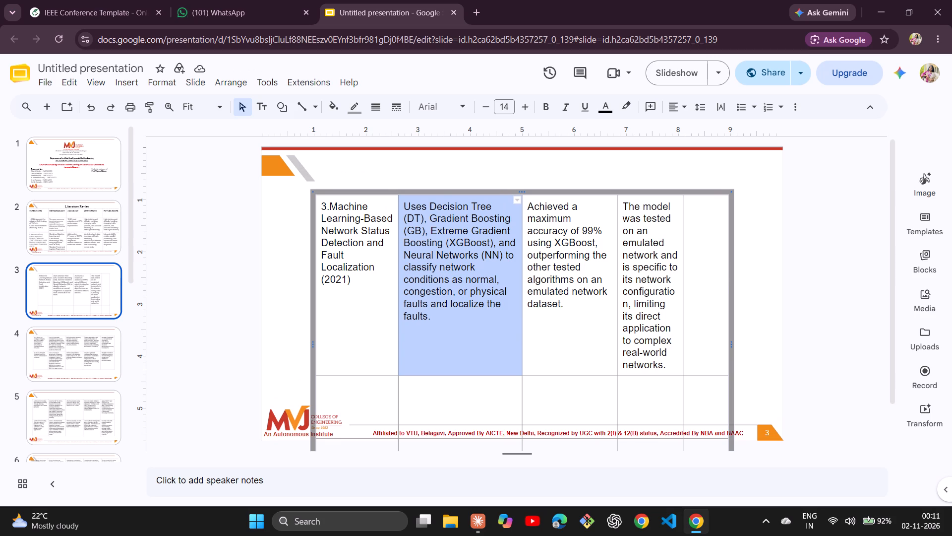
{"action": "left_click_drag", "start_coordinate": [683, 277], "coordinate": [723, 281]}
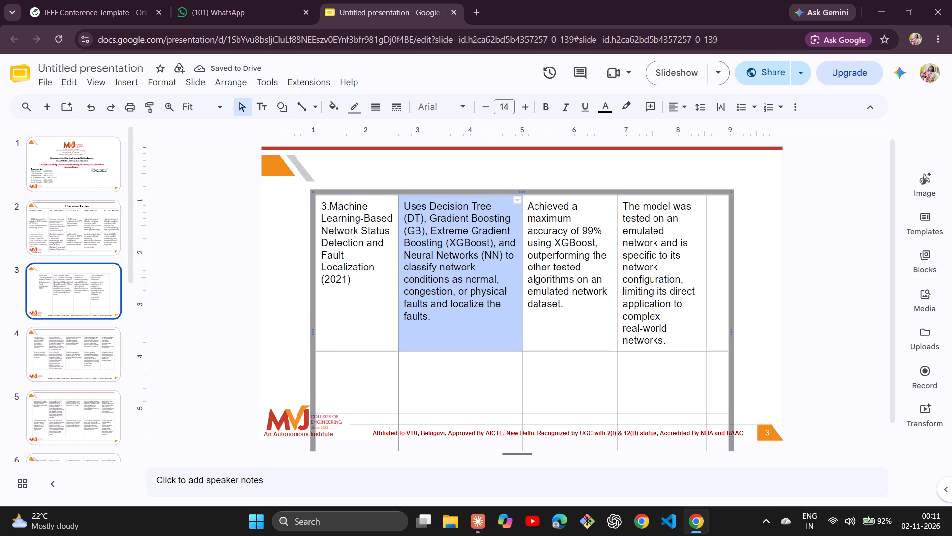
{"action": "left_click_drag", "start_coordinate": [705, 270], "coordinate": [730, 274]}
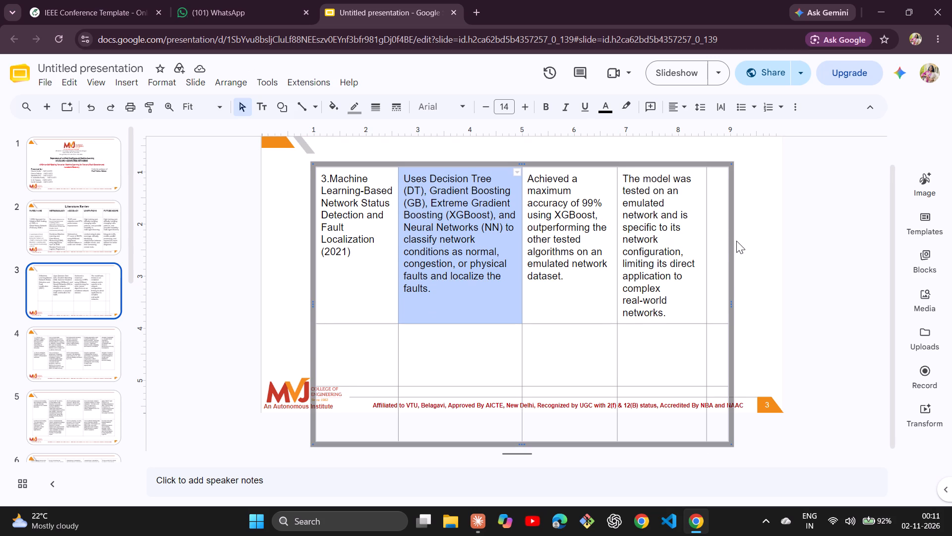
Move slide 3's table up and very slightly left, so its top edge overlaps the lower part of the header graphic.
{"action": "left_click_drag", "start_coordinate": [732, 242], "coordinate": [757, 242]}
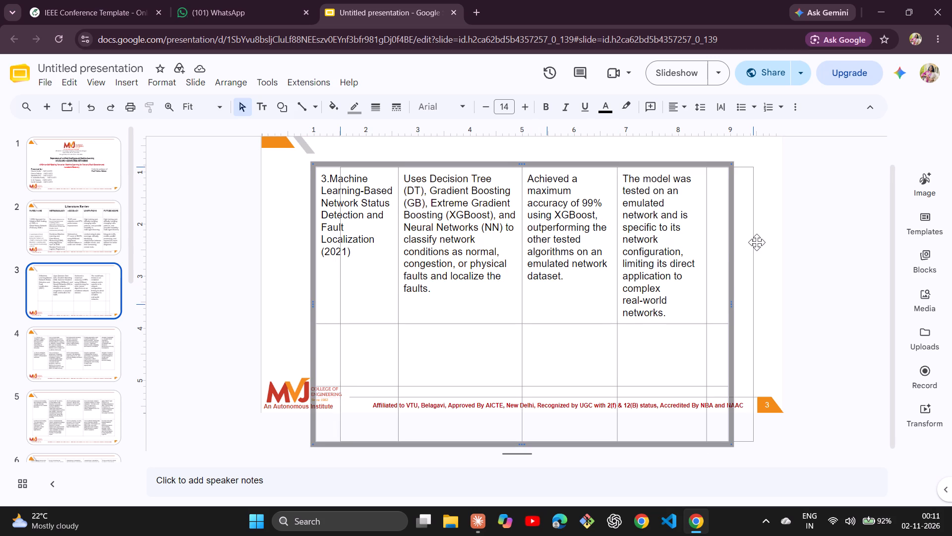
{"action": "left_click_drag", "start_coordinate": [757, 242], "coordinate": [729, 218]}
{"action": "scroll", "coordinate": [759, 229], "scroll_direction": "up", "scroll_amount": 1}
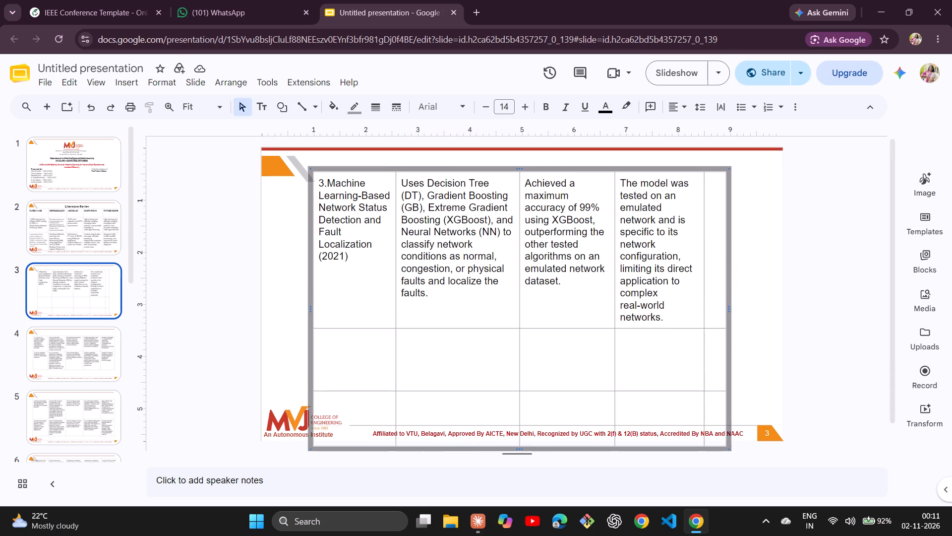
Shorten slide 3's table to end above the footer line and widen it rightward to near the slide's edge.
{"action": "left_click_drag", "start_coordinate": [514, 448], "coordinate": [507, 374]}
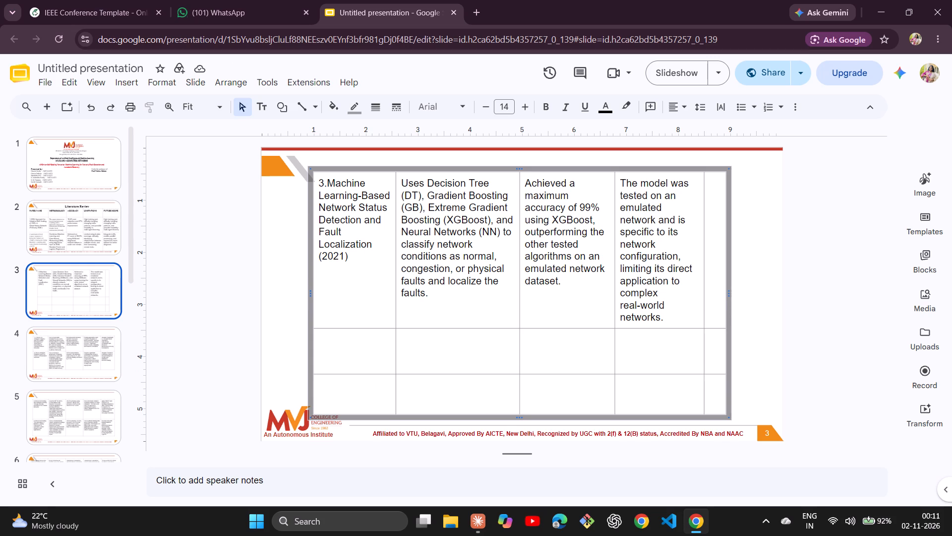
{"action": "left_click_drag", "start_coordinate": [731, 293], "coordinate": [763, 292]}
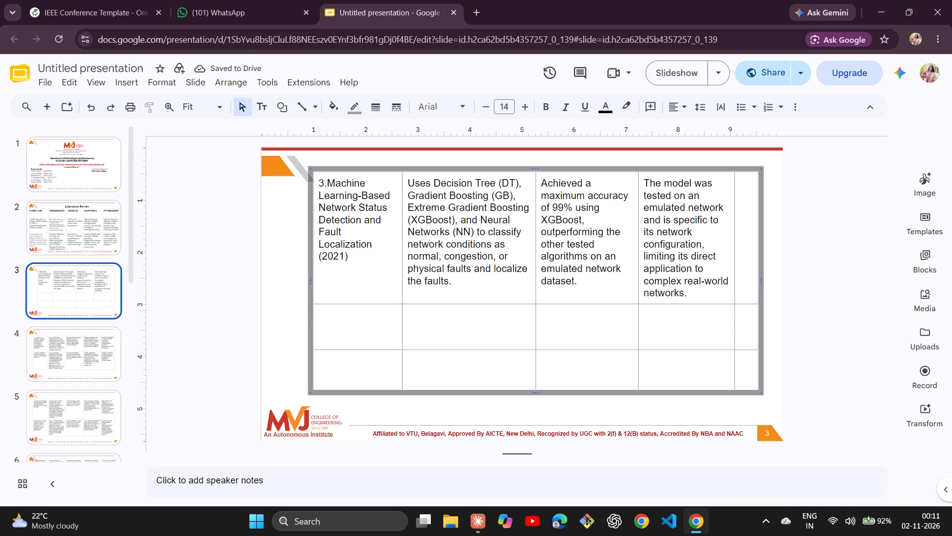
Narrow the third column of slide 3's table slightly by adjusting its boundary with the fourth column.
{"action": "left_click_drag", "start_coordinate": [638, 286], "coordinate": [628, 289]}
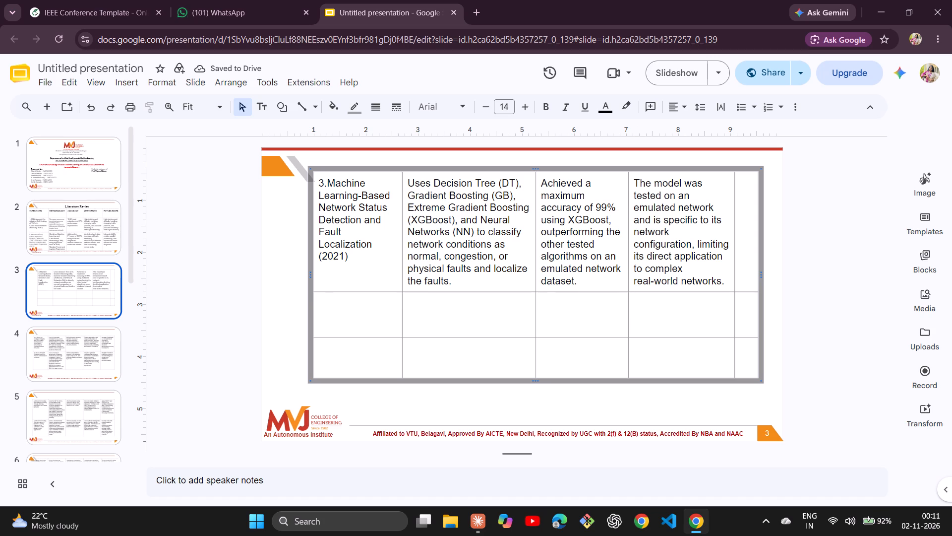
{"action": "left_click_drag", "start_coordinate": [627, 289], "coordinate": [619, 291]}
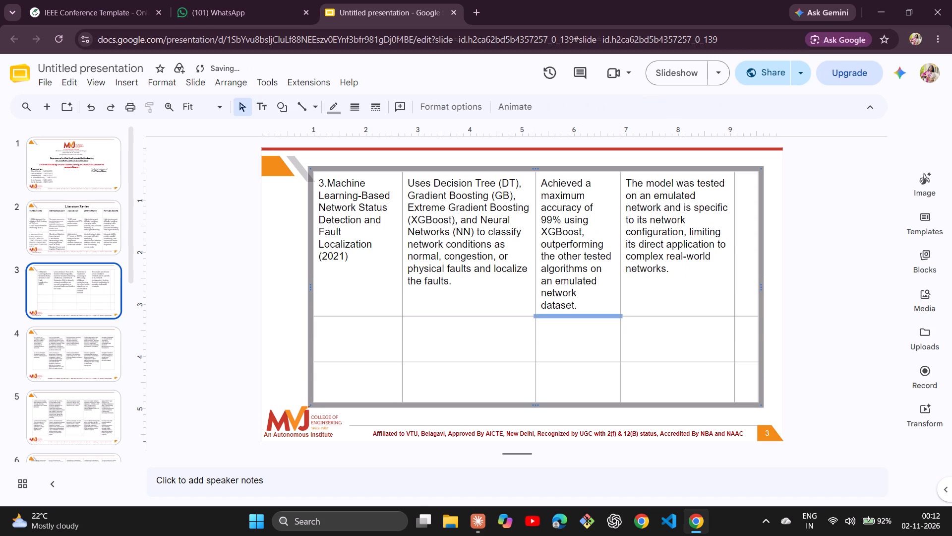
{"action": "left_click_drag", "start_coordinate": [620, 290], "coordinate": [631, 290]}
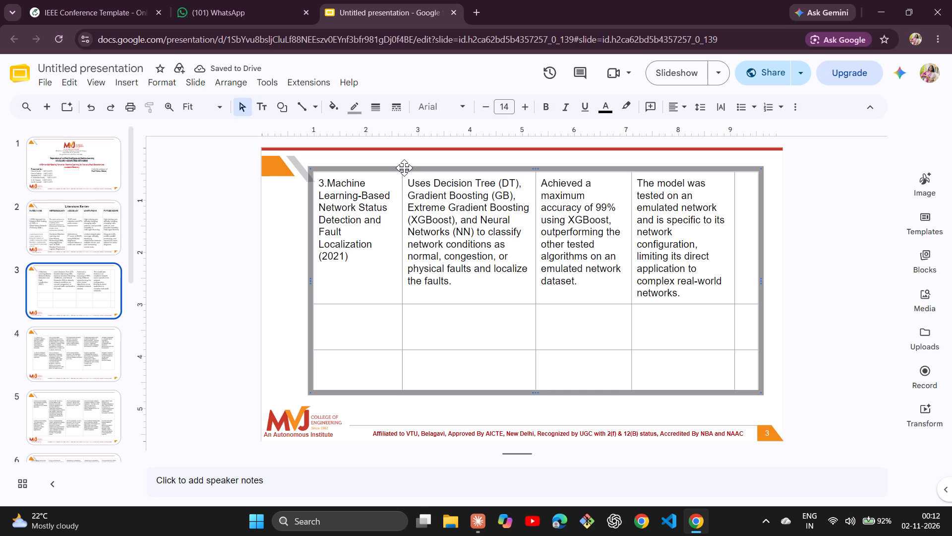
Move slide 3's table horizontally to the left by about half a ruler unit to centre it better on the slide.
{"action": "left_click_drag", "start_coordinate": [407, 168], "coordinate": [381, 168]}
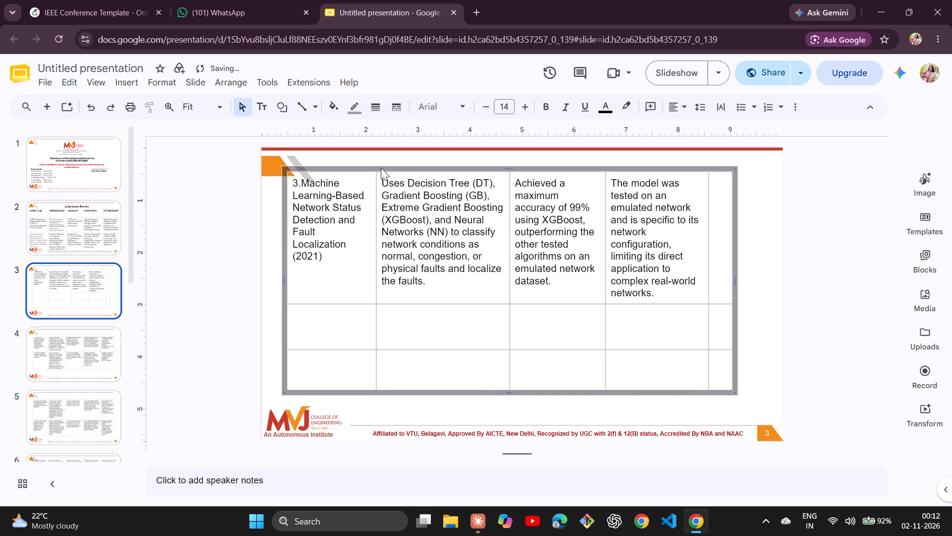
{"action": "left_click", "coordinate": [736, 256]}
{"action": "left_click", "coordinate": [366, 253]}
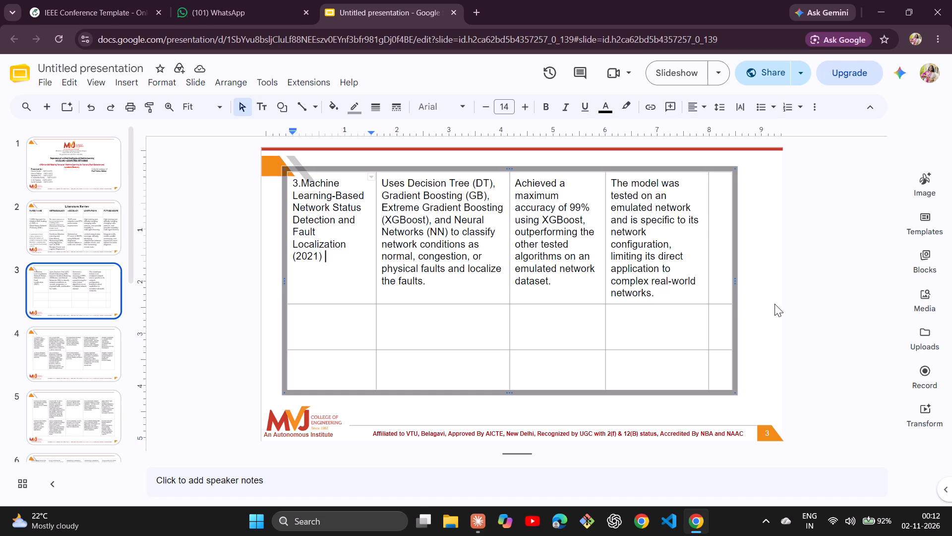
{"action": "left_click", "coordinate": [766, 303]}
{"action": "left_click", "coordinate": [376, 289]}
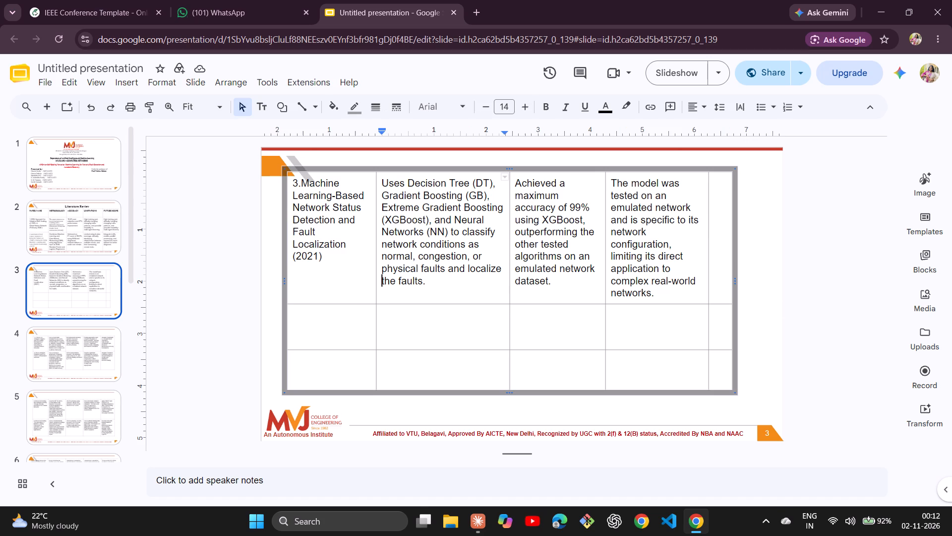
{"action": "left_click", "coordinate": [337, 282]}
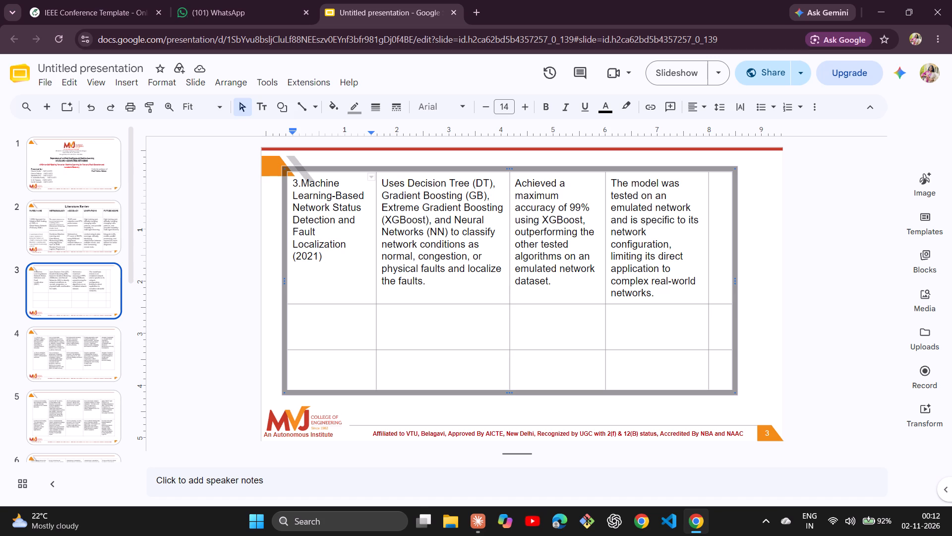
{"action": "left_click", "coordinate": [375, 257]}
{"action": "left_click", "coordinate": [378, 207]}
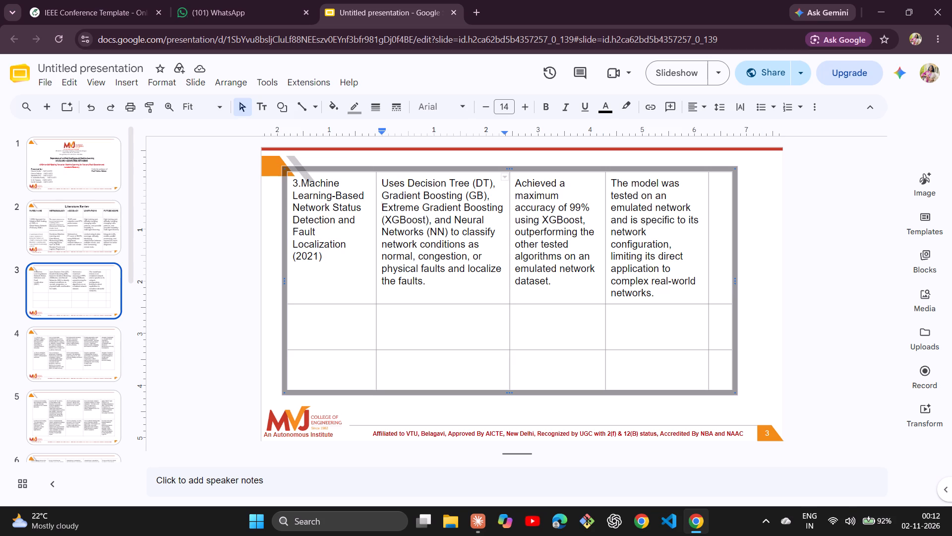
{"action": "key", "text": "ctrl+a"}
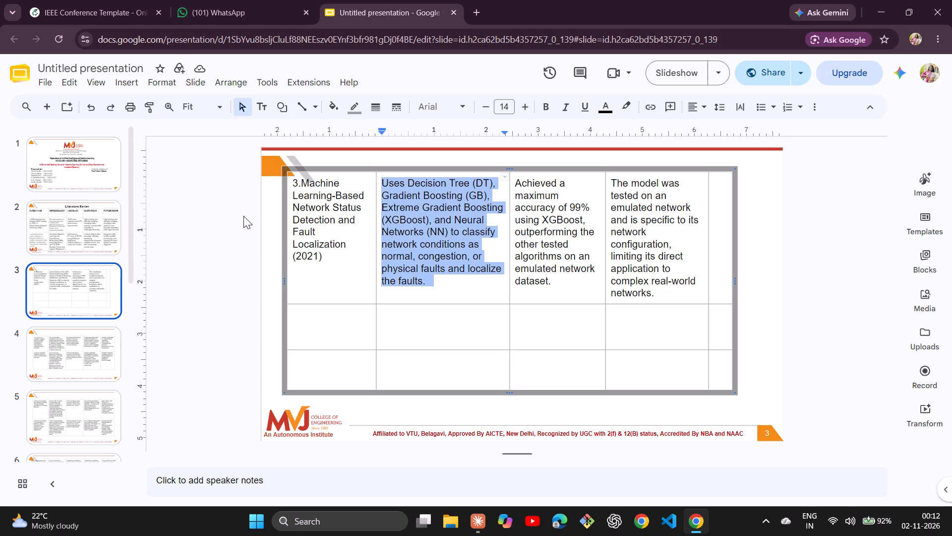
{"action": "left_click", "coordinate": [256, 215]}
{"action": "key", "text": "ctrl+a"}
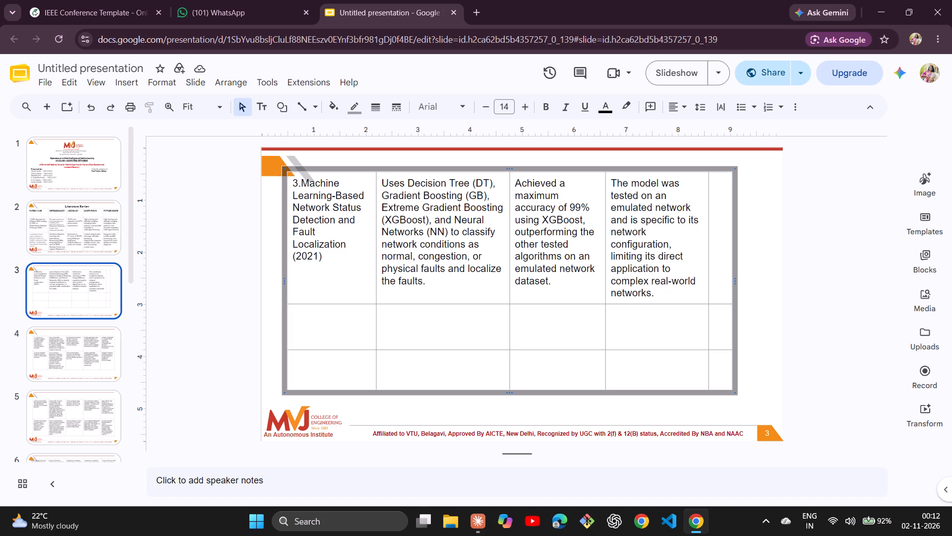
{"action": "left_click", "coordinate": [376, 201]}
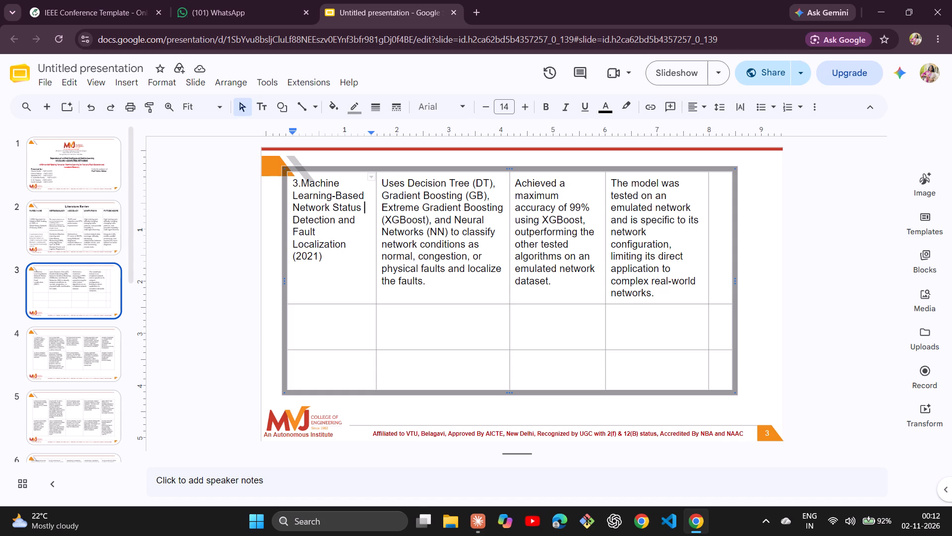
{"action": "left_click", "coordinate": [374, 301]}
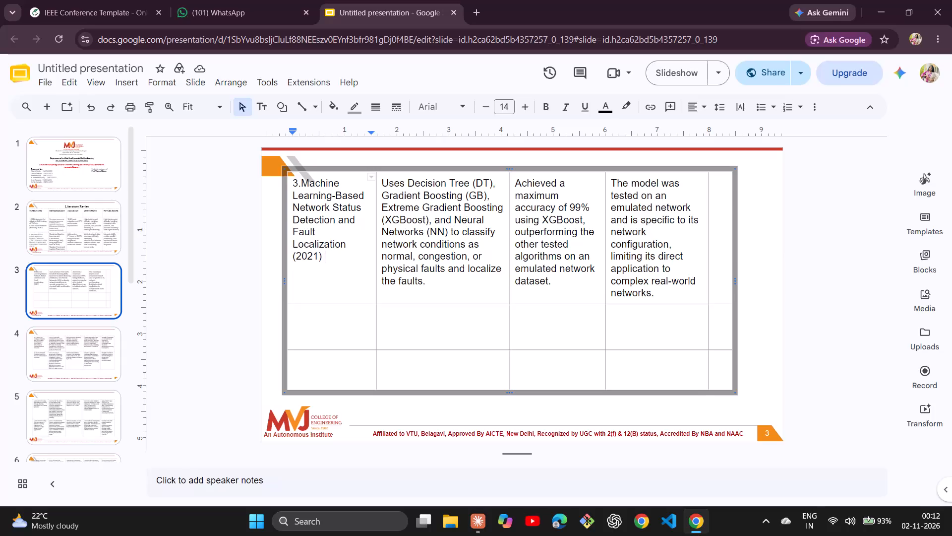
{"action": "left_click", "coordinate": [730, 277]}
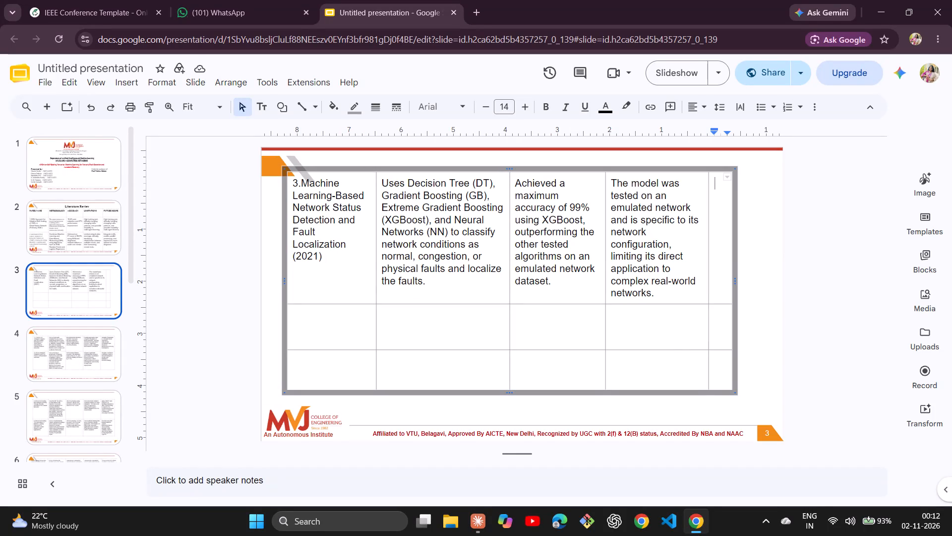
Undo the last three changes to slide 3's table, covering its repositioning and third-column width adjustments.
{"action": "key", "text": "ctrl+z"}
{"action": "key", "text": "ctrl+z"}
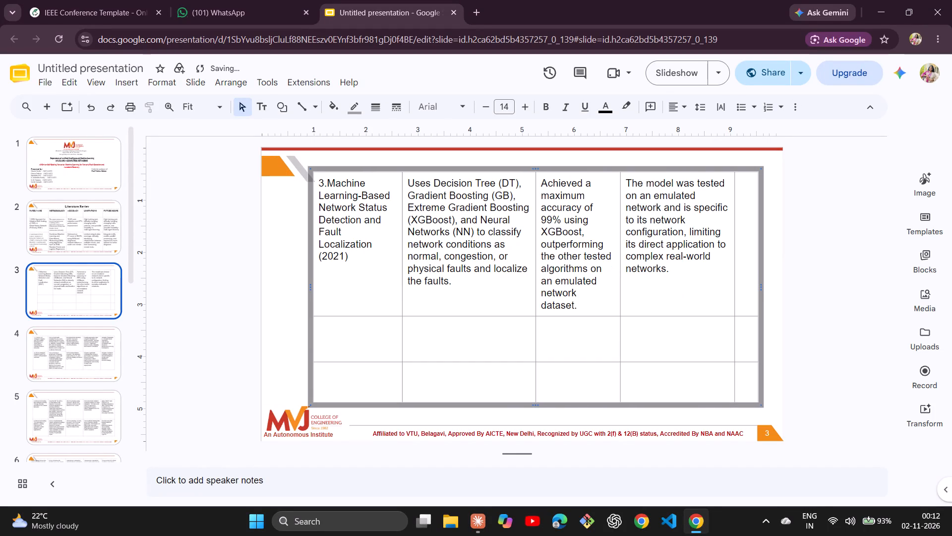
{"action": "key", "text": "ctrl+z"}
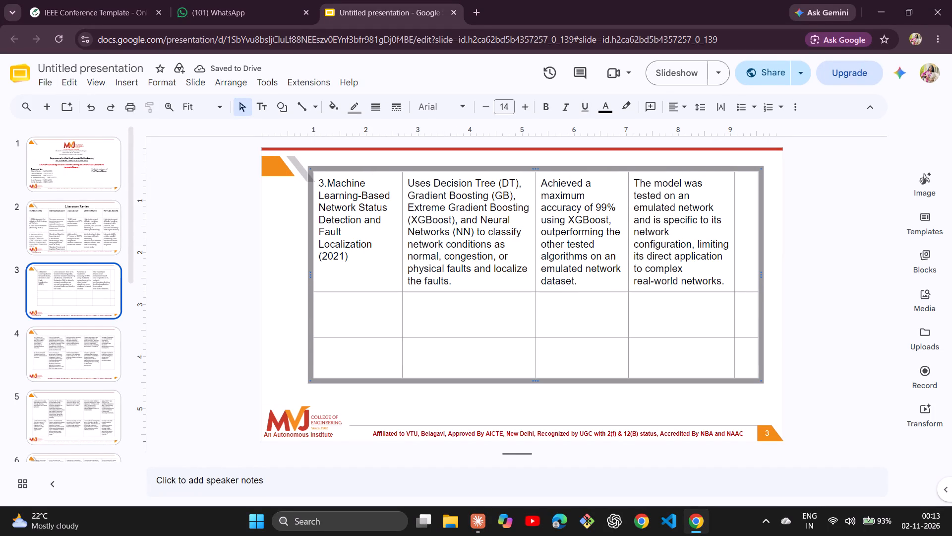
Shift all four column boundaries of slide 3's table slightly left, narrowing the first column and widening the empty fifth column.
{"action": "left_click_drag", "start_coordinate": [402, 276], "coordinate": [389, 274]}
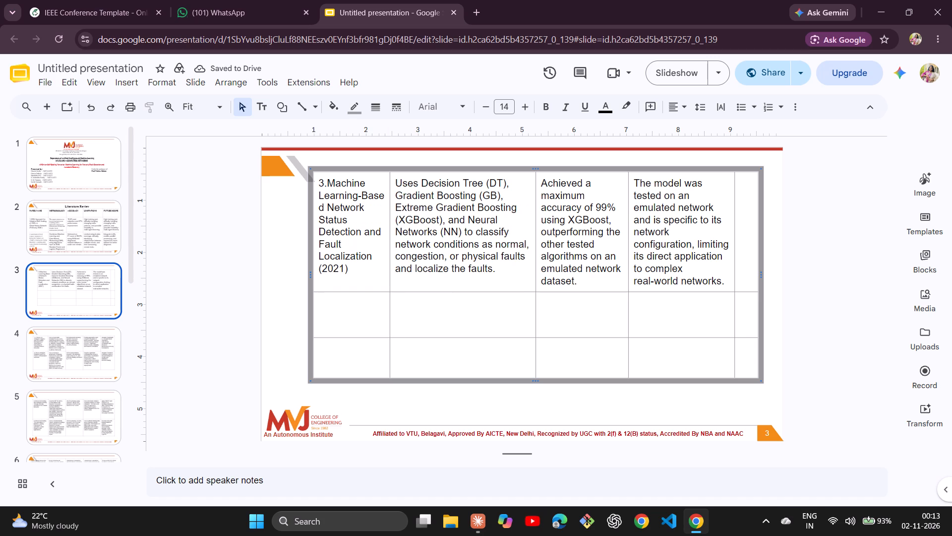
{"action": "left_click_drag", "start_coordinate": [535, 278], "coordinate": [521, 280]}
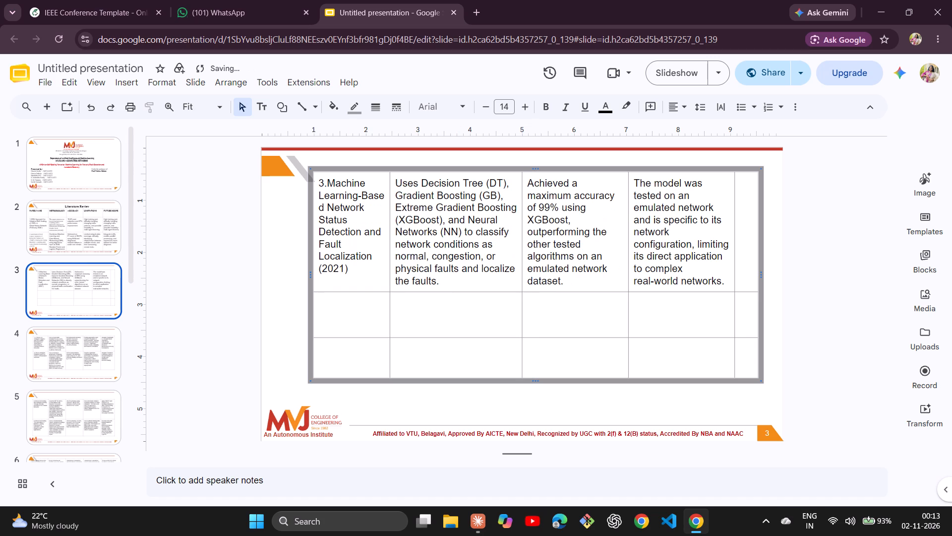
{"action": "left_click_drag", "start_coordinate": [628, 258], "coordinate": [618, 262]}
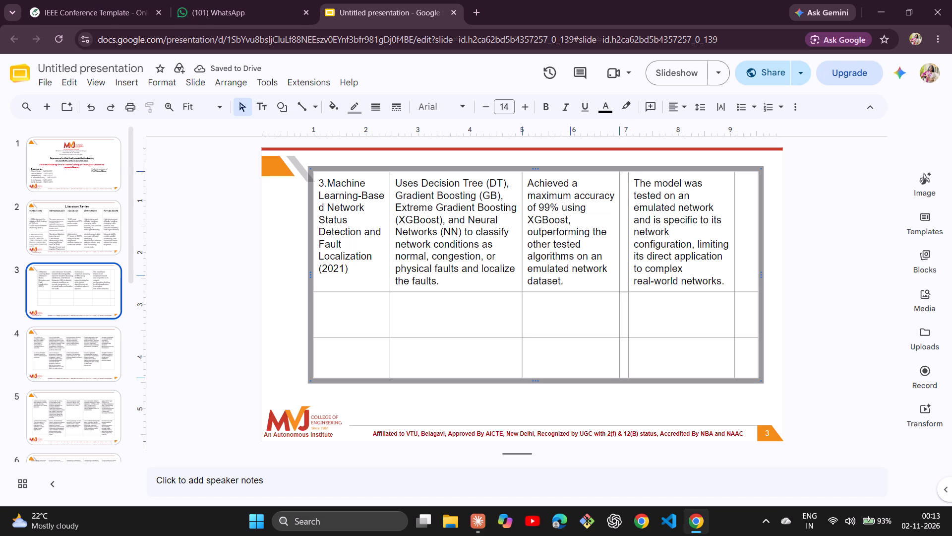
{"action": "left_click_drag", "start_coordinate": [618, 262], "coordinate": [618, 262]}
{"action": "left_click", "coordinate": [733, 251]}
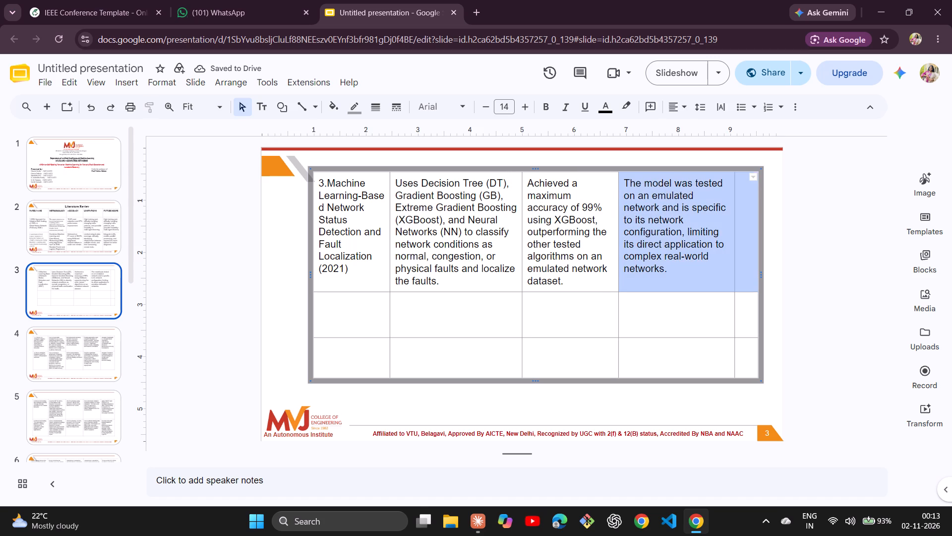
{"action": "left_click", "coordinate": [733, 250]}
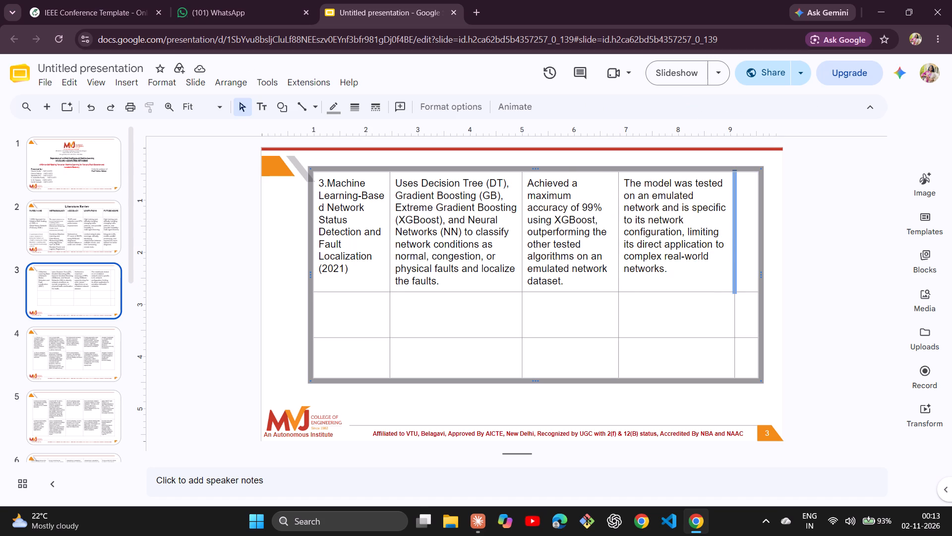
{"action": "left_click_drag", "start_coordinate": [735, 250], "coordinate": [729, 251]}
{"action": "left_click_drag", "start_coordinate": [729, 251], "coordinate": [728, 251]}
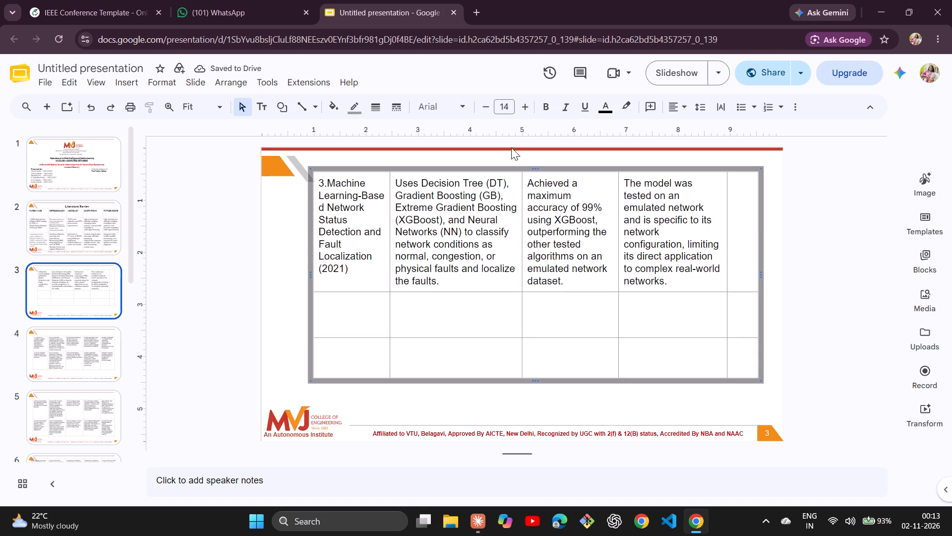
Move slide 3's table left and slightly down over the header graphic, and widen it rightward to near the slide's edge.
{"action": "left_click_drag", "start_coordinate": [506, 167], "coordinate": [495, 169]}
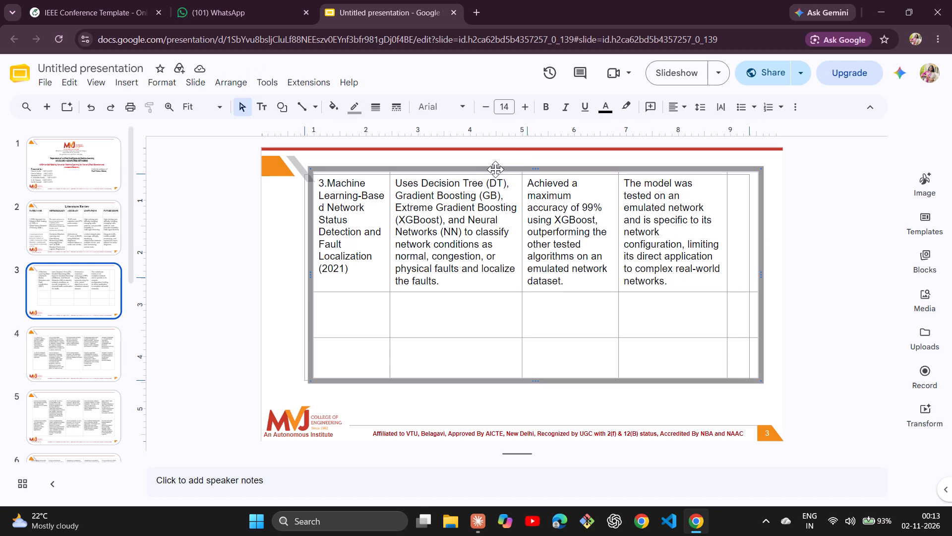
{"action": "left_click_drag", "start_coordinate": [495, 169], "coordinate": [485, 169]}
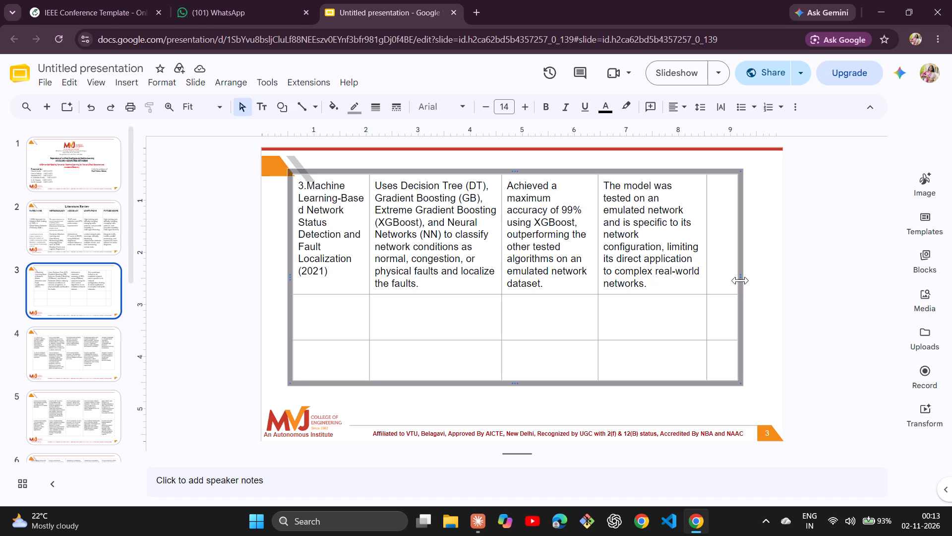
{"action": "left_click_drag", "start_coordinate": [740, 280], "coordinate": [769, 281]}
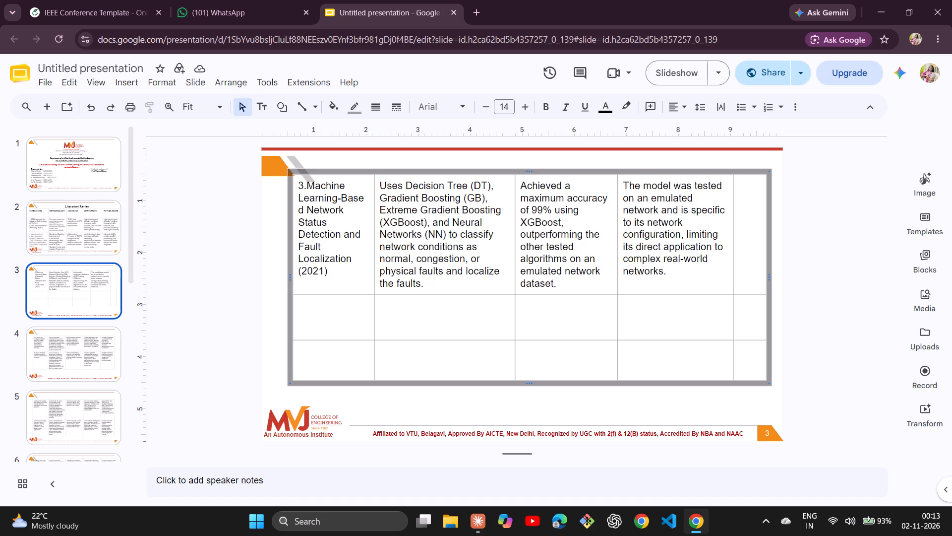
Shift the four column boundaries of slide 3's table further left, roughly doubling the empty fifth column's width while keeping the first row compact.
{"action": "left_click_drag", "start_coordinate": [373, 251], "coordinate": [365, 250]}
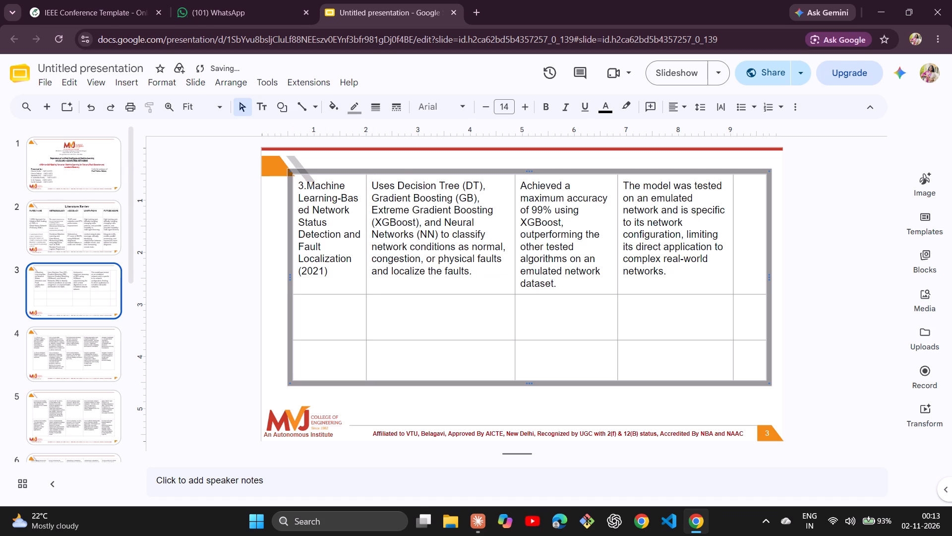
{"action": "left_click_drag", "start_coordinate": [514, 245], "coordinate": [499, 250]}
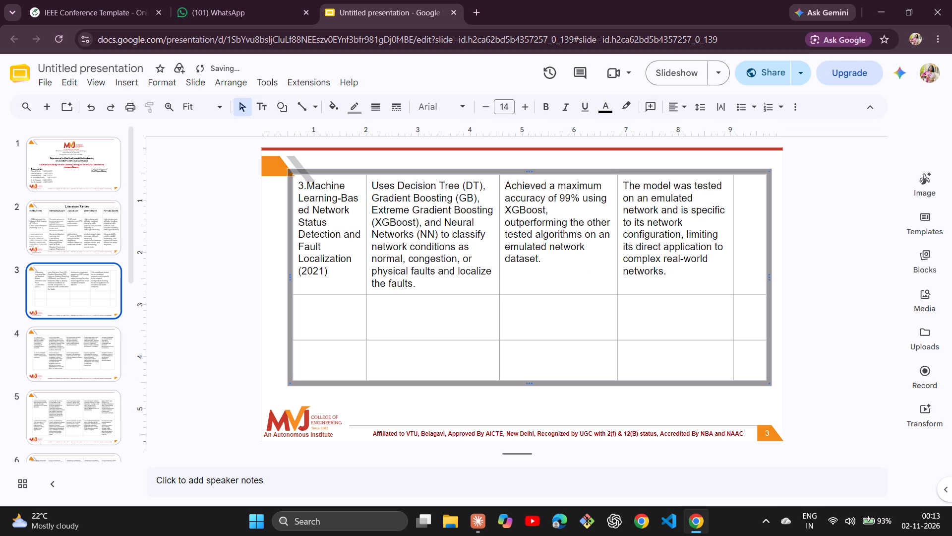
{"action": "left_click_drag", "start_coordinate": [618, 248], "coordinate": [607, 249]}
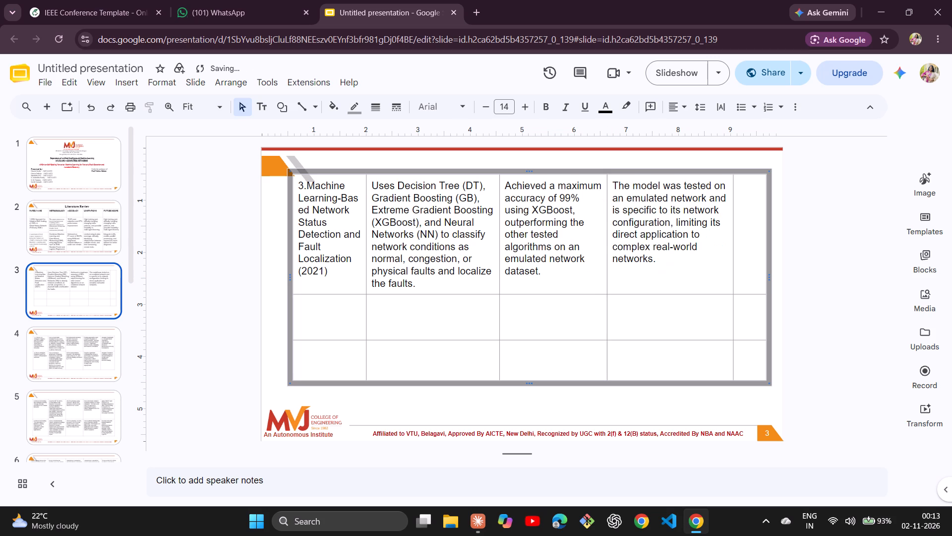
{"action": "left_click_drag", "start_coordinate": [733, 259], "coordinate": [709, 263]}
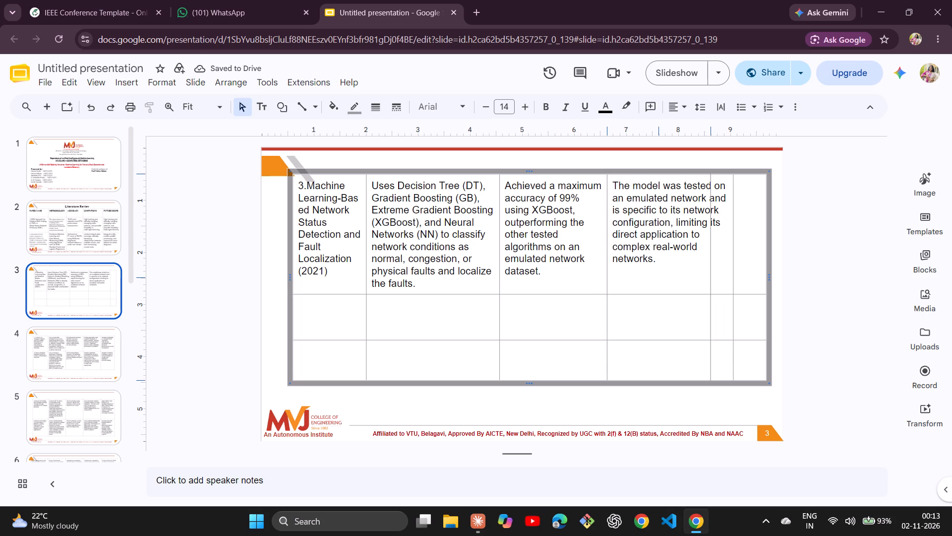
{"action": "left_click_drag", "start_coordinate": [709, 263], "coordinate": [701, 267]}
{"action": "left_click_drag", "start_coordinate": [699, 265], "coordinate": [708, 266]}
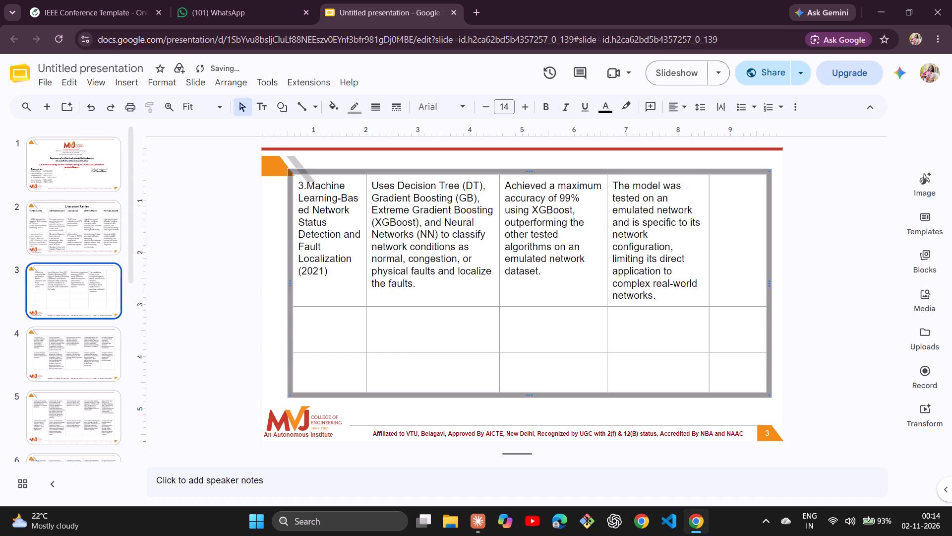
{"action": "left_click_drag", "start_coordinate": [607, 238], "coordinate": [596, 241]}
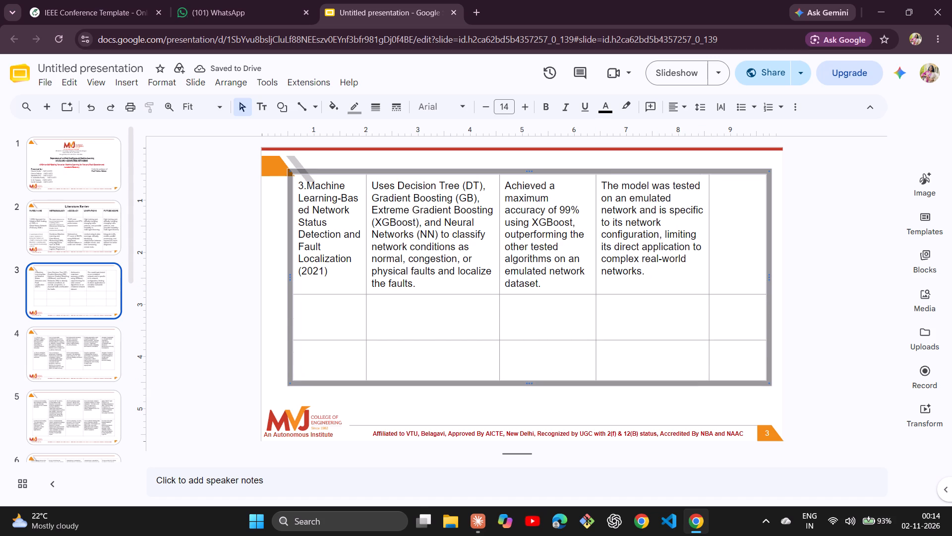
{"action": "left_click", "coordinate": [191, 246]}
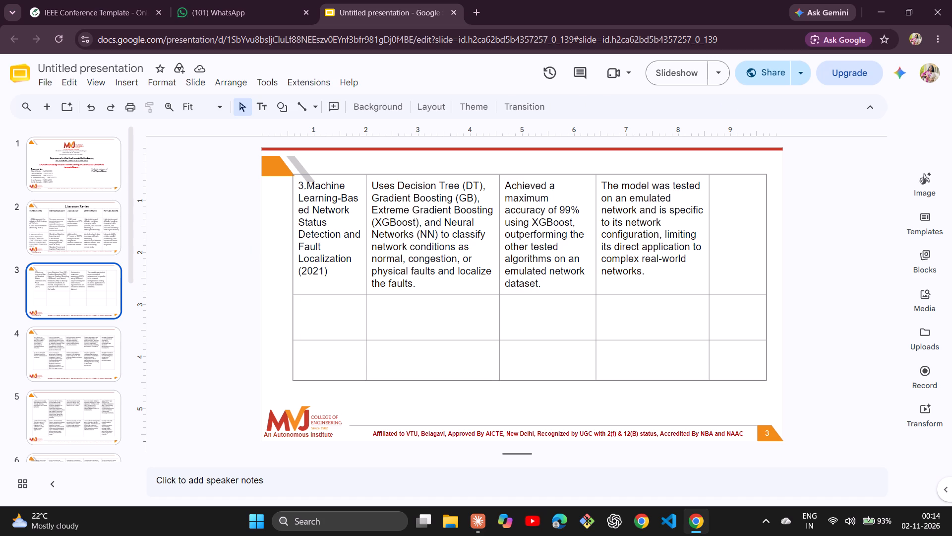
Increase the heights of the two empty rows in slide 3's table so it ends just above the footer logo.
{"action": "left_click_drag", "start_coordinate": [412, 340], "coordinate": [410, 351]}
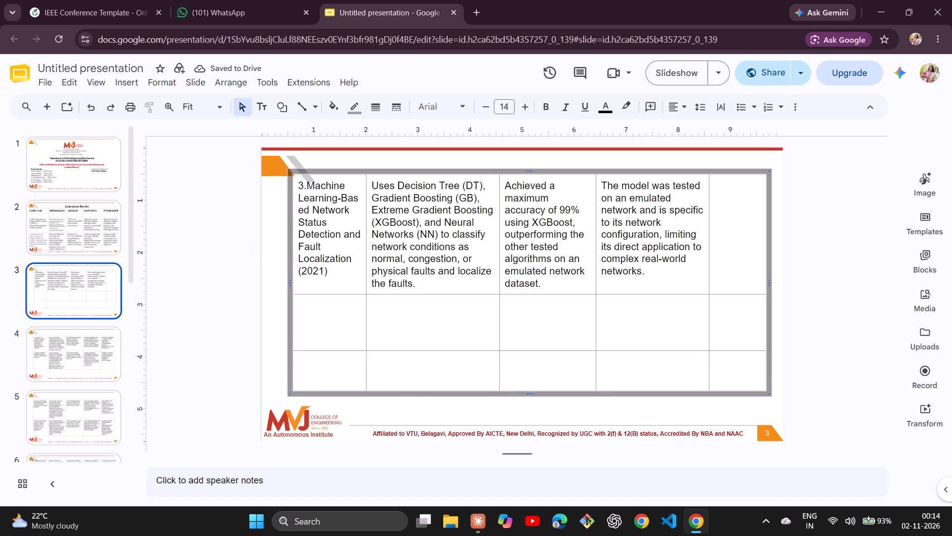
{"action": "left_click_drag", "start_coordinate": [413, 389], "coordinate": [412, 402]}
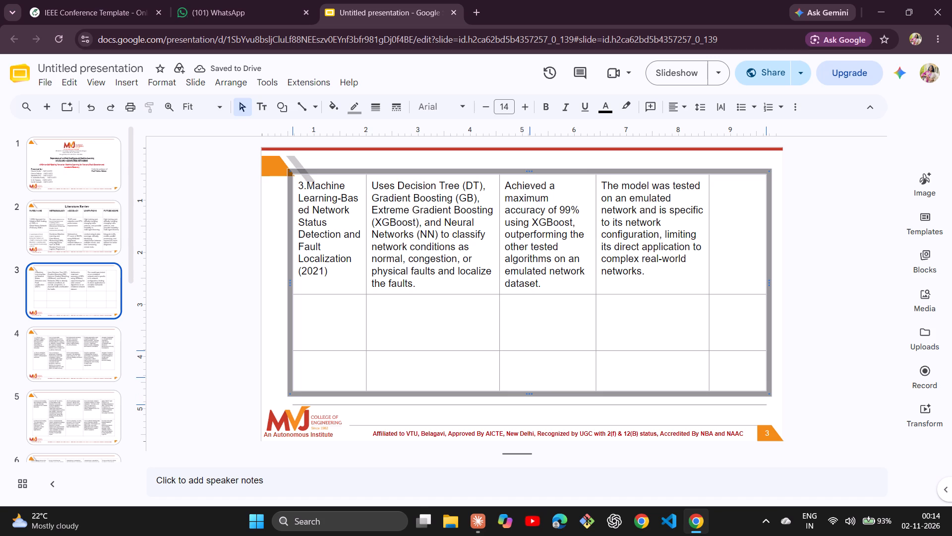
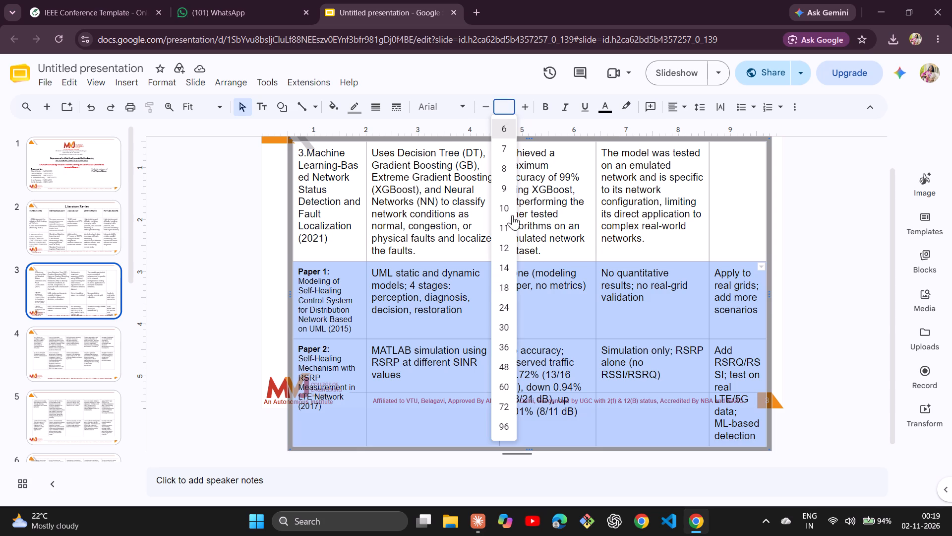
Set the text of the two pasted paper rows to size 14 and remove the bold from their Paper 1 and Paper 2 labels.
{"action": "left_click", "coordinate": [503, 267]}
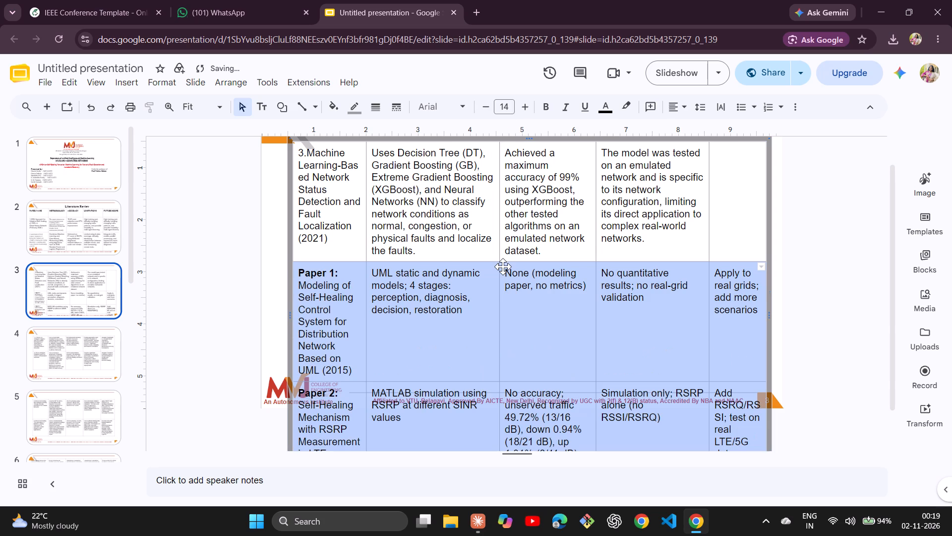
{"action": "left_click", "coordinate": [545, 111]}
{"action": "left_click", "coordinate": [545, 111]}
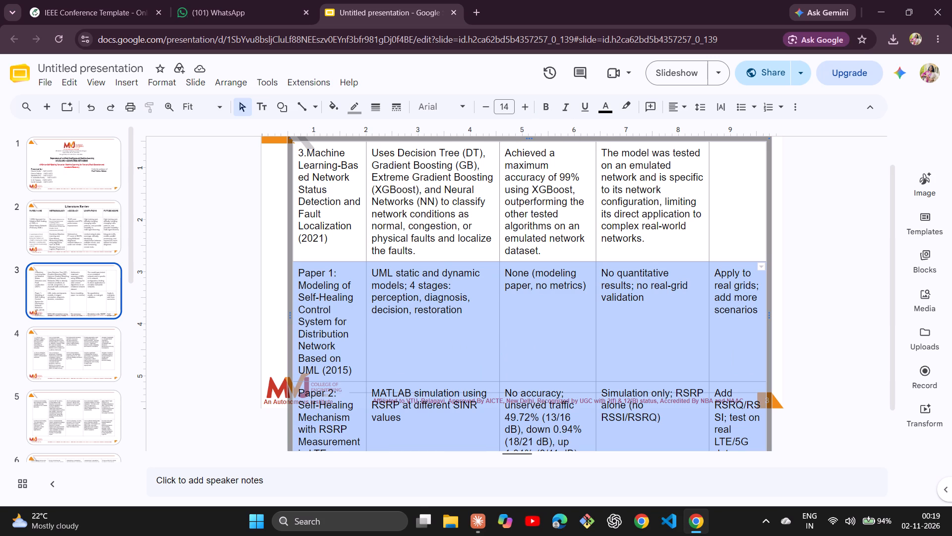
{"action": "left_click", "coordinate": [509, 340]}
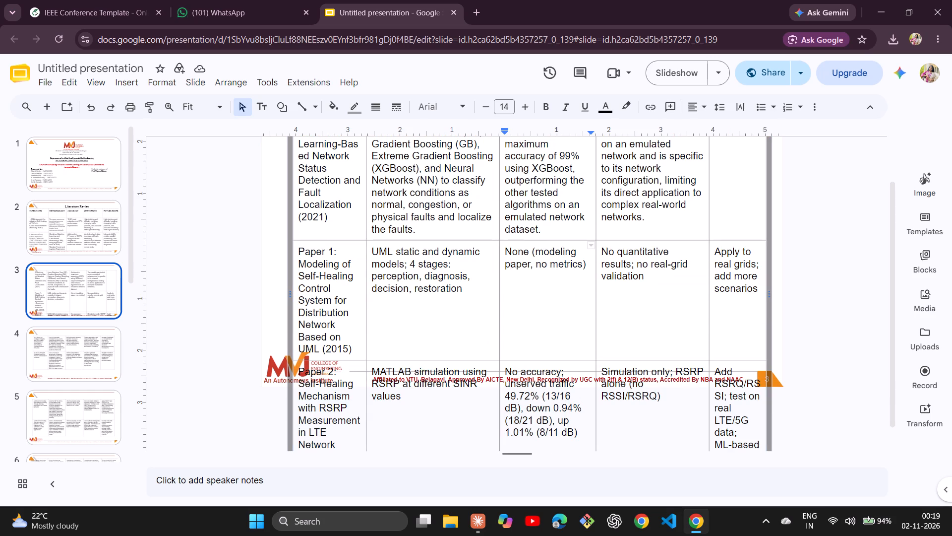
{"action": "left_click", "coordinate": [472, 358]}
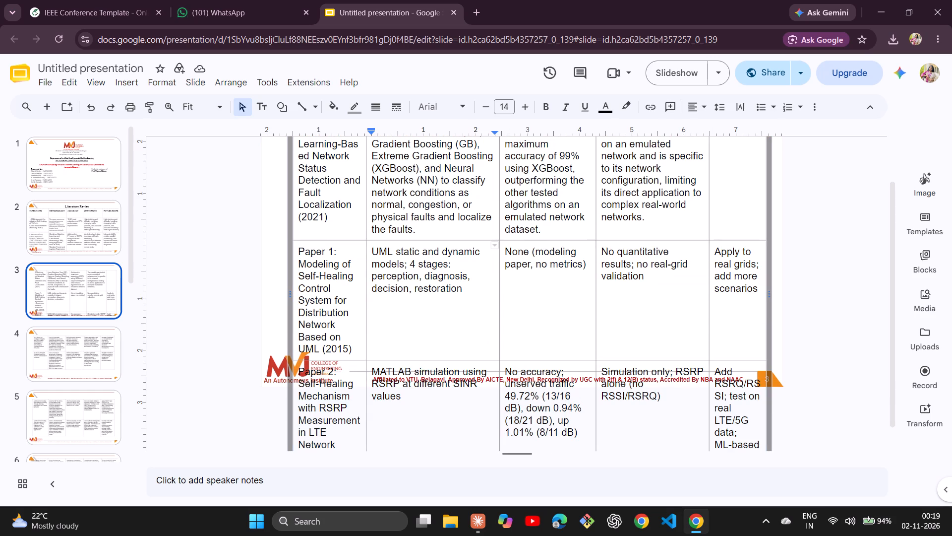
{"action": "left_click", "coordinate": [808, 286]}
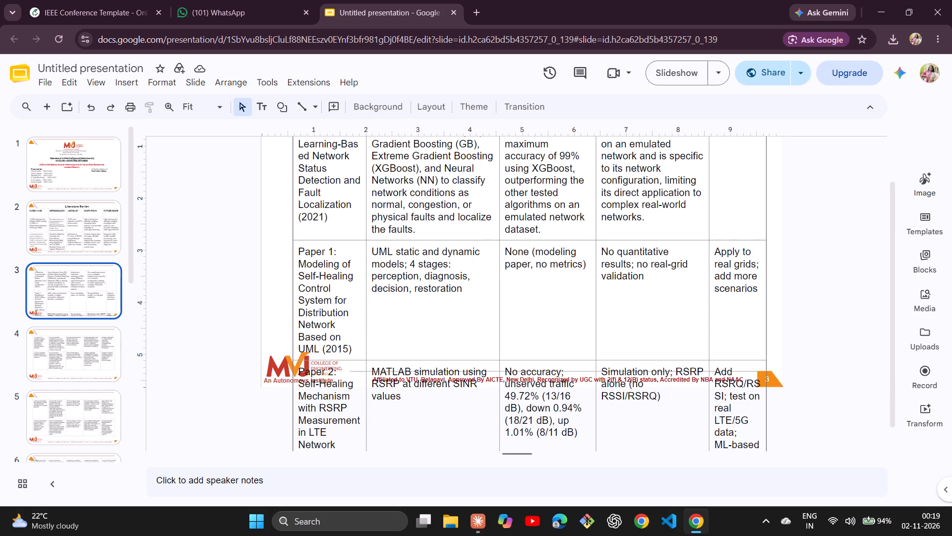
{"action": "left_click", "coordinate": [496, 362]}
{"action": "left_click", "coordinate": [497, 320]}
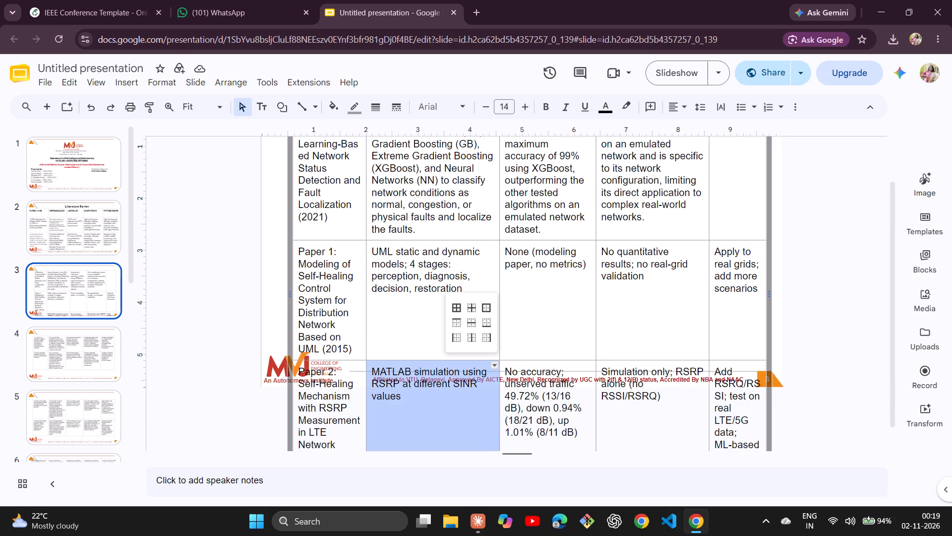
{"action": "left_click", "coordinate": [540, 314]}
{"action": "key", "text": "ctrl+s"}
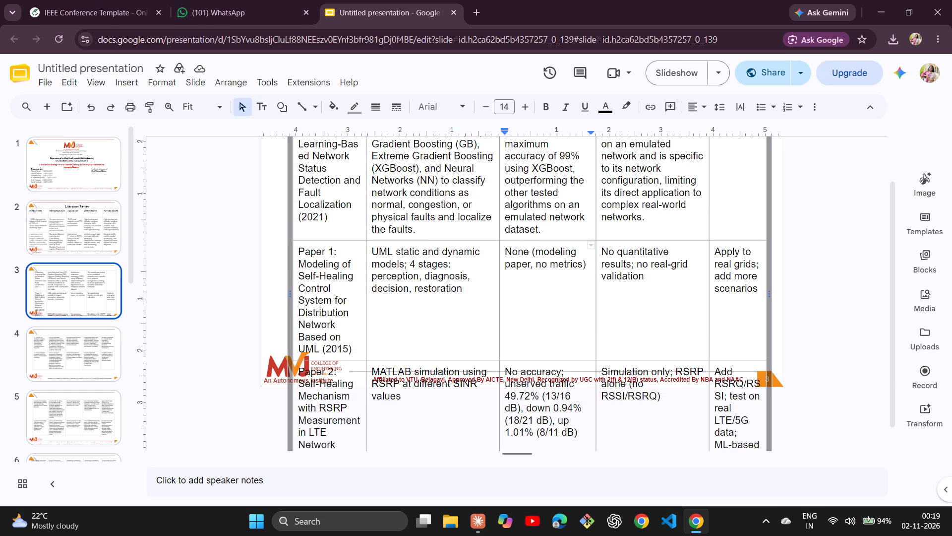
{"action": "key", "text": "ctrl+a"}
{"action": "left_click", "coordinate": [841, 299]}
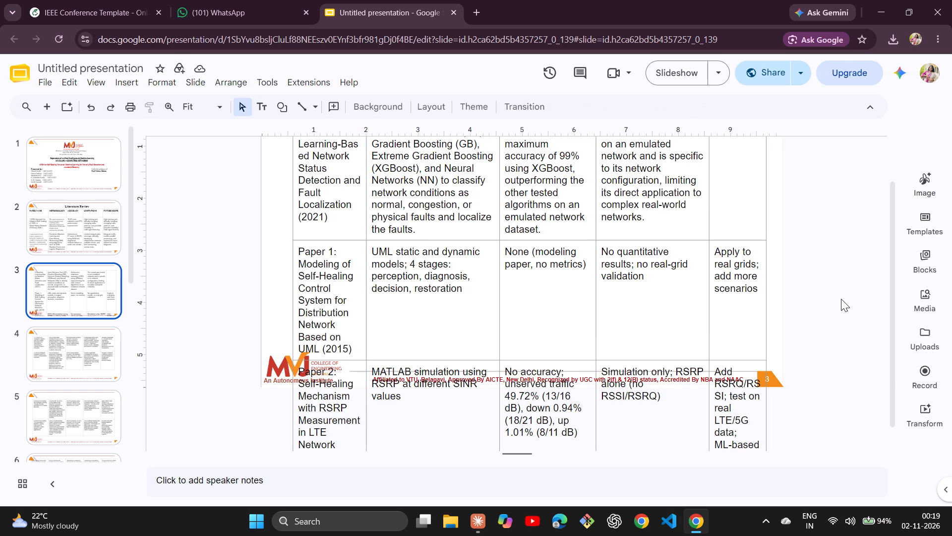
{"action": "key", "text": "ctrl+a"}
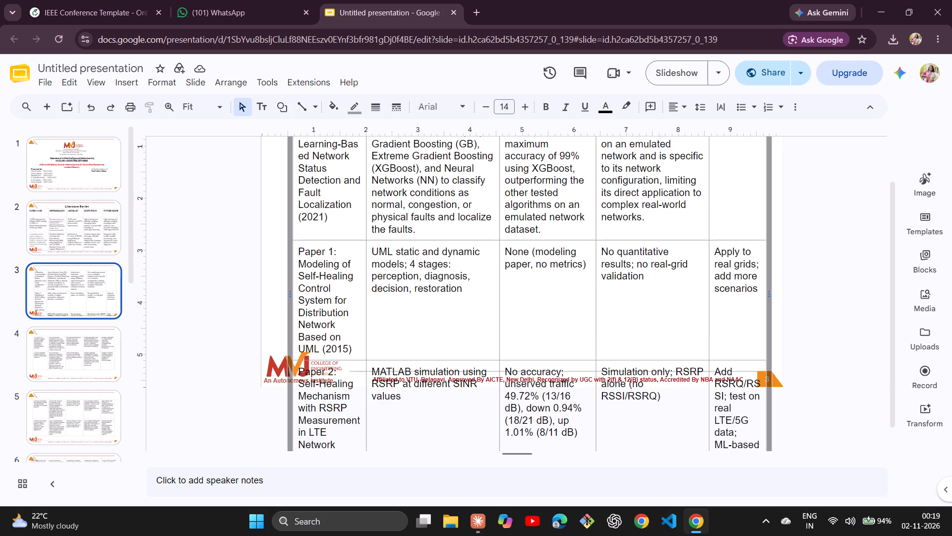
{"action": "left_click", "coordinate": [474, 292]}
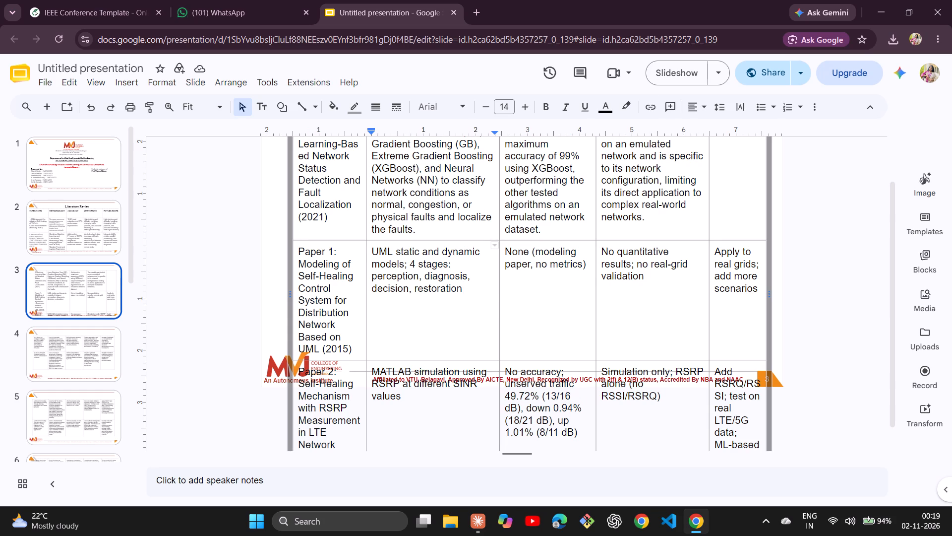
Narrow the table's paper-name column slightly and try to raise the border between the Paper 1 and Paper 2 rows.
{"action": "left_click_drag", "start_coordinate": [367, 358], "coordinate": [364, 327]}
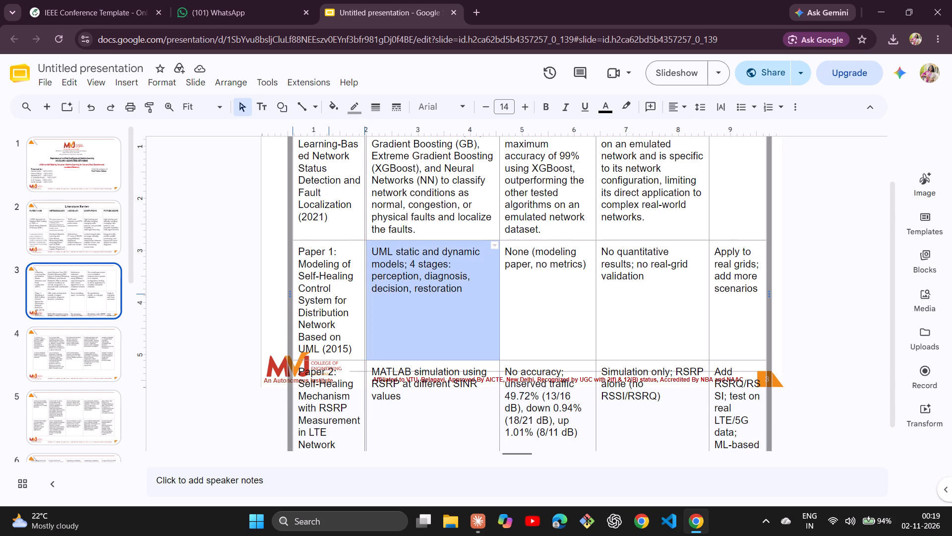
{"action": "left_click_drag", "start_coordinate": [364, 327], "coordinate": [365, 326]}
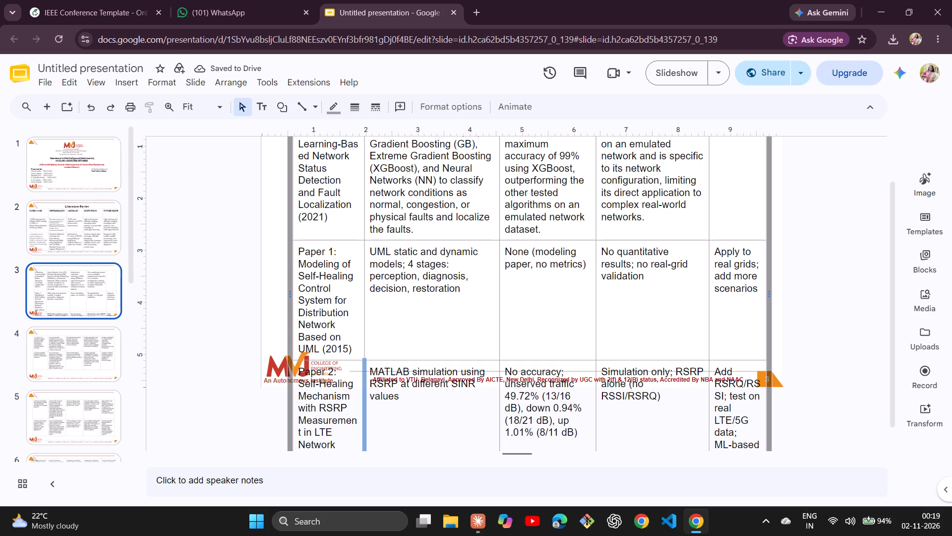
{"action": "left_click_drag", "start_coordinate": [407, 361], "coordinate": [412, 329]}
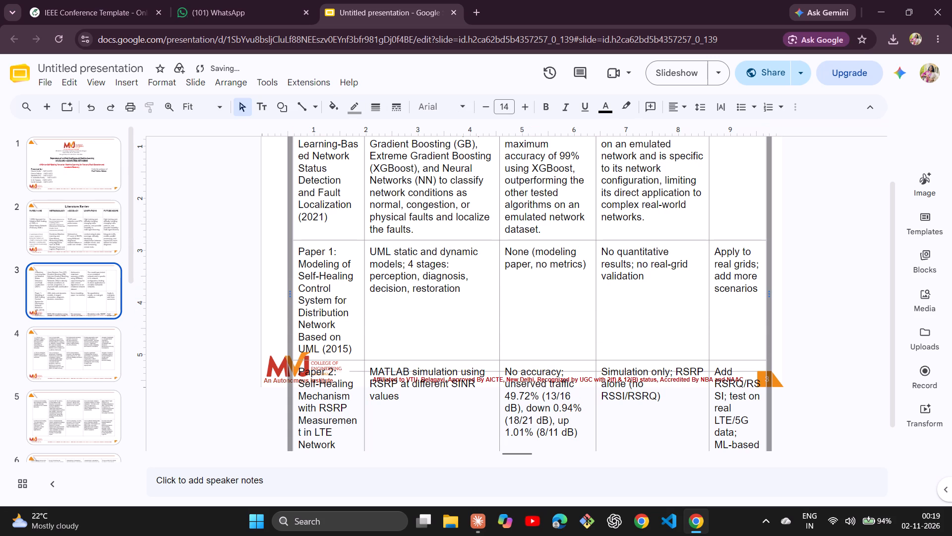
Delete the "Paper 1:" label so the cell starts with "Modeling of Self-Healing Control System".
{"action": "left_click", "coordinate": [354, 338]}
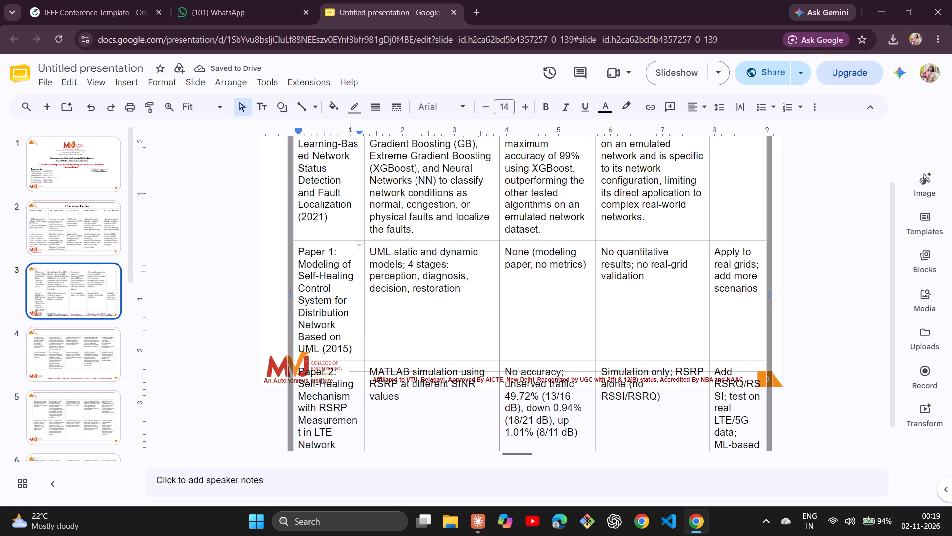
{"action": "left_click", "coordinate": [345, 255]}
{"action": "key", "text": "BackSpace"}
{"action": "key", "text": "BackSpace"}
{"action": "key", "text": "BackSpace"}
{"action": "key", "text": "BackSpace"}
{"action": "key", "text": "BackSpace"}
{"action": "key", "text": "BackSpace"}
{"action": "key", "text": "BackSpace"}
{"action": "key", "text": "BackSpace"}
{"action": "key", "text": "BackSpace"}
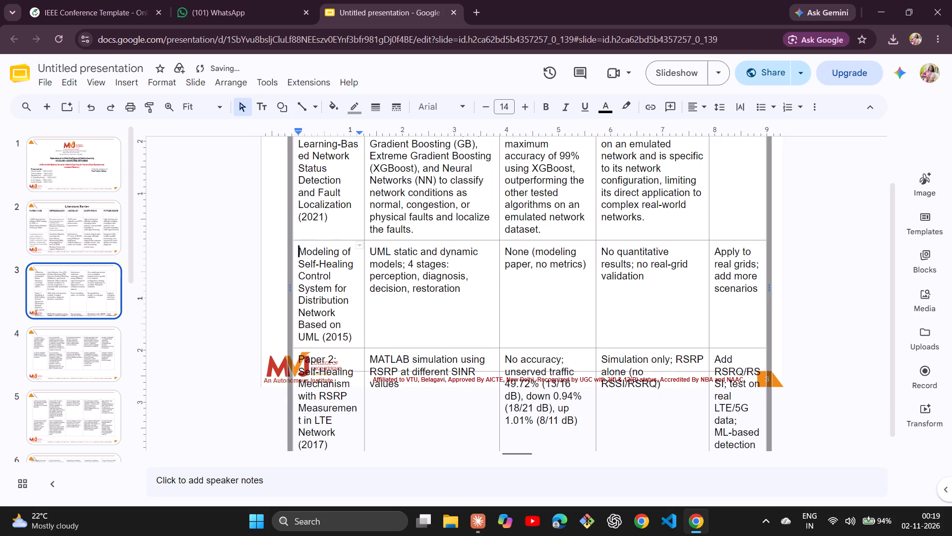
Delete the "Paper 2:" label so the cell starts with "Self-Healing Mechanism with RSRP Measurement".
{"action": "left_click", "coordinate": [348, 352]}
{"action": "key", "text": "BackSpace"}
{"action": "key", "text": "BackSpace"}
{"action": "key", "text": "BackSpace"}
{"action": "key", "text": "BackSpace"}
{"action": "key", "text": "BackSpace"}
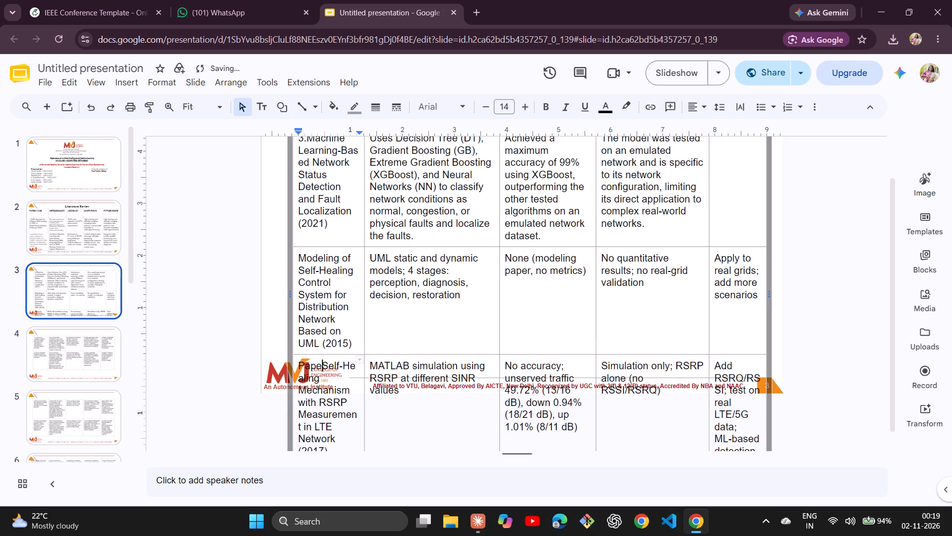
{"action": "key", "text": "BackSpace"}
{"action": "key", "text": "BackSpace"}
{"action": "key", "text": "BackSpace"}
{"action": "key", "text": "BackSpace"}
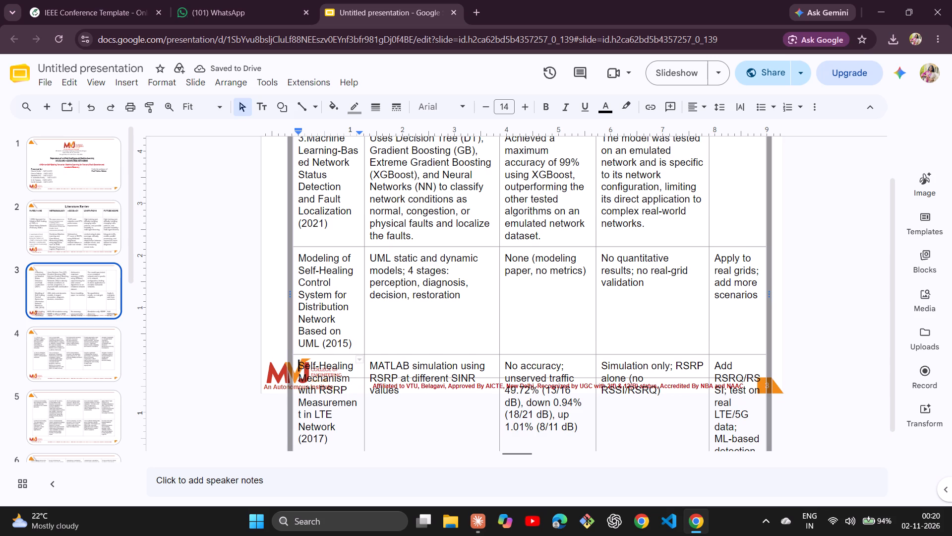
{"action": "scroll", "coordinate": [606, 289], "scroll_direction": "up", "scroll_amount": 2}
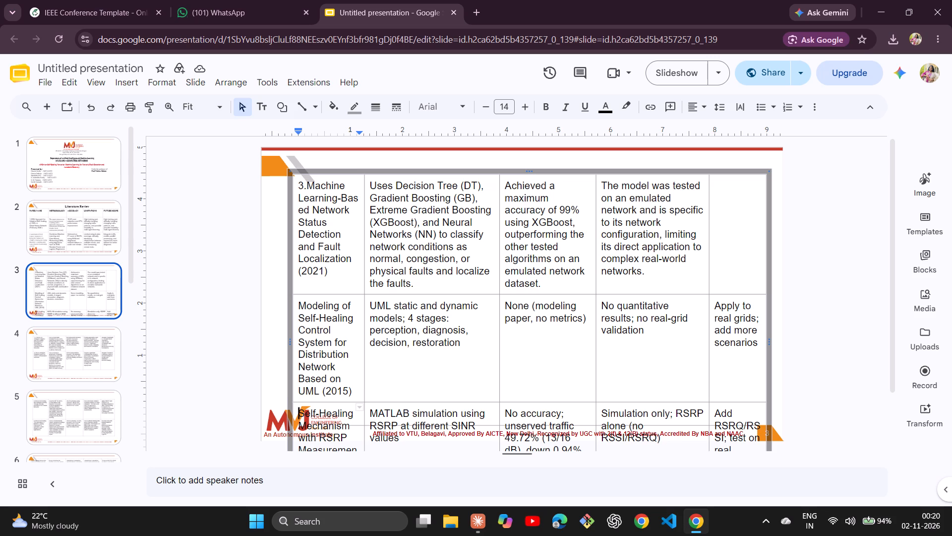
{"action": "left_click_drag", "start_coordinate": [645, 277], "coordinate": [508, 237]}
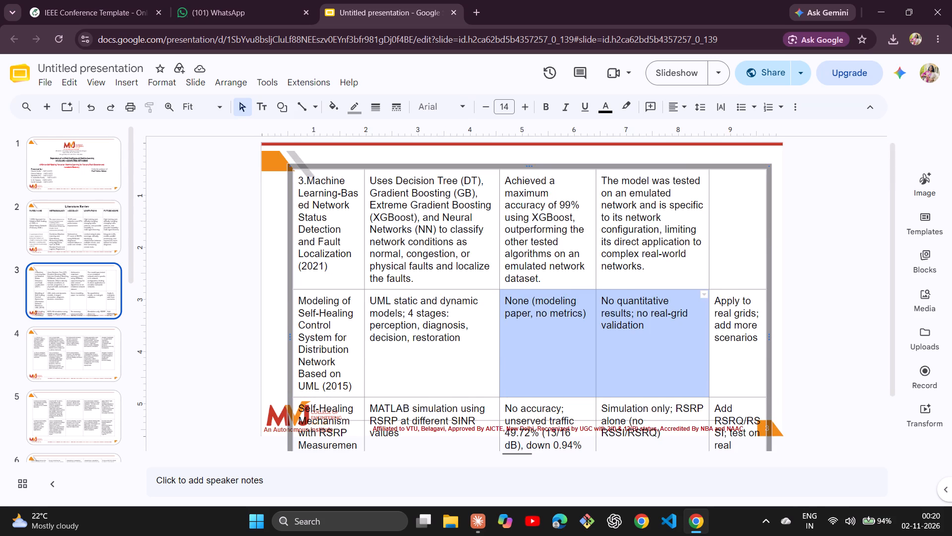
{"action": "left_click_drag", "start_coordinate": [508, 237], "coordinate": [530, 223]}
{"action": "double_click", "coordinate": [530, 223]}
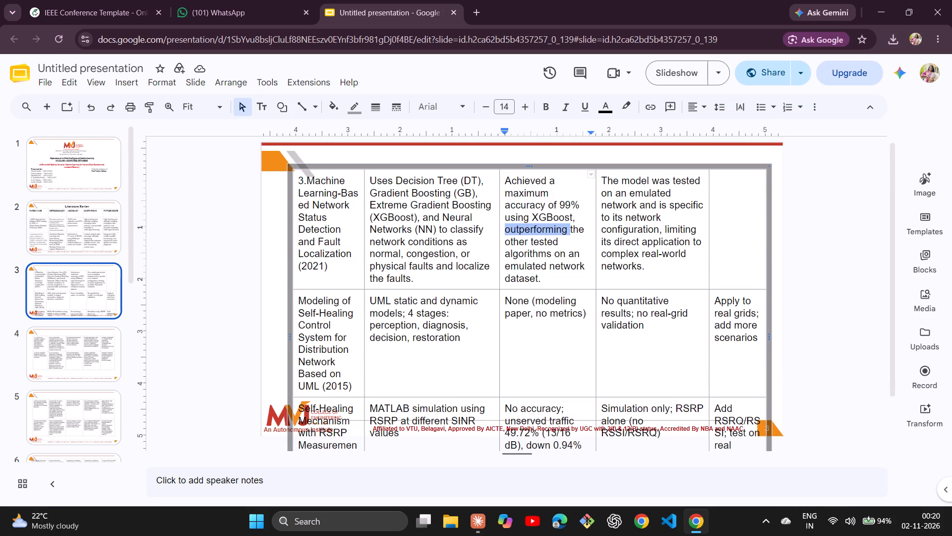
{"action": "left_click", "coordinate": [654, 265]}
{"action": "scroll", "coordinate": [649, 229], "scroll_direction": "up", "scroll_amount": 1}
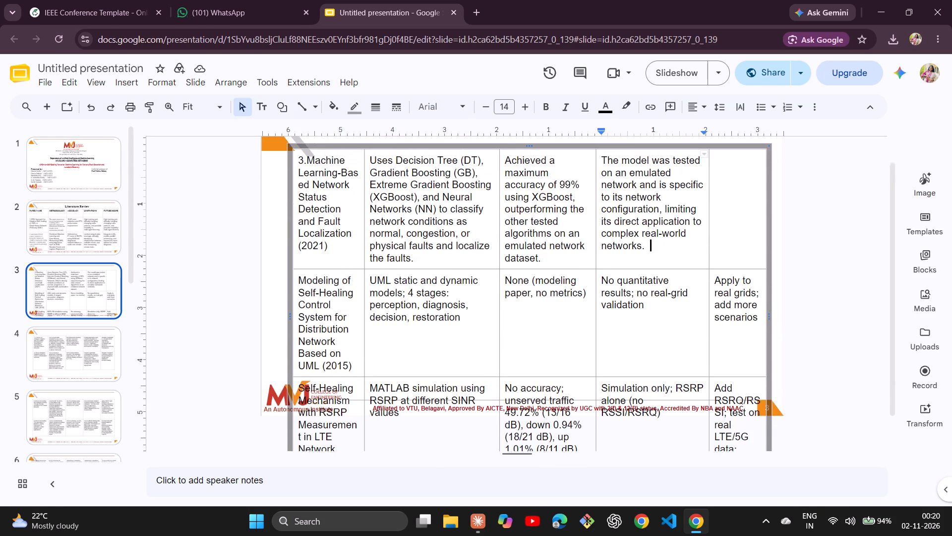
{"action": "scroll", "coordinate": [649, 229], "scroll_direction": "up", "scroll_amount": 1}
{"action": "left_click_drag", "start_coordinate": [647, 271], "coordinate": [291, 143]}
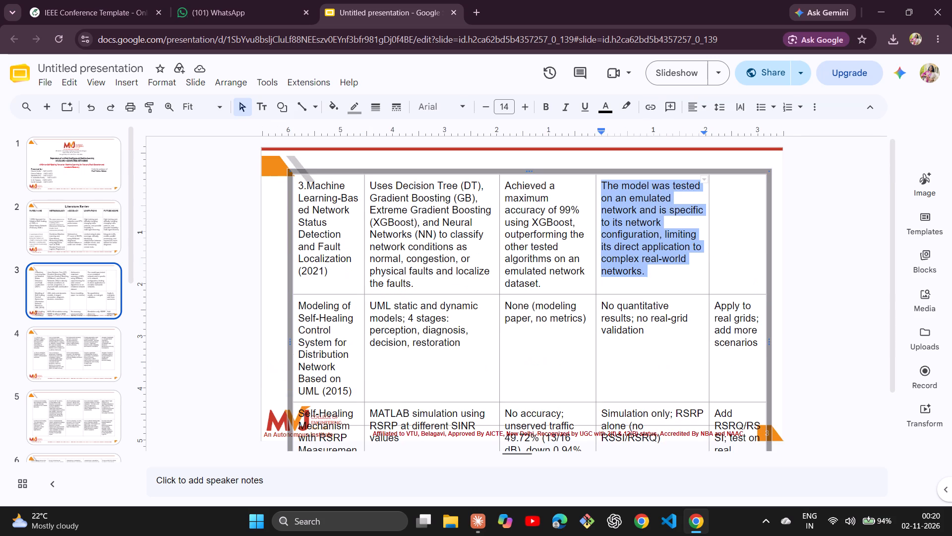
{"action": "left_click_drag", "start_coordinate": [291, 143], "coordinate": [297, 185]}
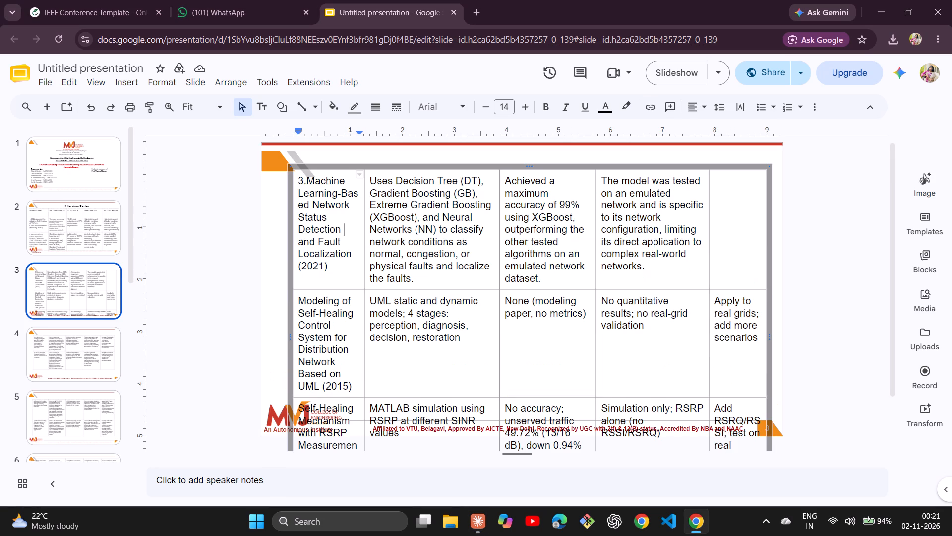
{"action": "left_click_drag", "start_coordinate": [297, 179], "coordinate": [684, 206]}
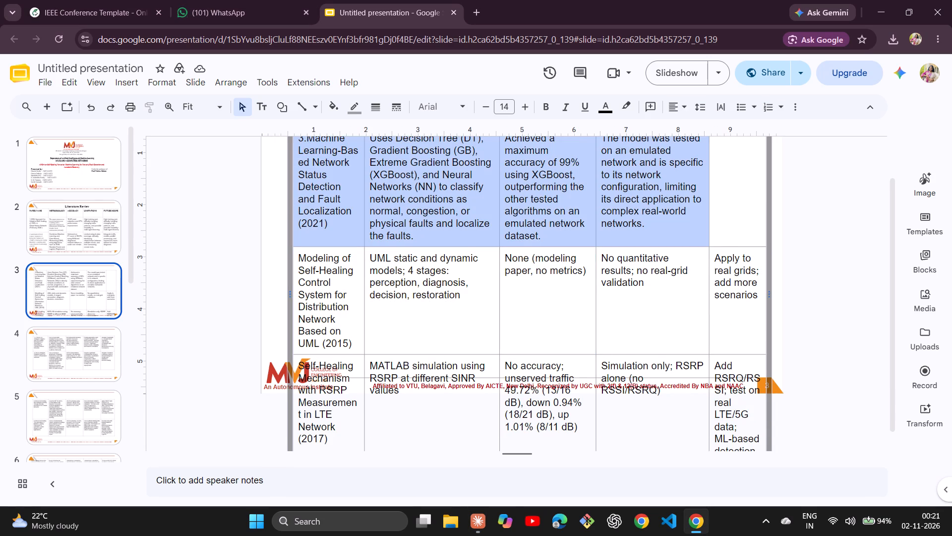
{"action": "left_click_drag", "start_coordinate": [684, 206], "coordinate": [726, 214]}
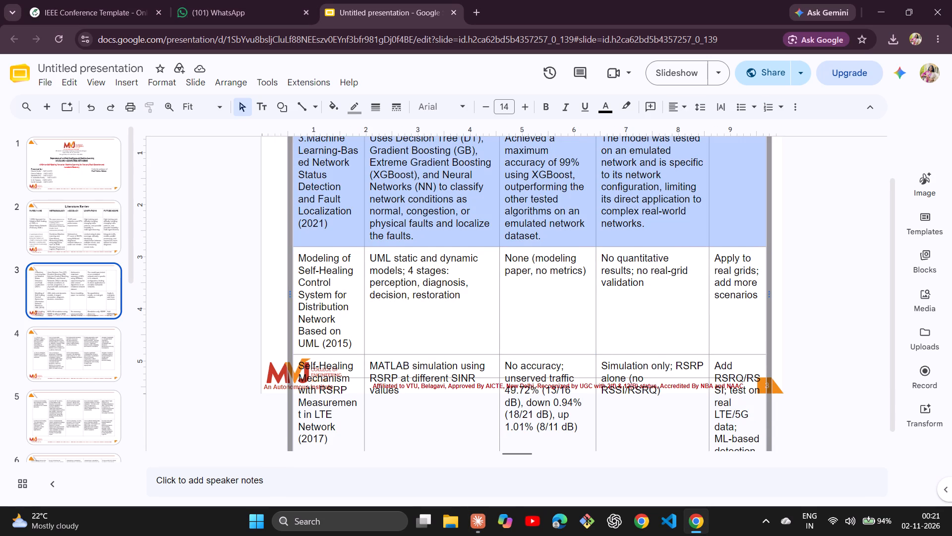
{"action": "key", "text": "ctrl+v"}
{"action": "scroll", "coordinate": [626, 211], "scroll_direction": "up", "scroll_amount": 2}
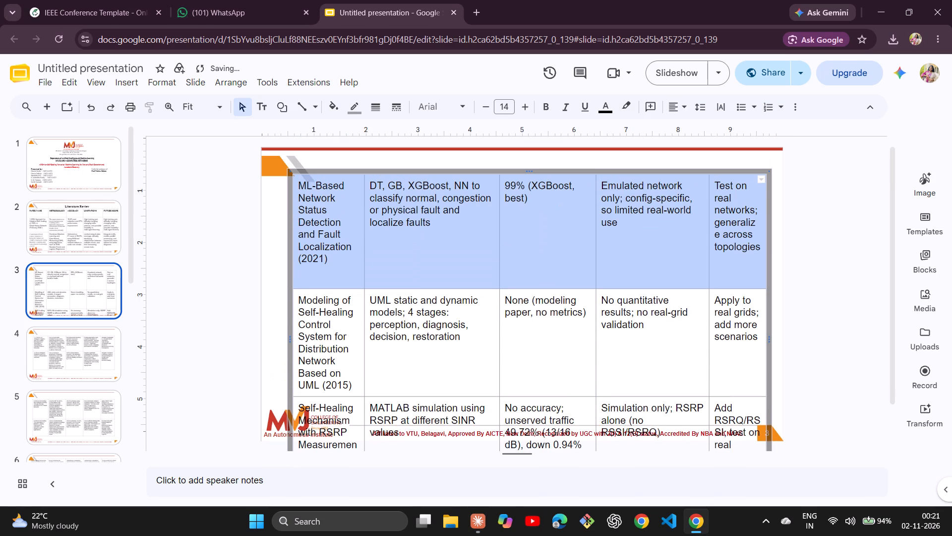
Reduce the height of the table's first row, the ML-Based Network Status Detection row.
{"action": "left_click", "coordinate": [363, 241]}
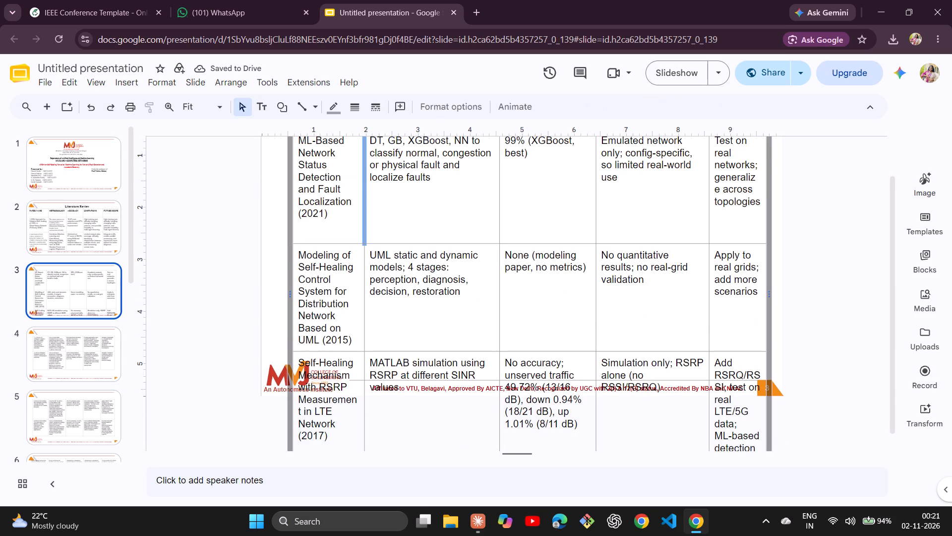
{"action": "left_click", "coordinate": [412, 214]}
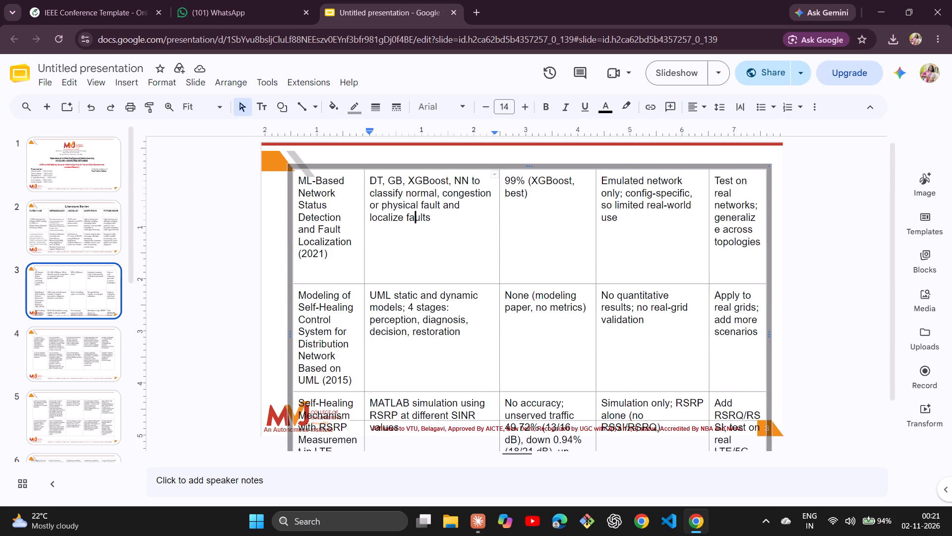
{"action": "left_click_drag", "start_coordinate": [374, 284], "coordinate": [385, 256]}
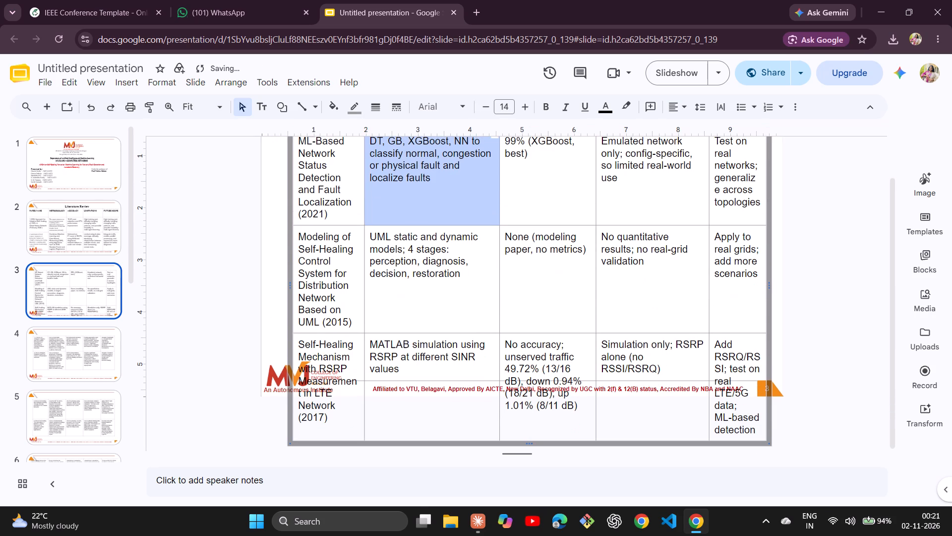
Rebalance the table's column widths: widen the paper-title column, narrow the accuracy column and widen the future-scope column.
{"action": "scroll", "coordinate": [472, 178], "scroll_direction": "up", "scroll_amount": 2}
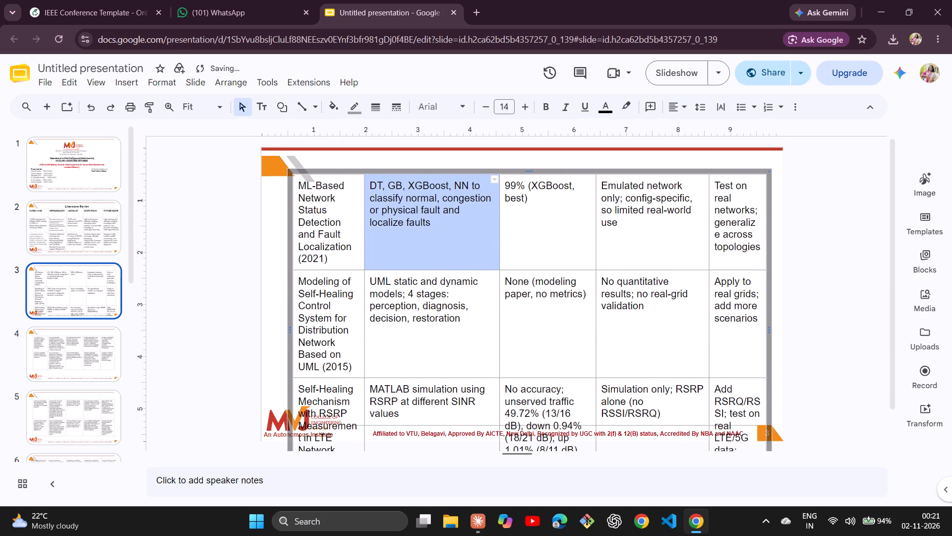
{"action": "left_click_drag", "start_coordinate": [364, 184], "coordinate": [374, 184]}
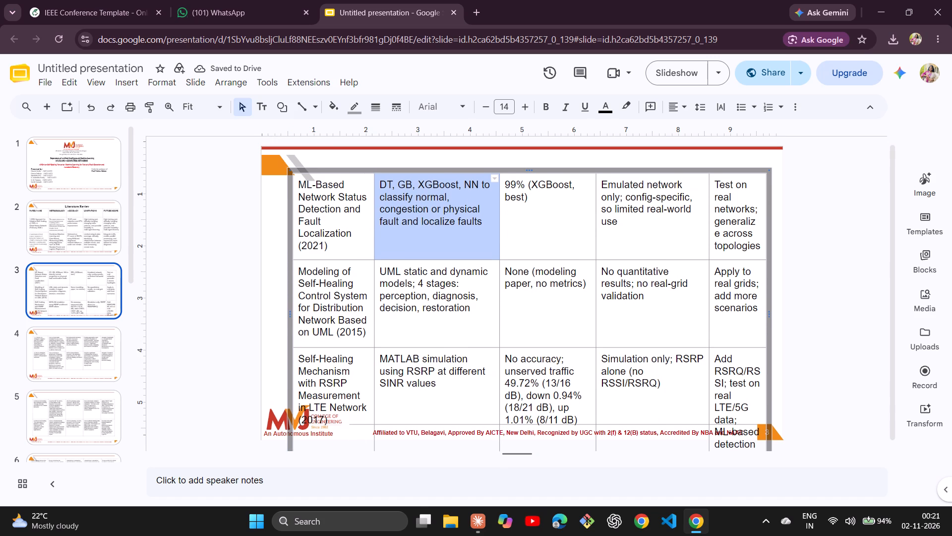
{"action": "left_click_drag", "start_coordinate": [595, 301], "coordinate": [586, 304]}
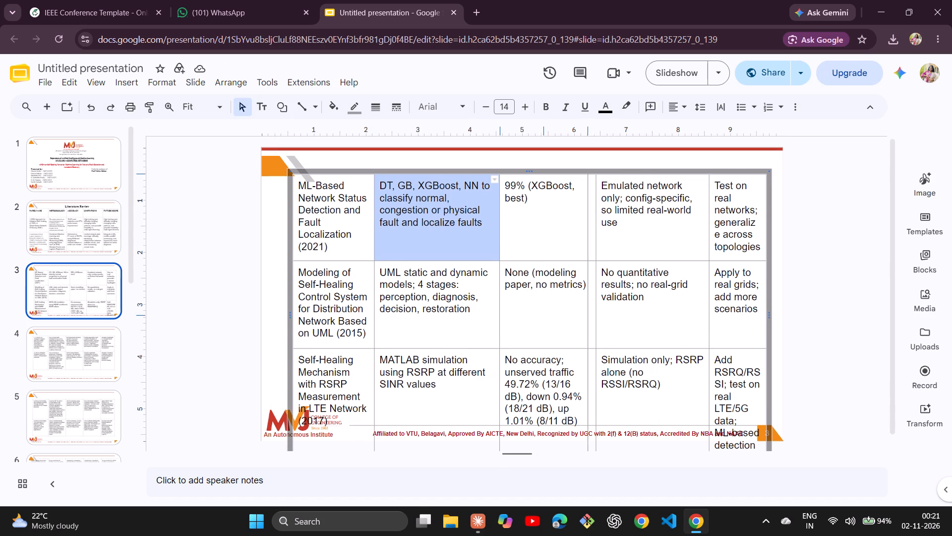
{"action": "left_click_drag", "start_coordinate": [586, 304], "coordinate": [583, 304]}
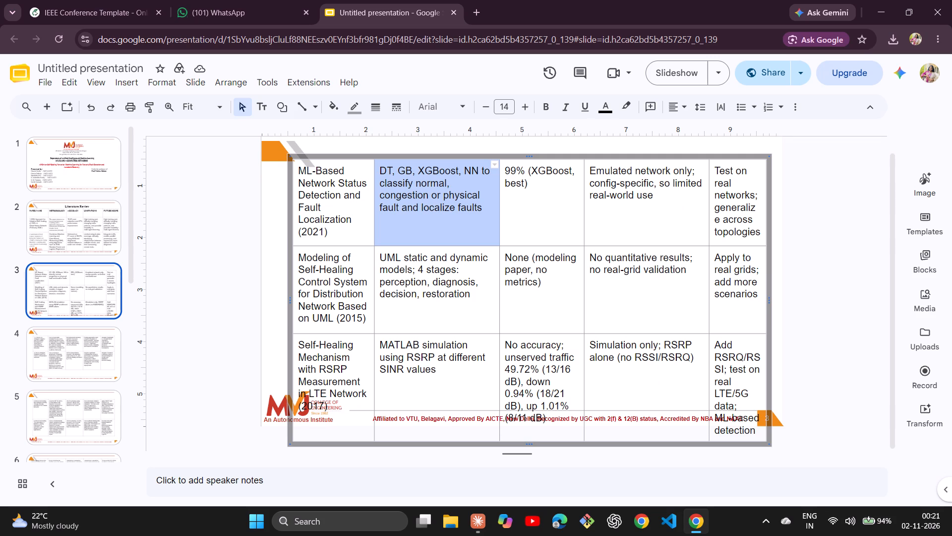
{"action": "left_click_drag", "start_coordinate": [709, 200], "coordinate": [694, 205]}
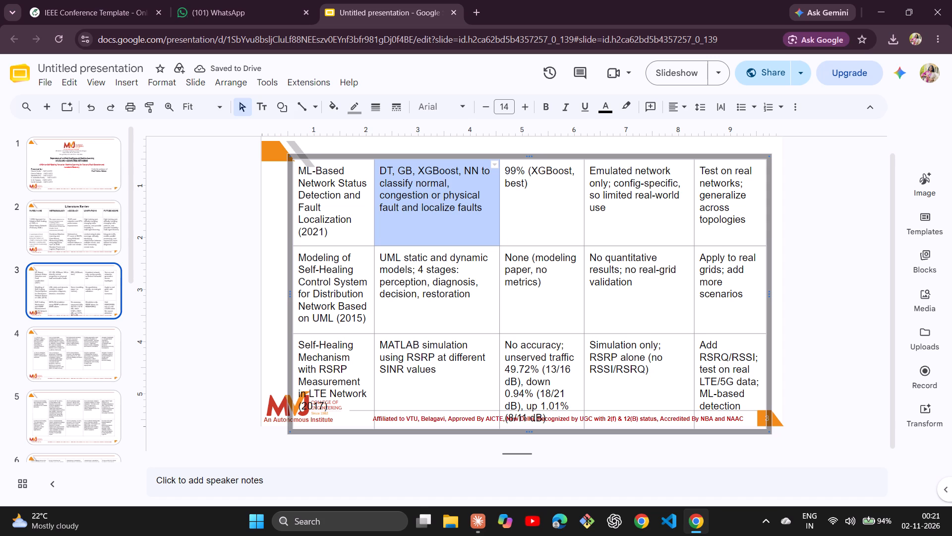
{"action": "left_click", "coordinate": [373, 218]}
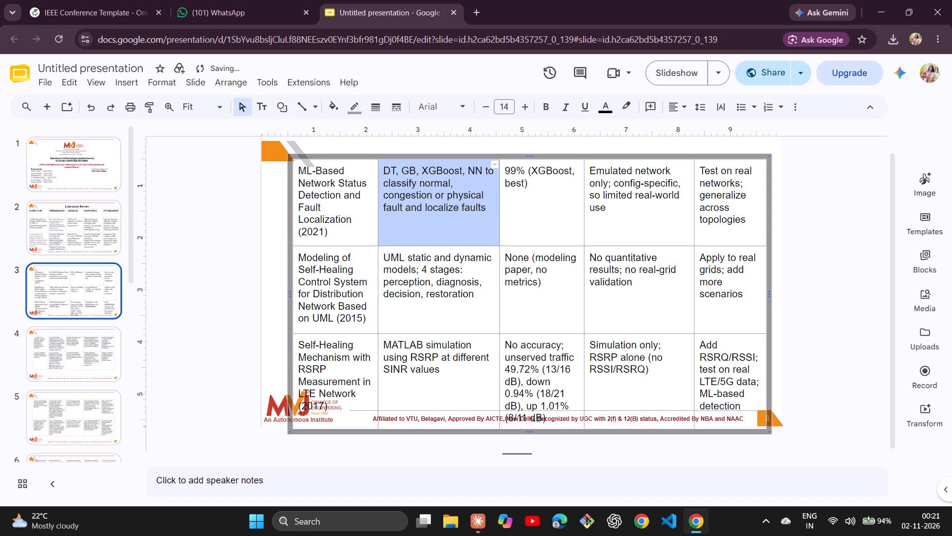
Tighten the heights of the ML-Based and the UML self-healing rows to fit their text.
{"action": "left_click_drag", "start_coordinate": [361, 245], "coordinate": [362, 237]}
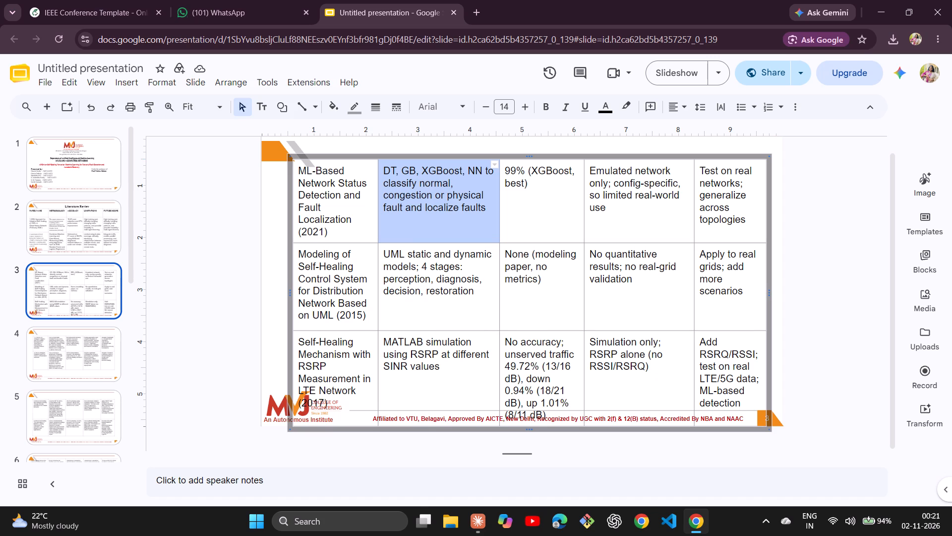
{"action": "left_click_drag", "start_coordinate": [509, 331], "coordinate": [515, 314]}
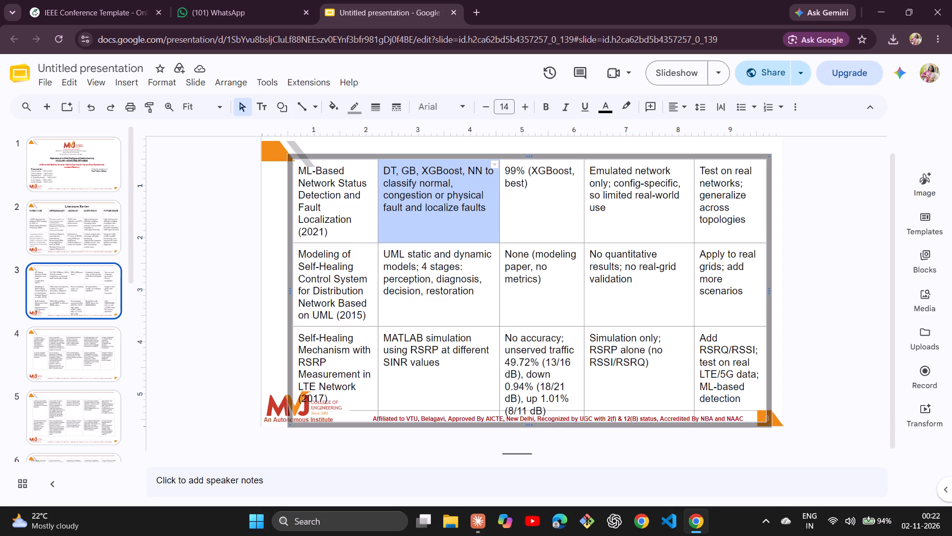
Set the font size of the whole table on slide 3 to 12.
{"action": "left_click", "coordinate": [739, 299]}
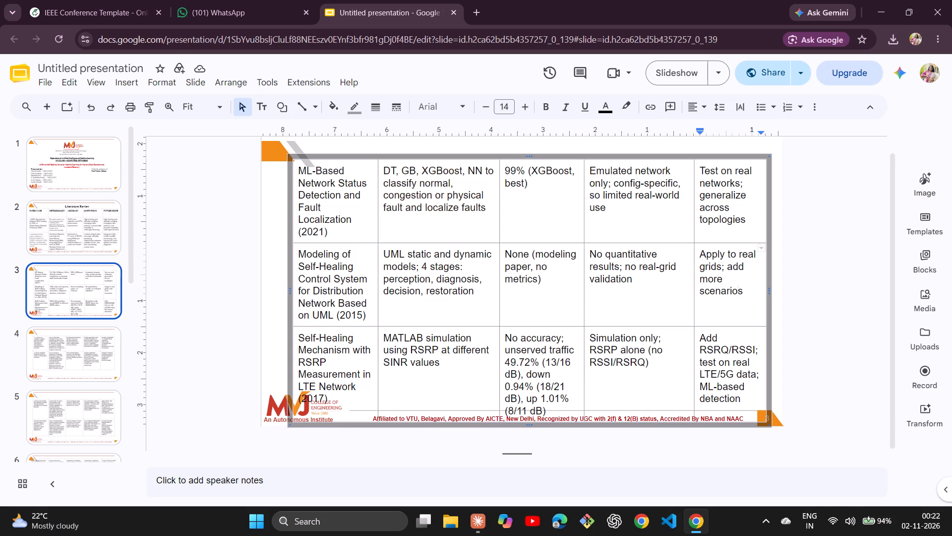
{"action": "key", "text": "ctrl+a"}
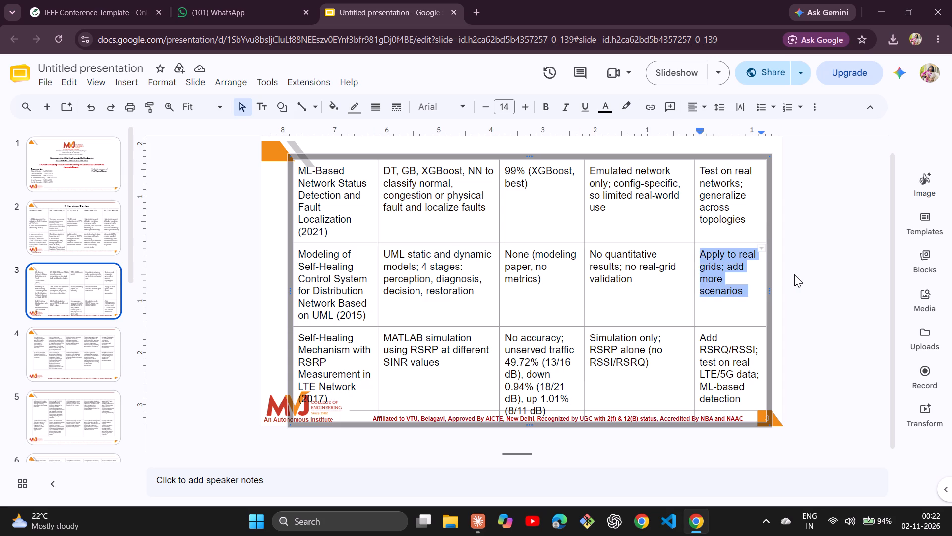
{"action": "left_click", "coordinate": [794, 274]}
{"action": "key", "text": "ctrl+a"}
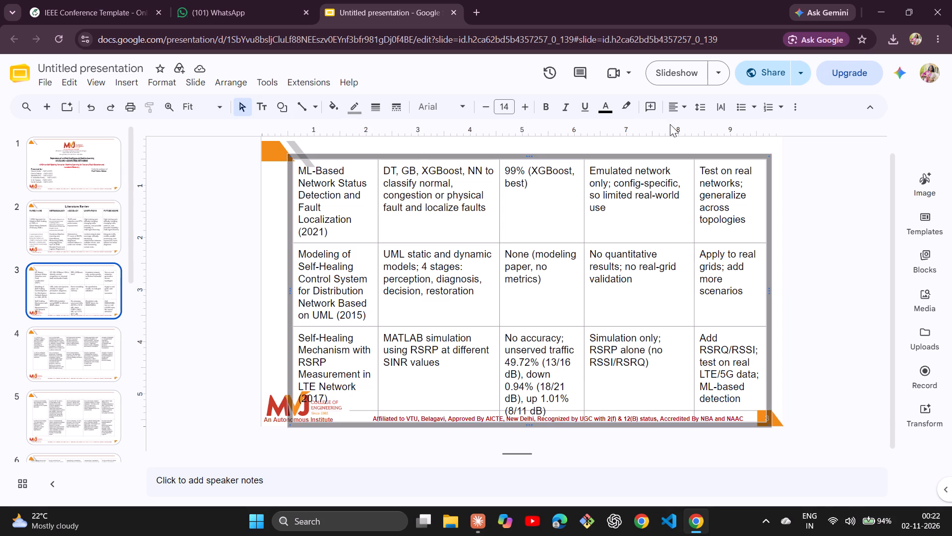
{"action": "left_click", "coordinate": [505, 107]}
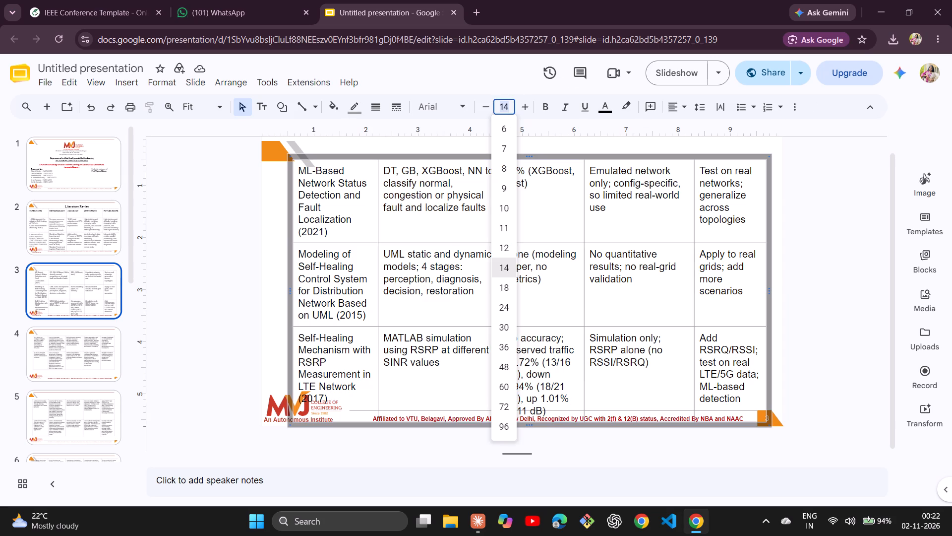
{"action": "type", "text": "12"}
{"action": "key", "text": "Return"}
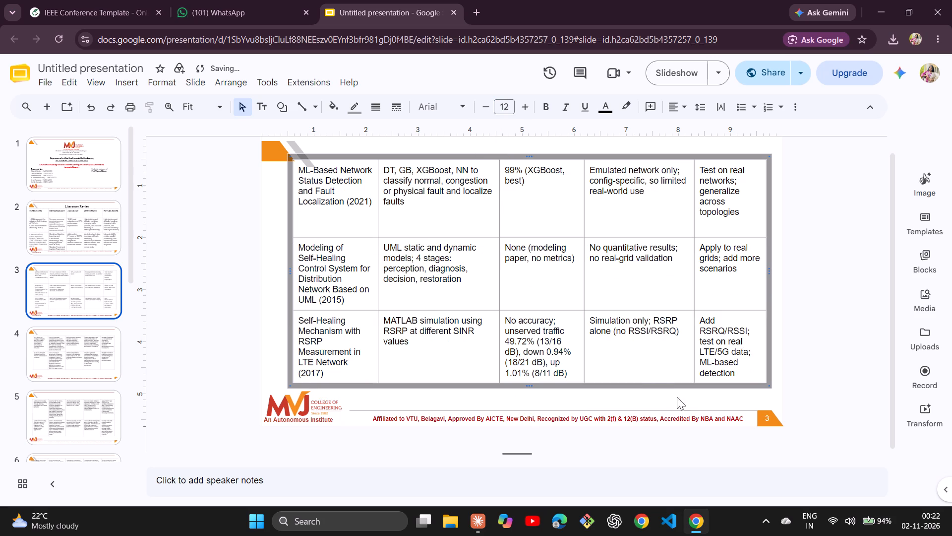
{"action": "left_click", "coordinate": [650, 398]}
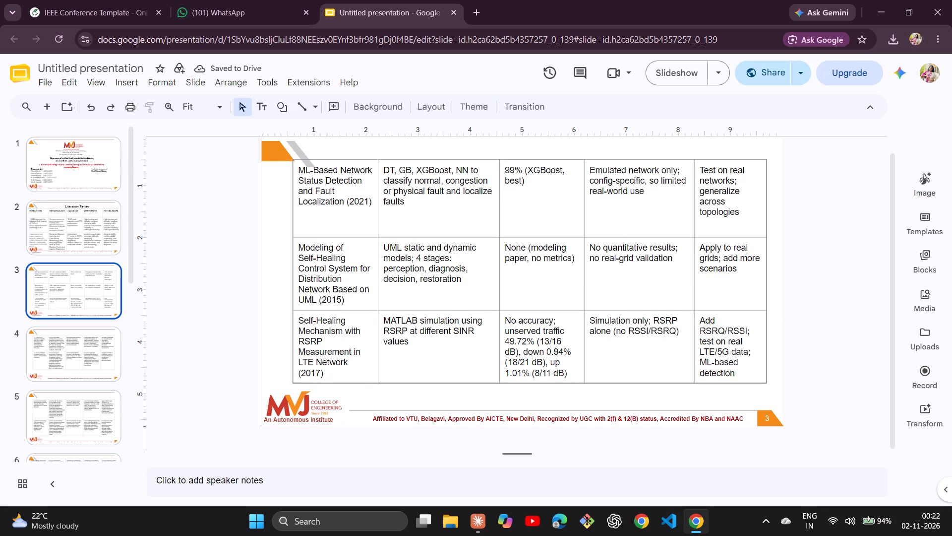
Shrink the height of the ML-Based Network Status Detection row until it fits closely around its text.
{"action": "left_click_drag", "start_coordinate": [369, 241], "coordinate": [371, 230]}
{"action": "left_click", "coordinate": [371, 230]}
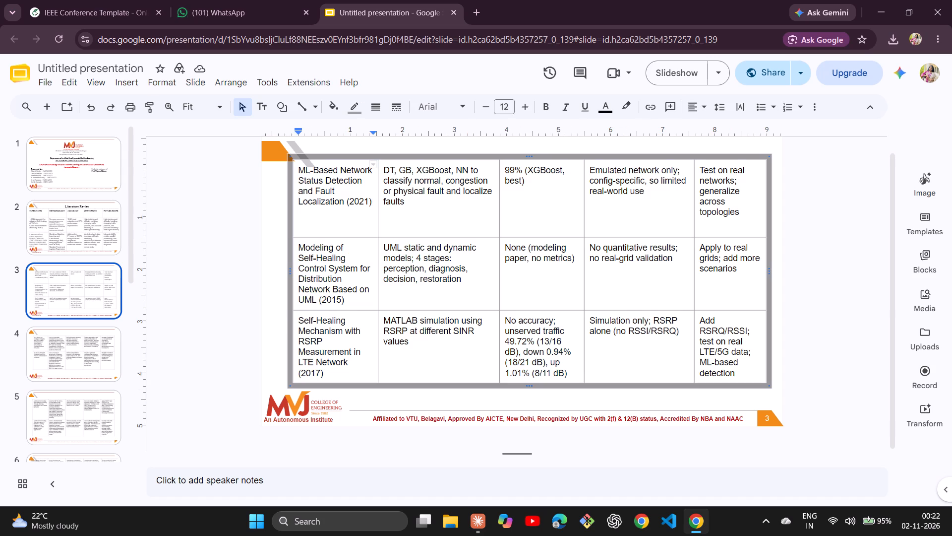
{"action": "left_click", "coordinate": [811, 209]}
{"action": "key", "text": "ctrl+a"}
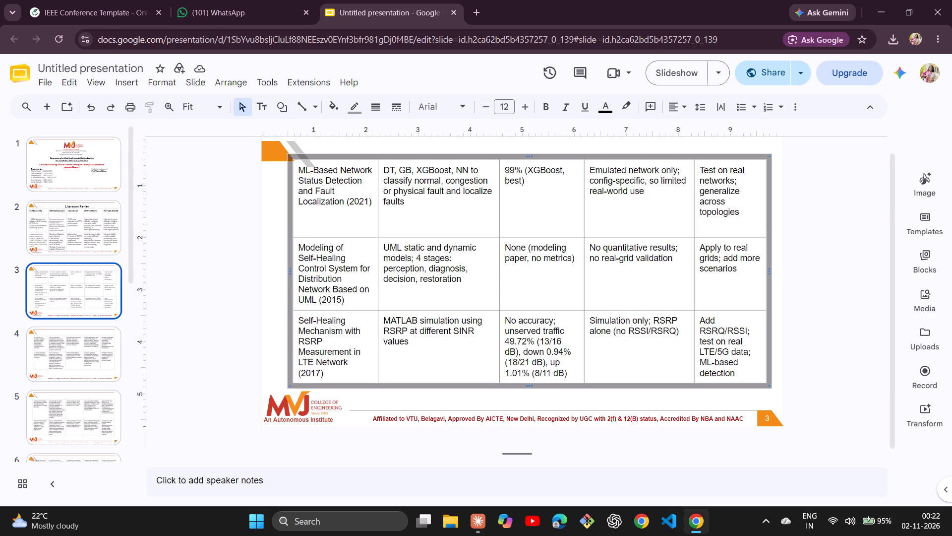
{"action": "left_click_drag", "start_coordinate": [478, 244], "coordinate": [480, 225]}
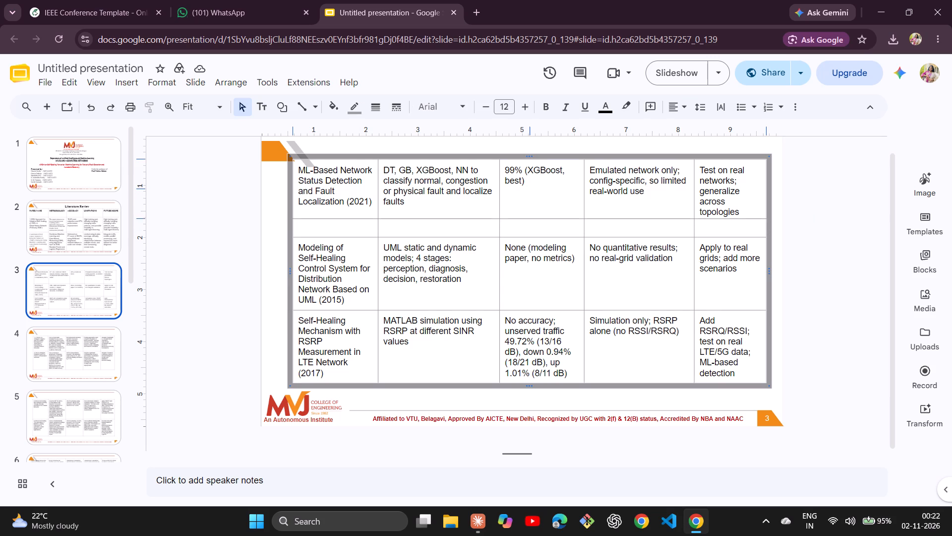
{"action": "left_click_drag", "start_coordinate": [480, 225], "coordinate": [478, 230]}
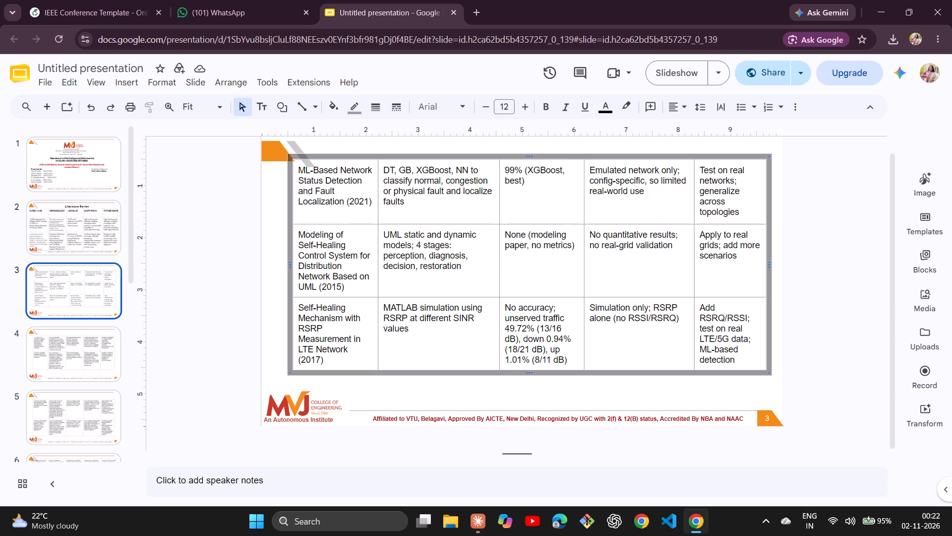
{"action": "left_click_drag", "start_coordinate": [439, 222], "coordinate": [436, 214]}
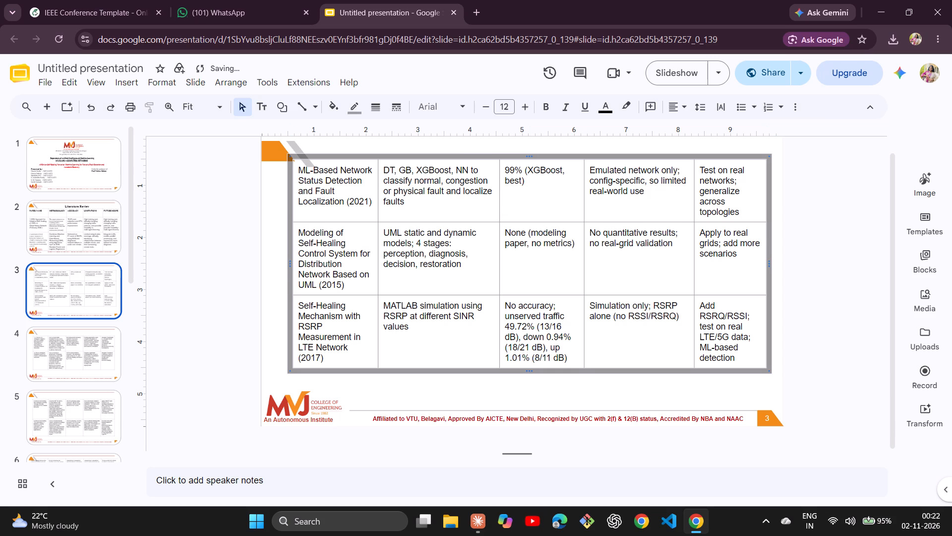
Move the table down below the slide's orange corner decoration and align it to the slide's horizontal centre.
{"action": "left_click", "coordinate": [481, 155]}
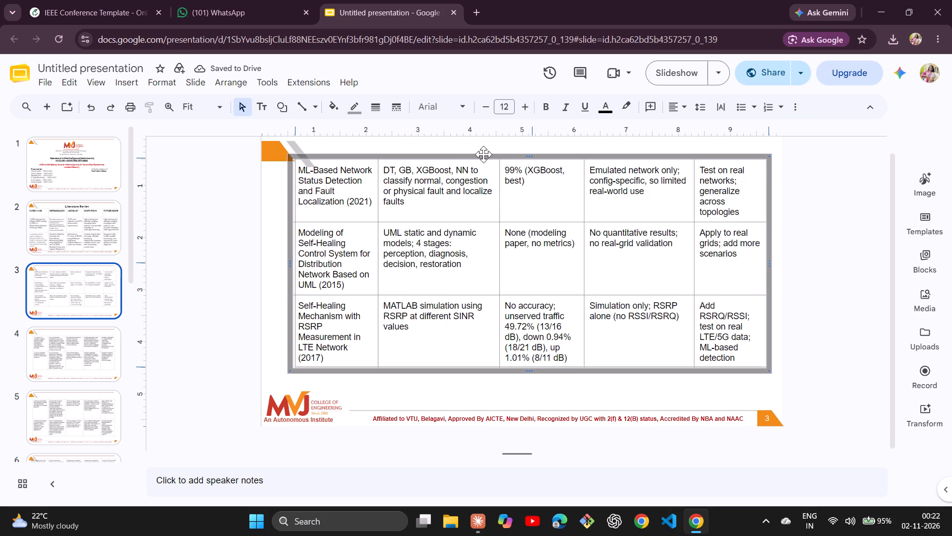
{"action": "left_click_drag", "start_coordinate": [516, 152], "coordinate": [515, 168]}
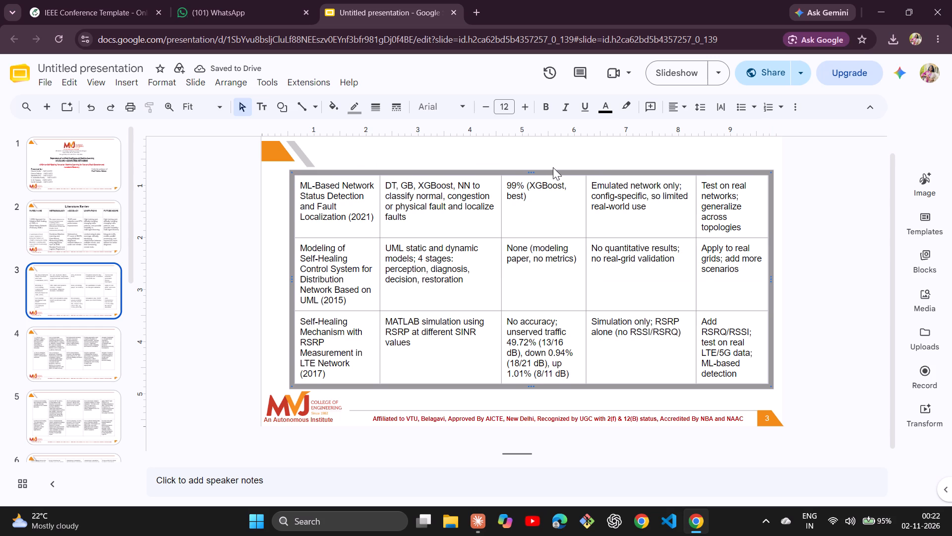
{"action": "left_click_drag", "start_coordinate": [550, 171], "coordinate": [541, 169]}
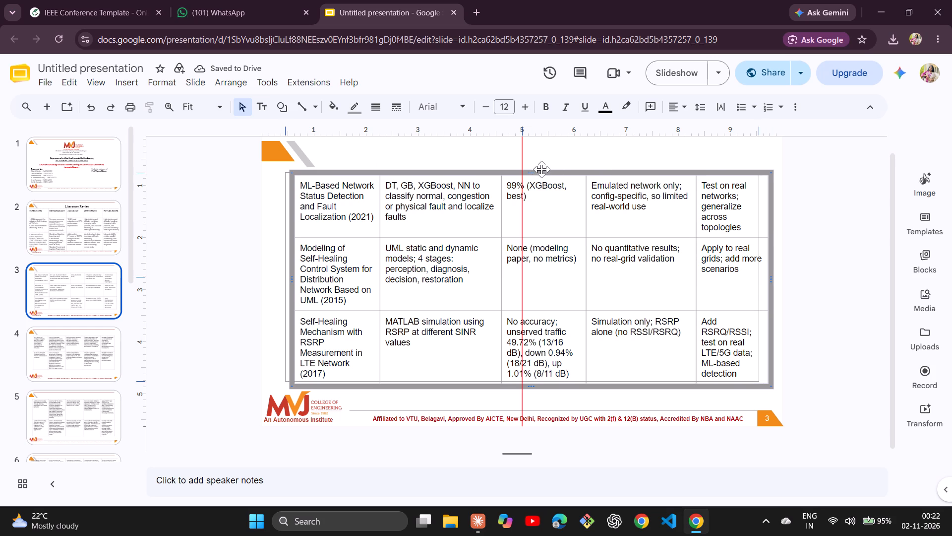
Centre slide 3's table on the slide both horizontally and vertically.
{"action": "left_click_drag", "start_coordinate": [541, 169], "coordinate": [539, 170]}
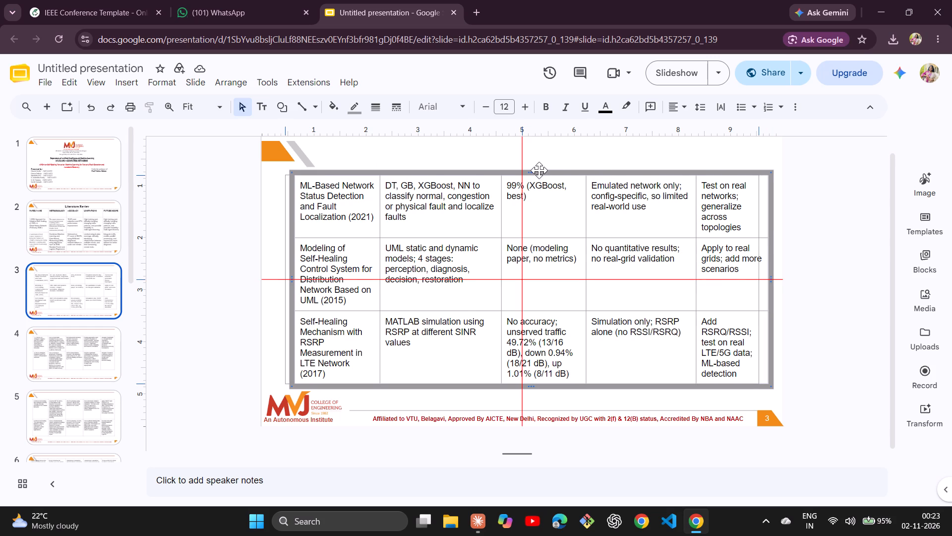
{"action": "left_click", "coordinate": [807, 215]}
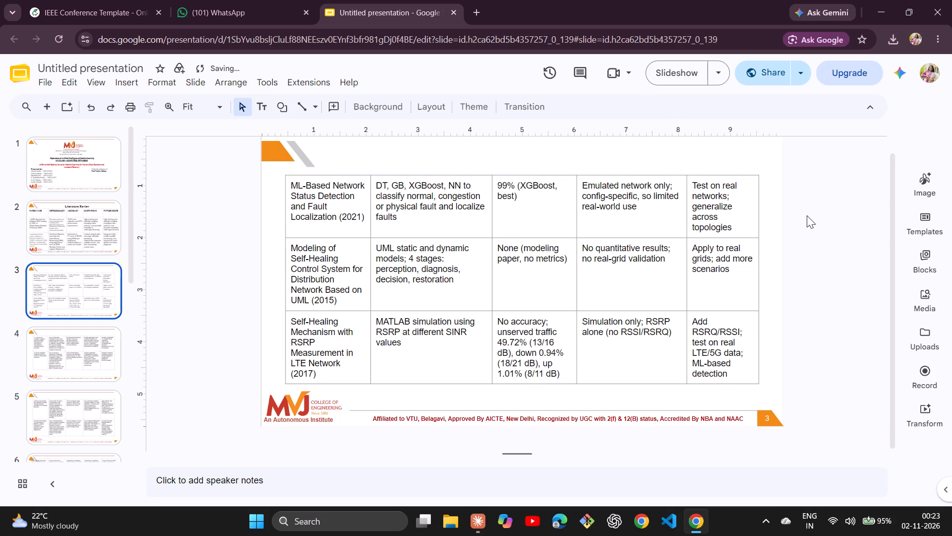
Set the font size of the two paper rows in slide 2's Literature Review table to 12, leaving out the header row.
{"action": "key", "text": "Up"}
{"action": "key", "text": "Down"}
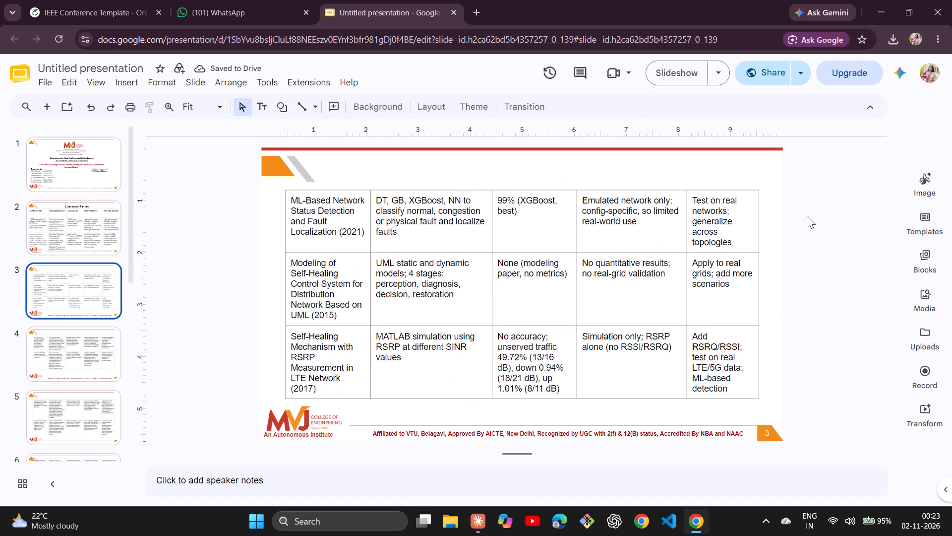
{"action": "key", "text": "Up"}
{"action": "key", "text": "Down"}
{"action": "key", "text": "Up"}
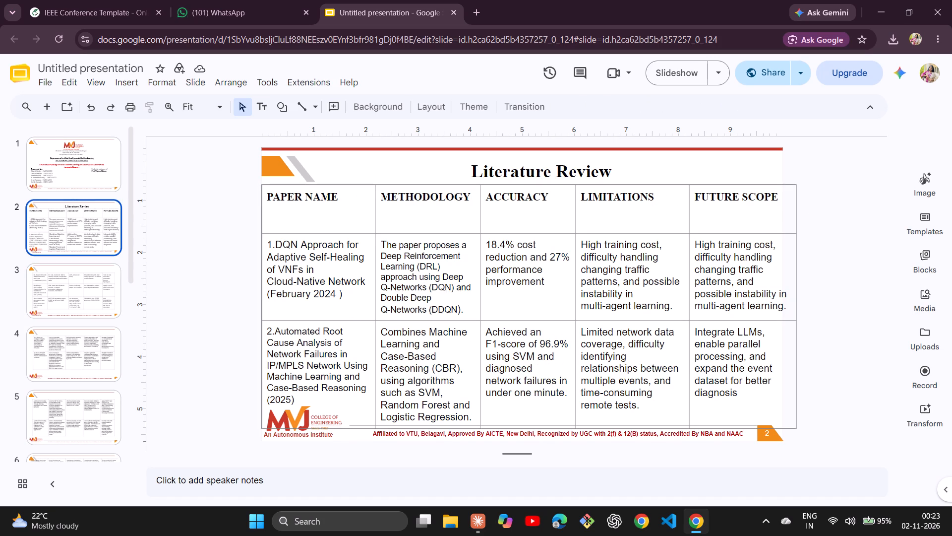
{"action": "left_click_drag", "start_coordinate": [266, 245], "coordinate": [676, 366]}
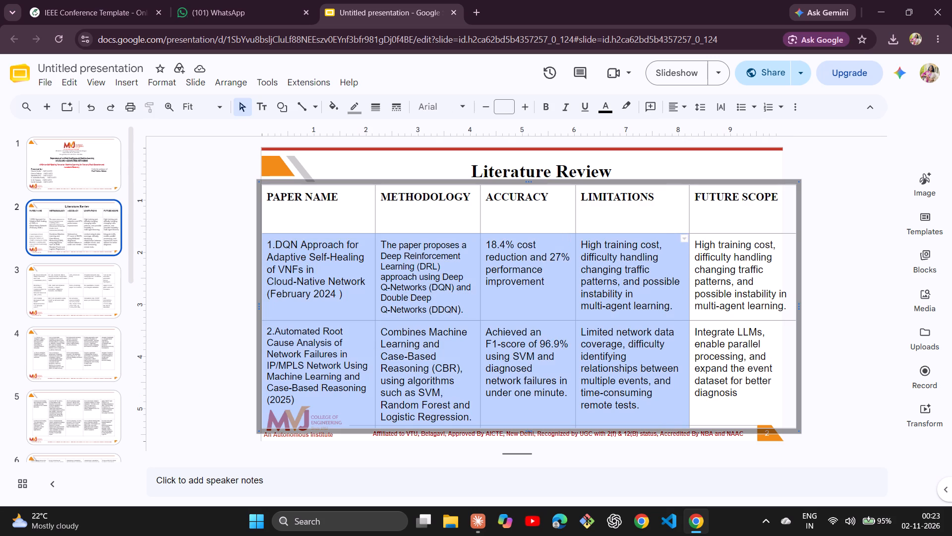
{"action": "left_click_drag", "start_coordinate": [676, 366], "coordinate": [718, 390]}
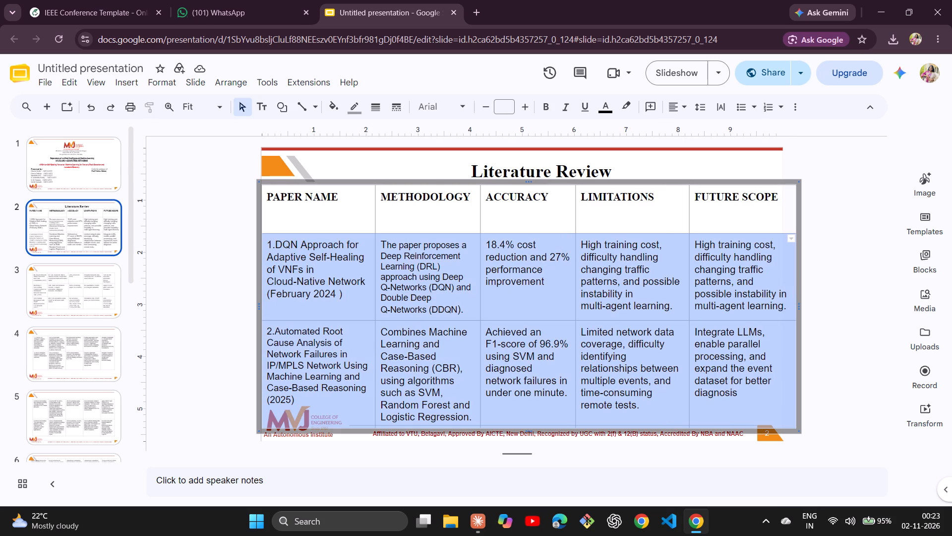
{"action": "left_click", "coordinate": [504, 108]}
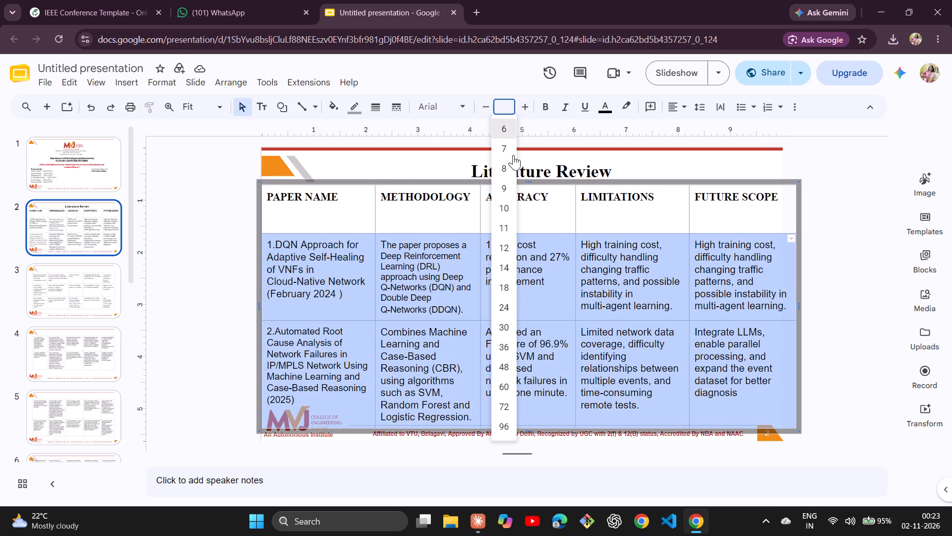
{"action": "left_click", "coordinate": [500, 244]}
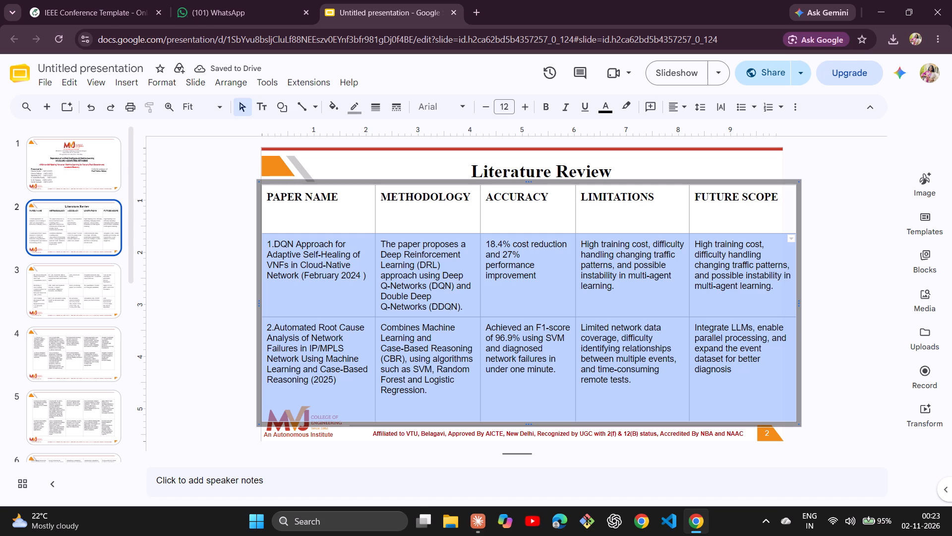
{"action": "left_click", "coordinate": [873, 268]}
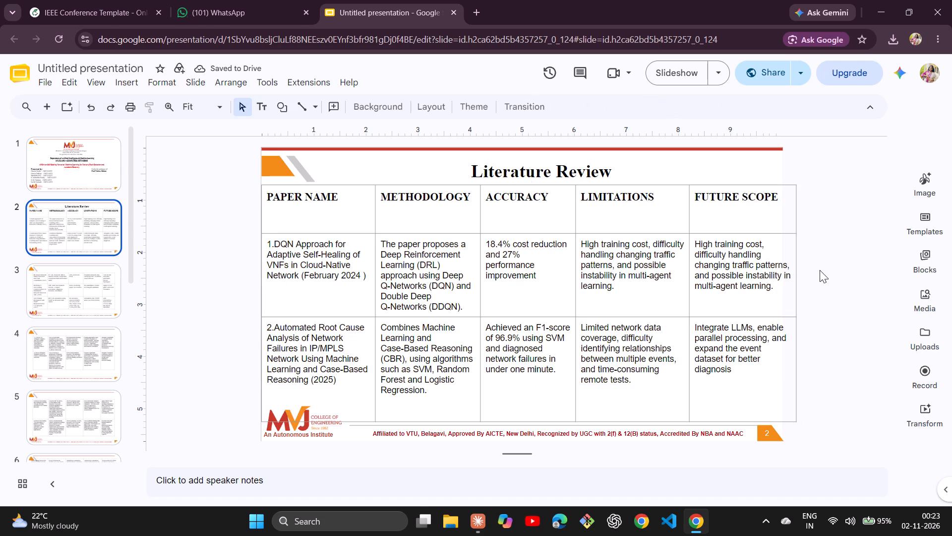
Narrow the Limitations column and pull in the Future Scope column's outer border so the table ends at the slide's right edge.
{"action": "left_click", "coordinate": [758, 268]}
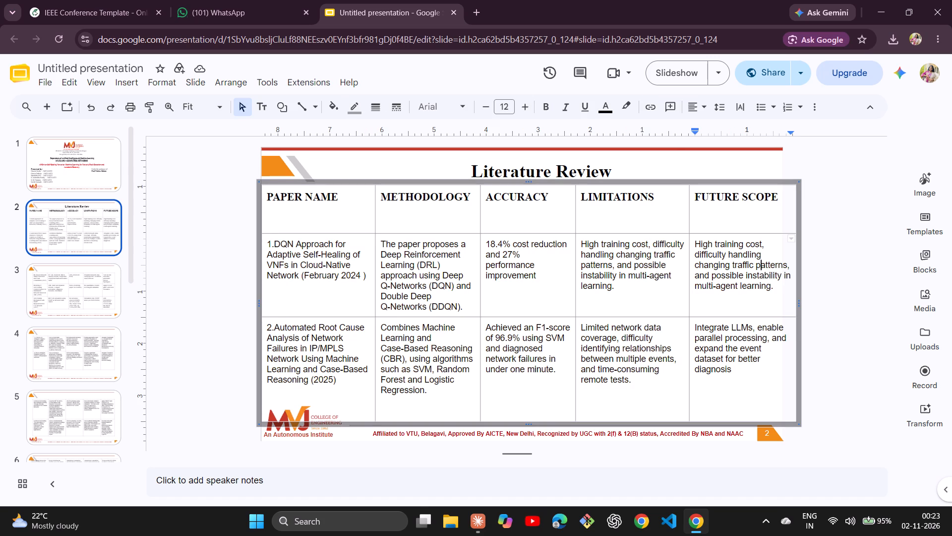
{"action": "left_click_drag", "start_coordinate": [690, 286], "coordinate": [673, 288]}
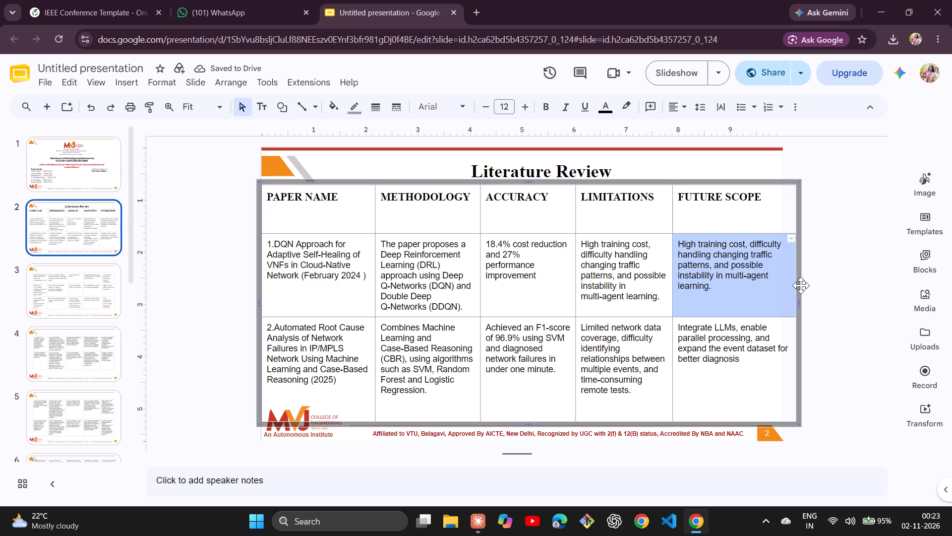
{"action": "left_click_drag", "start_coordinate": [795, 285], "coordinate": [782, 288]}
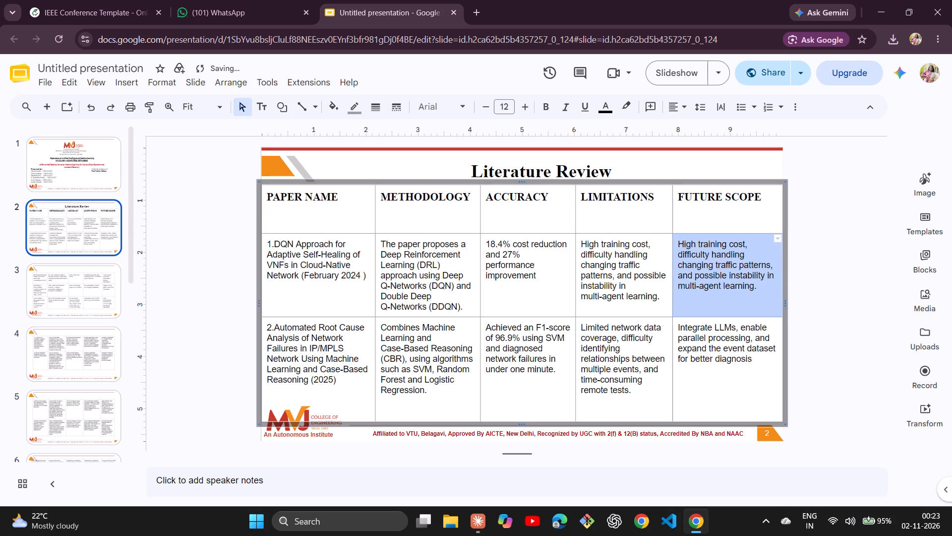
Narrow the Accuracy column in slide 2's table until its header just fits on one line, giving the space to Limitations.
{"action": "left_click_drag", "start_coordinate": [577, 278], "coordinate": [574, 278]}
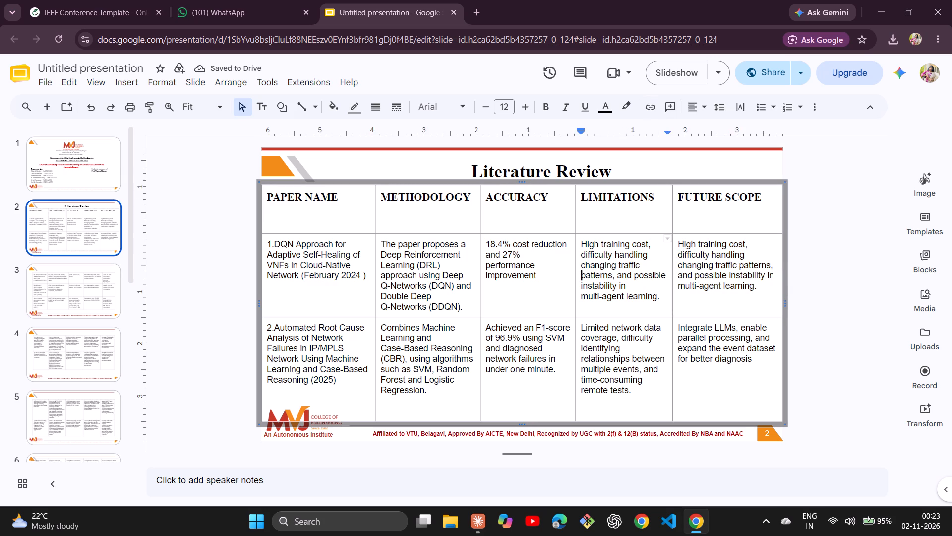
{"action": "left_click_drag", "start_coordinate": [574, 278], "coordinate": [562, 281]}
{"action": "left_click", "coordinate": [562, 281]}
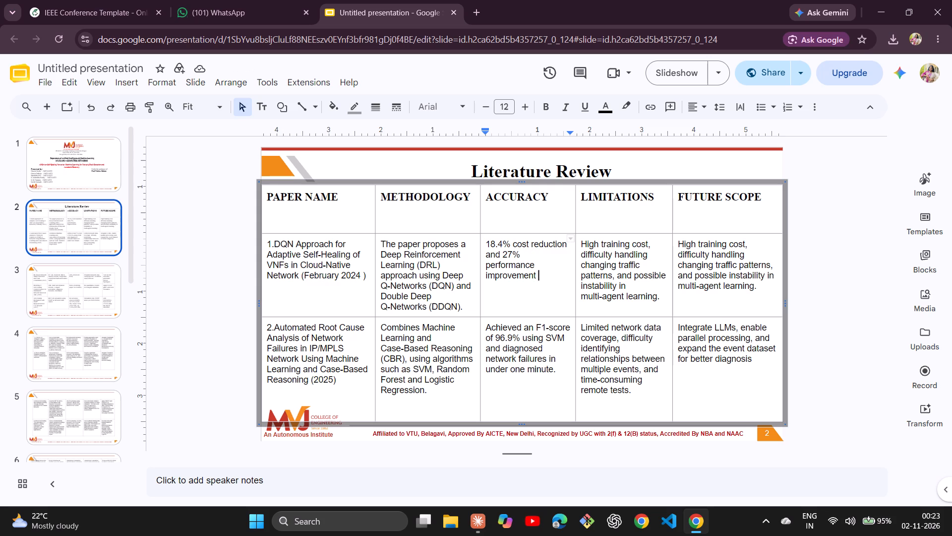
{"action": "left_click_drag", "start_coordinate": [576, 275], "coordinate": [564, 277]}
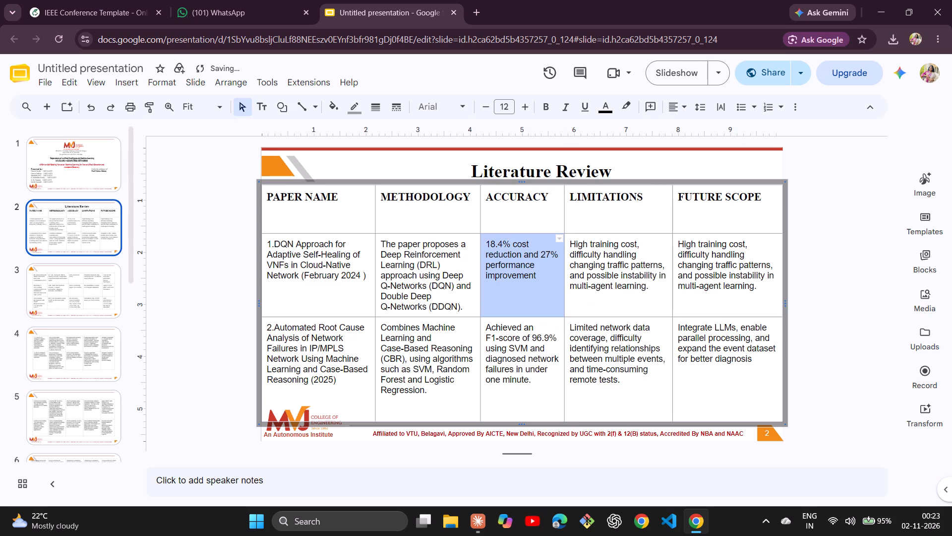
{"action": "left_click_drag", "start_coordinate": [563, 283], "coordinate": [547, 286]}
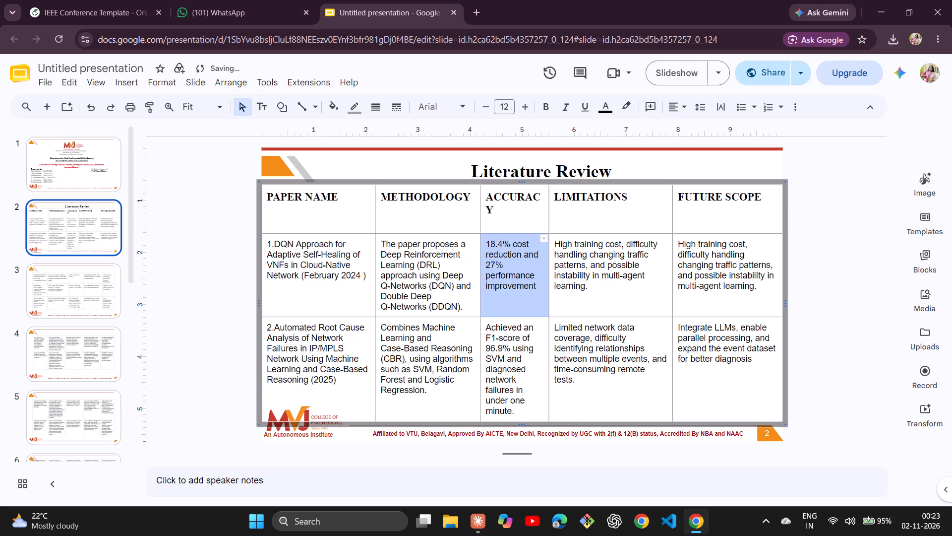
{"action": "left_click_drag", "start_coordinate": [548, 285], "coordinate": [554, 284]}
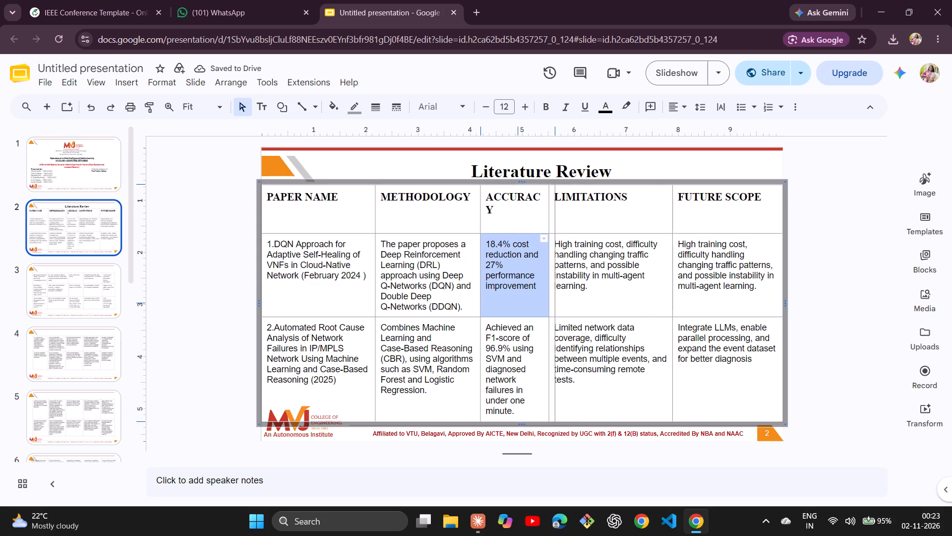
{"action": "left_click_drag", "start_coordinate": [554, 284], "coordinate": [554, 284]}
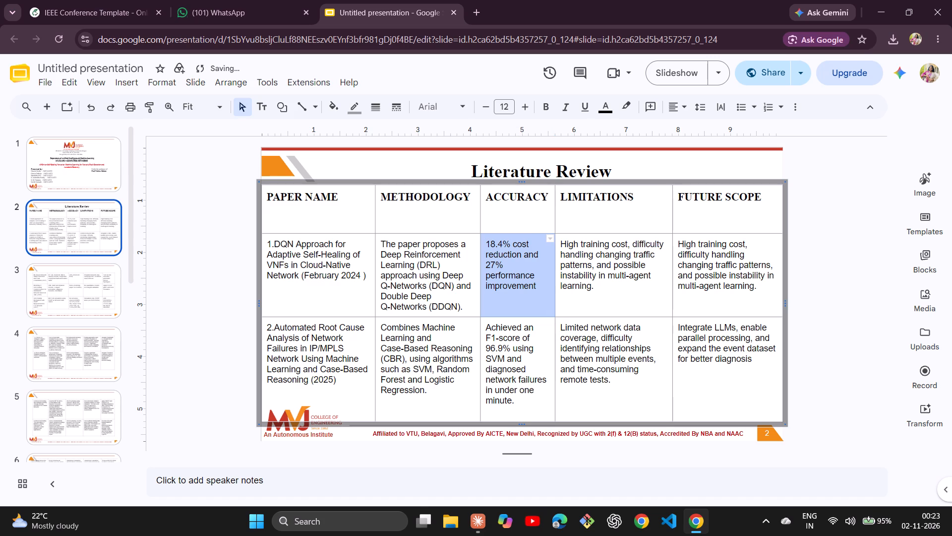
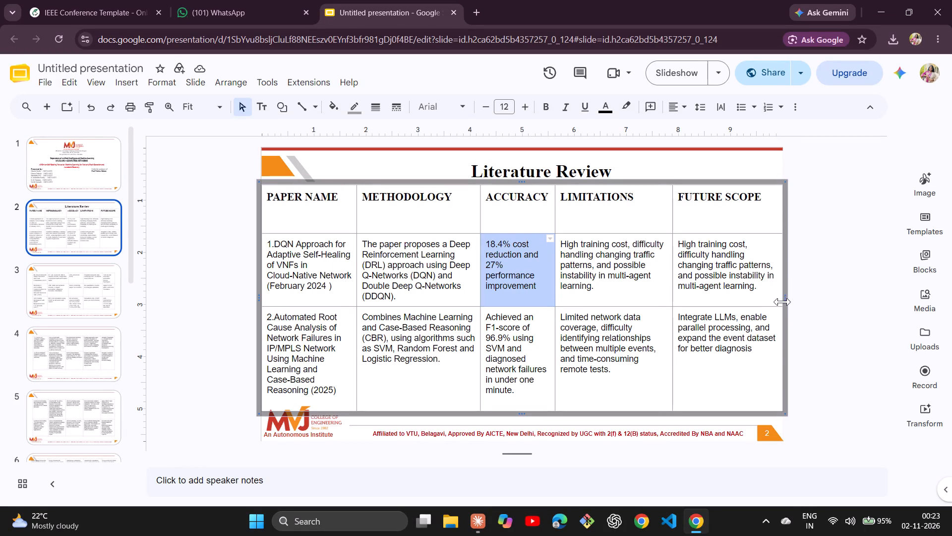
Shrink slide 2's whole table to leave a margin beside it, and widen the Paper Name column at Methodology's expense.
{"action": "left_click_drag", "start_coordinate": [787, 298], "coordinate": [741, 308]}
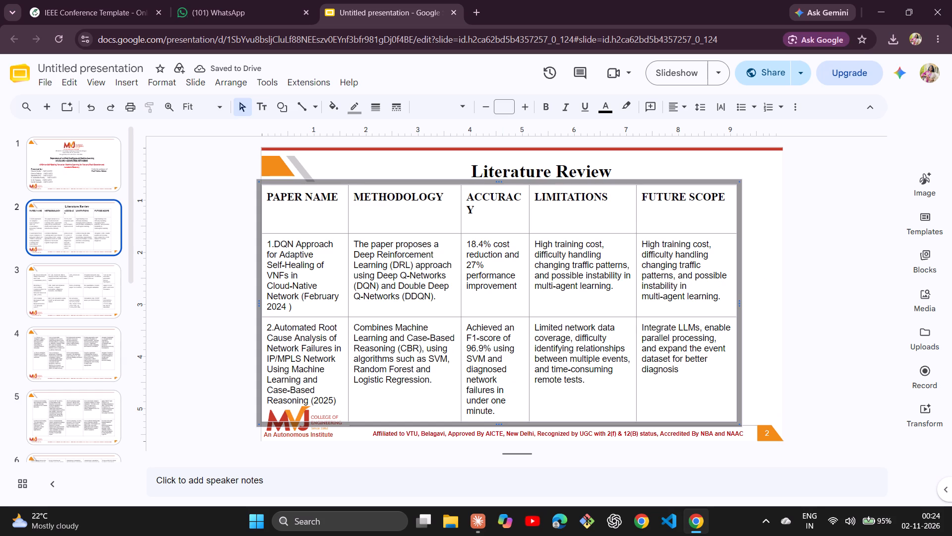
{"action": "left_click_drag", "start_coordinate": [622, 316], "coordinate": [622, 309]}
{"action": "left_click", "coordinate": [350, 278]}
{"action": "left_click_drag", "start_coordinate": [350, 278], "coordinate": [358, 276]}
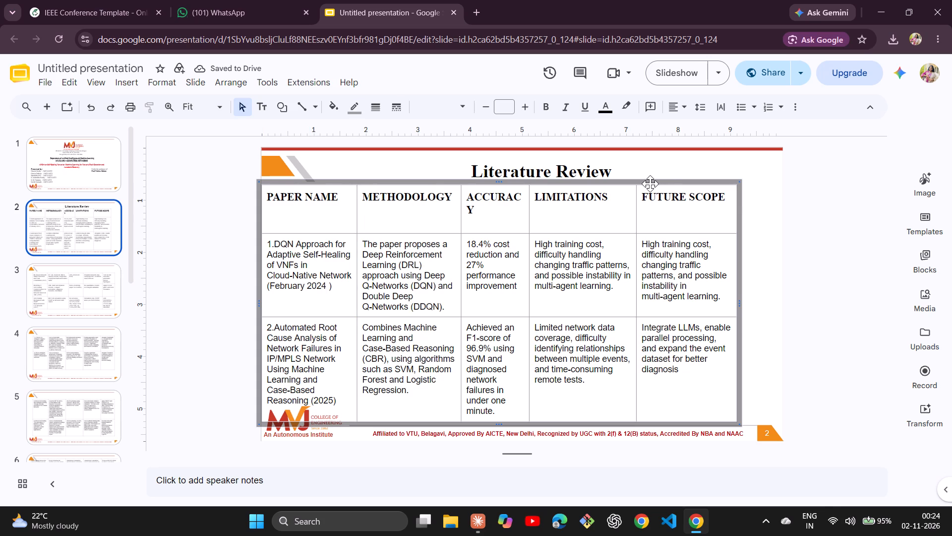
Move slide 2's table so it sits horizontally centred on the slide, with its top edge just below the title text.
{"action": "left_click_drag", "start_coordinate": [650, 184], "coordinate": [689, 180]}
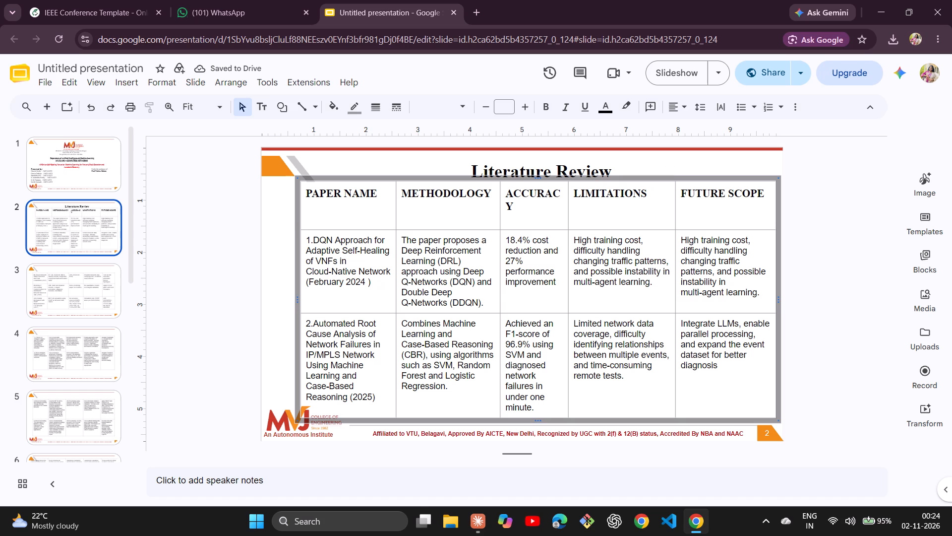
{"action": "left_click_drag", "start_coordinate": [668, 175], "coordinate": [644, 181]}
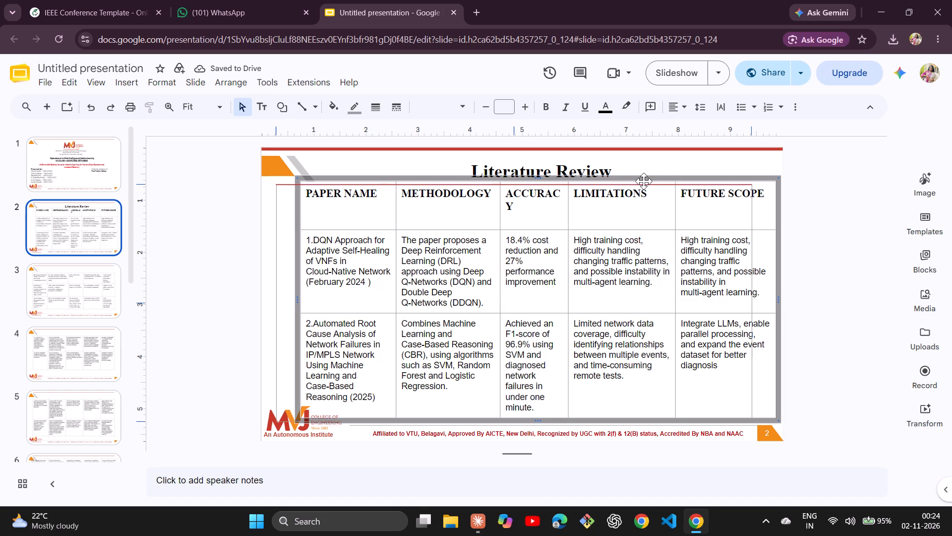
{"action": "left_click_drag", "start_coordinate": [644, 181], "coordinate": [653, 182]}
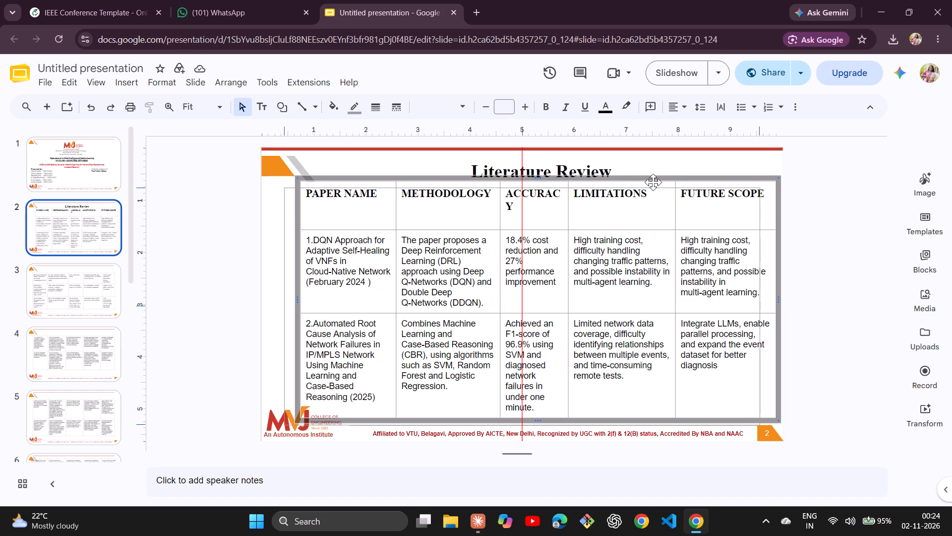
{"action": "left_click_drag", "start_coordinate": [653, 182], "coordinate": [656, 178]}
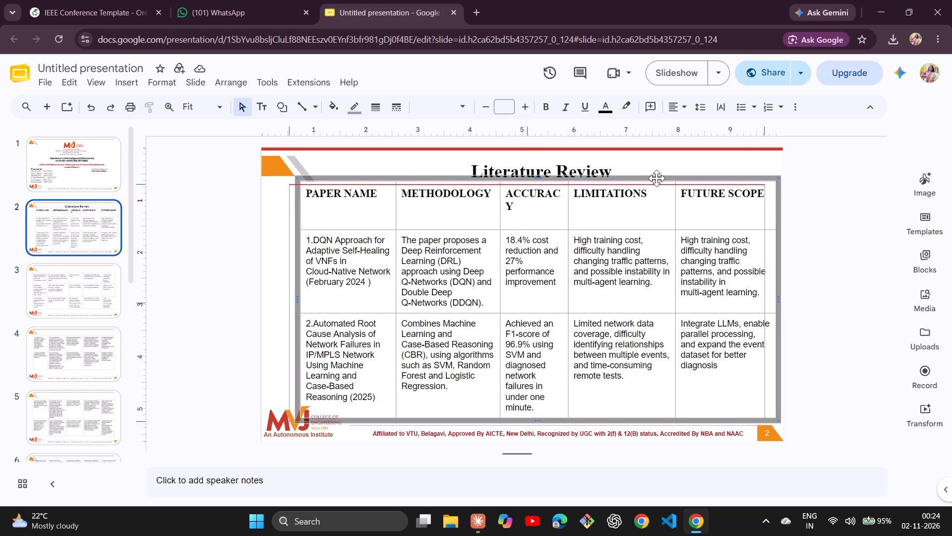
{"action": "left_click_drag", "start_coordinate": [656, 178], "coordinate": [654, 181]}
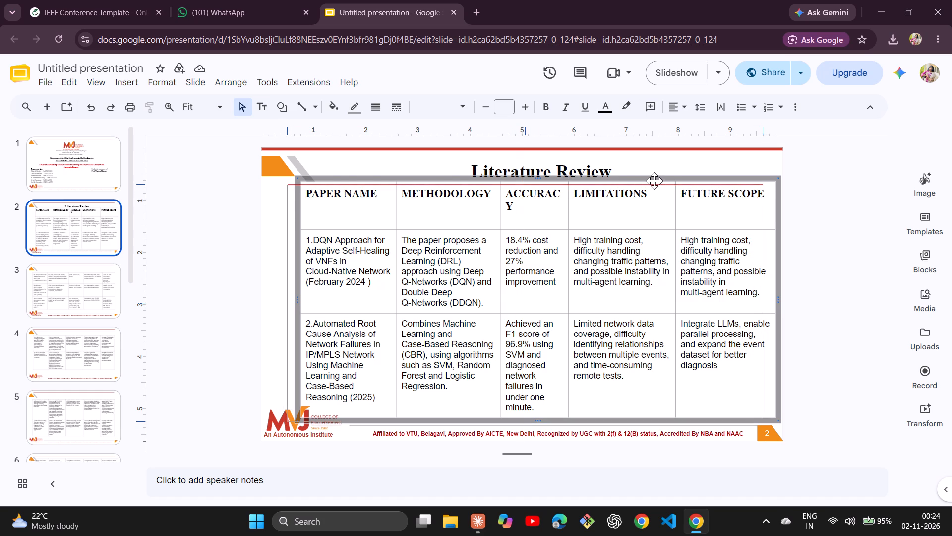
{"action": "left_click_drag", "start_coordinate": [654, 181], "coordinate": [650, 179]}
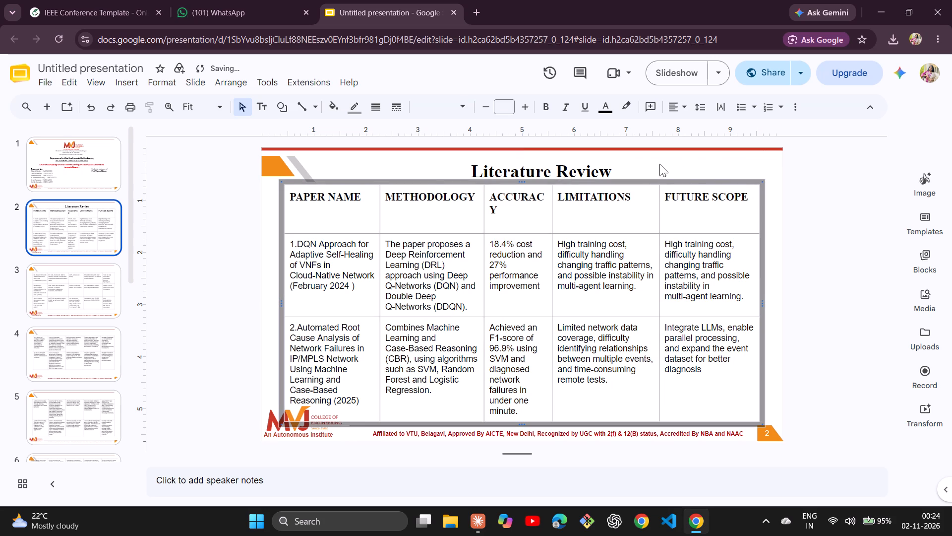
Move the Literature Review title slightly up so it clears the table's header row.
{"action": "left_click", "coordinate": [625, 167]}
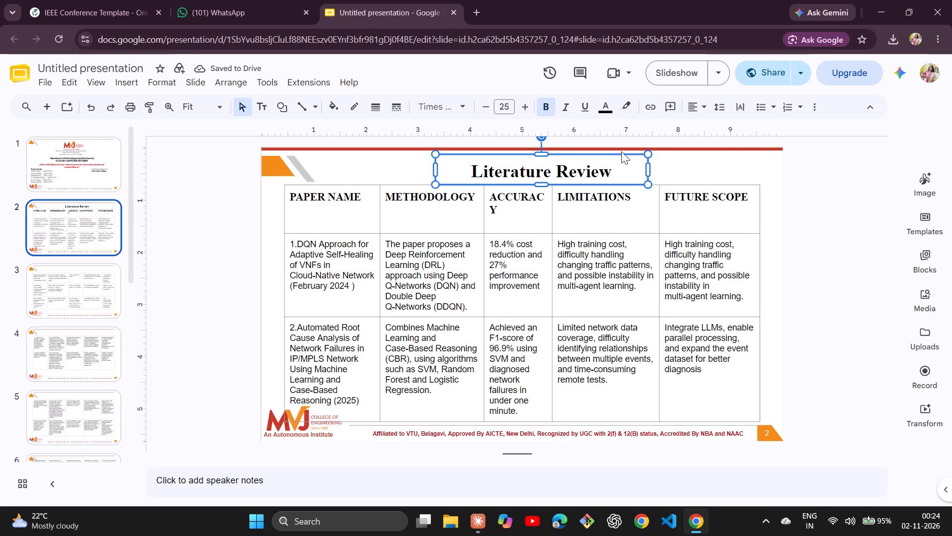
{"action": "left_click_drag", "start_coordinate": [635, 155], "coordinate": [635, 149]}
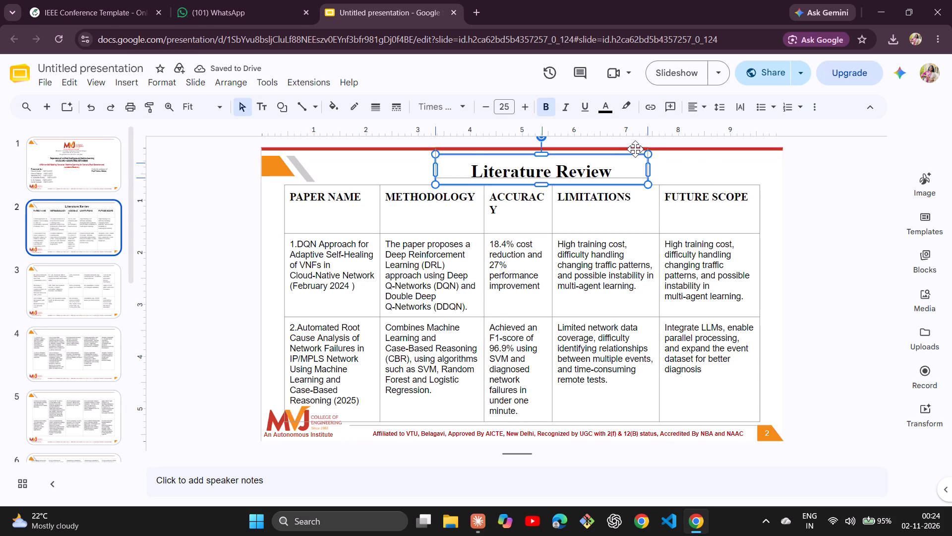
{"action": "left_click_drag", "start_coordinate": [635, 149], "coordinate": [636, 149]}
{"action": "left_click", "coordinate": [720, 167]}
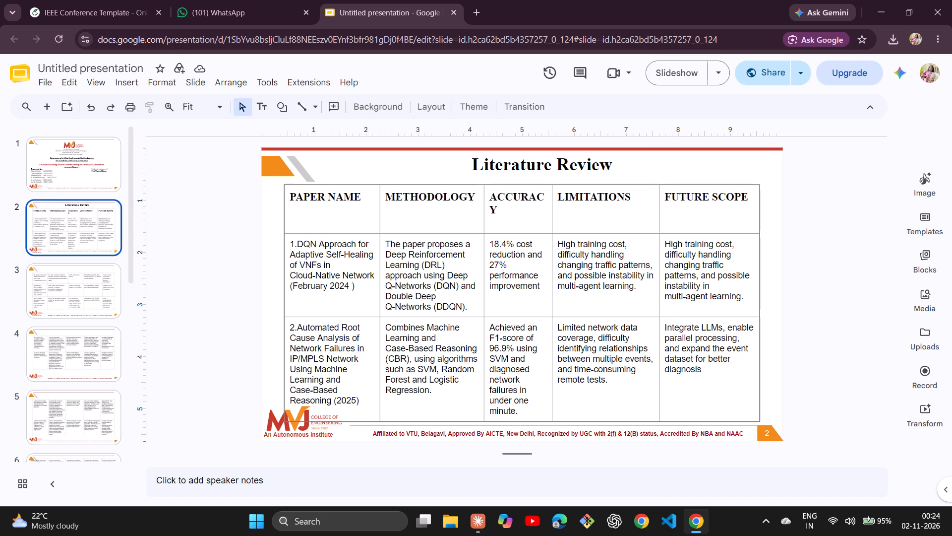
Delete "and Double Deep Q-Networks (DDQN)." from the end of the first paper's Methodology text.
{"action": "left_click", "coordinate": [466, 304]}
{"action": "left_click_drag", "start_coordinate": [466, 304], "coordinate": [445, 294]}
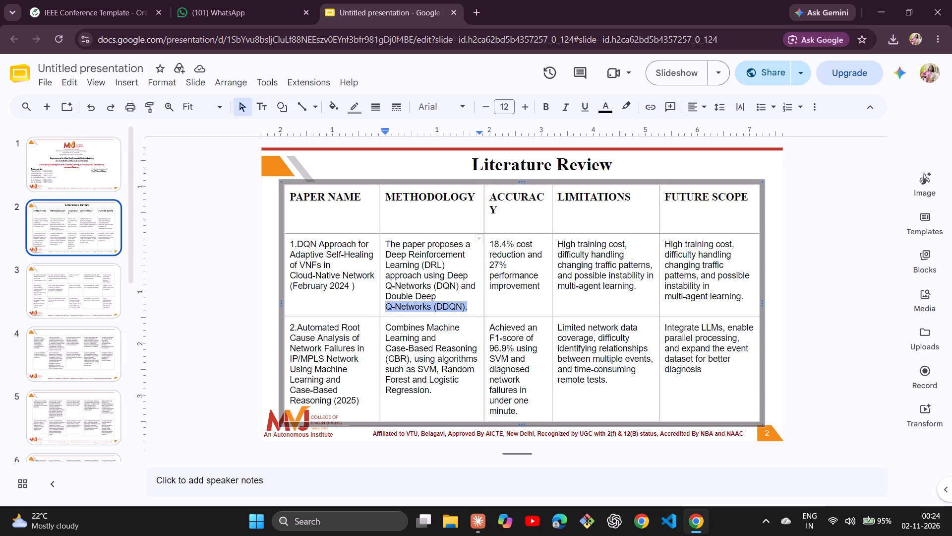
{"action": "left_click_drag", "start_coordinate": [445, 294], "coordinate": [463, 286]}
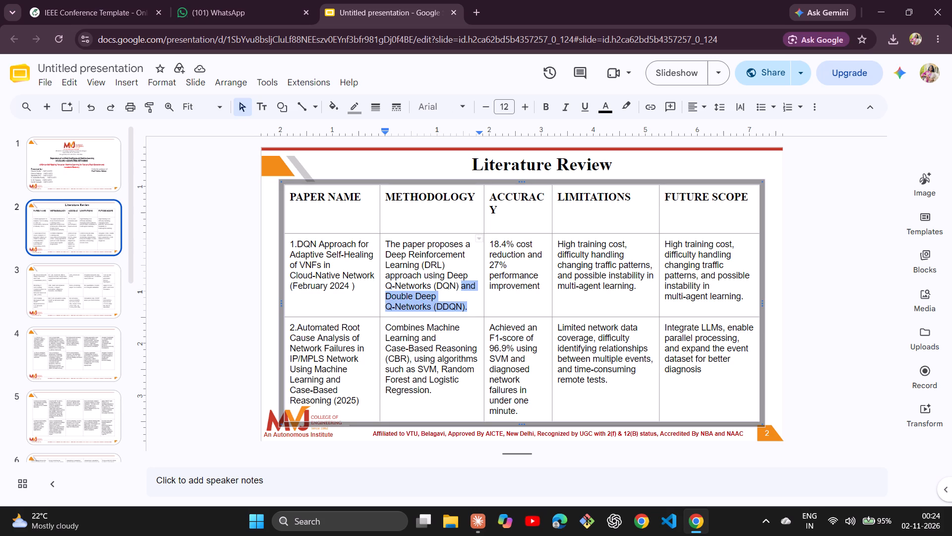
{"action": "key", "text": "BackSpace"}
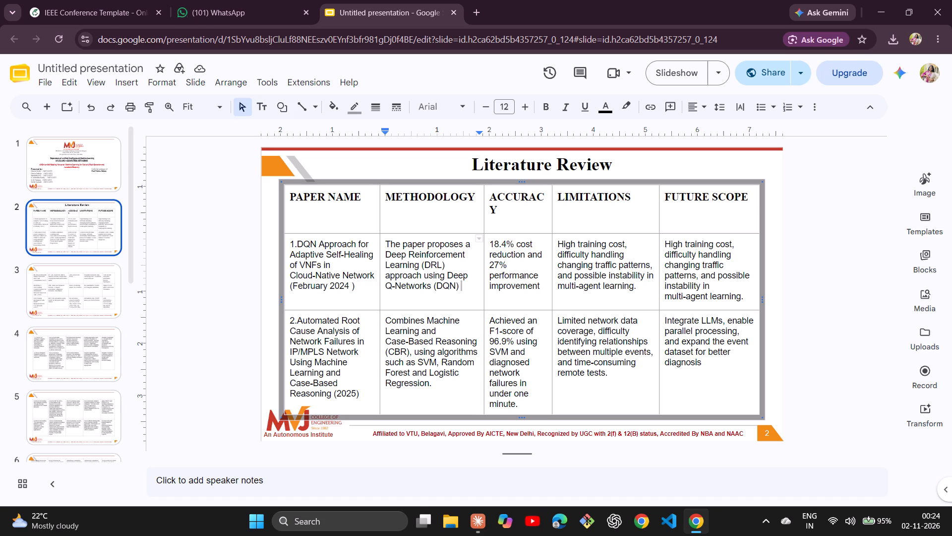
Reduce the first paper row's height to fit its text by raising the border above the second paper.
{"action": "left_click", "coordinate": [468, 319]}
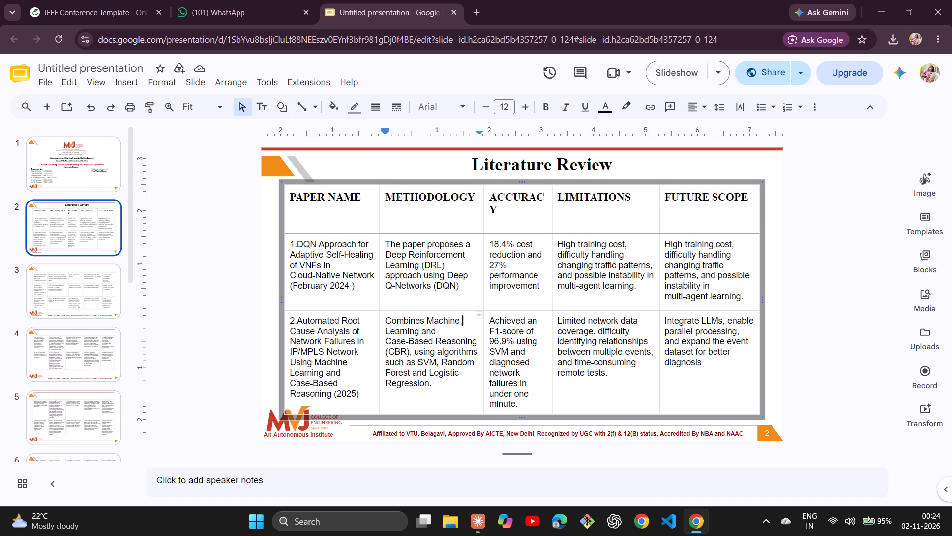
{"action": "left_click_drag", "start_coordinate": [457, 319], "coordinate": [458, 310]}
{"action": "left_click", "coordinate": [458, 310]}
{"action": "left_click_drag", "start_coordinate": [426, 315], "coordinate": [426, 308]}
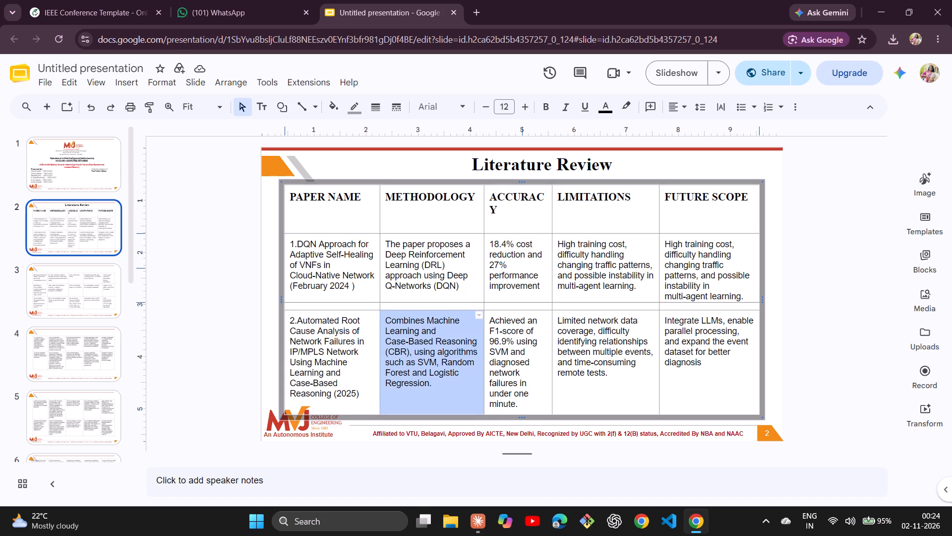
{"action": "left_click_drag", "start_coordinate": [426, 308], "coordinate": [424, 309]}
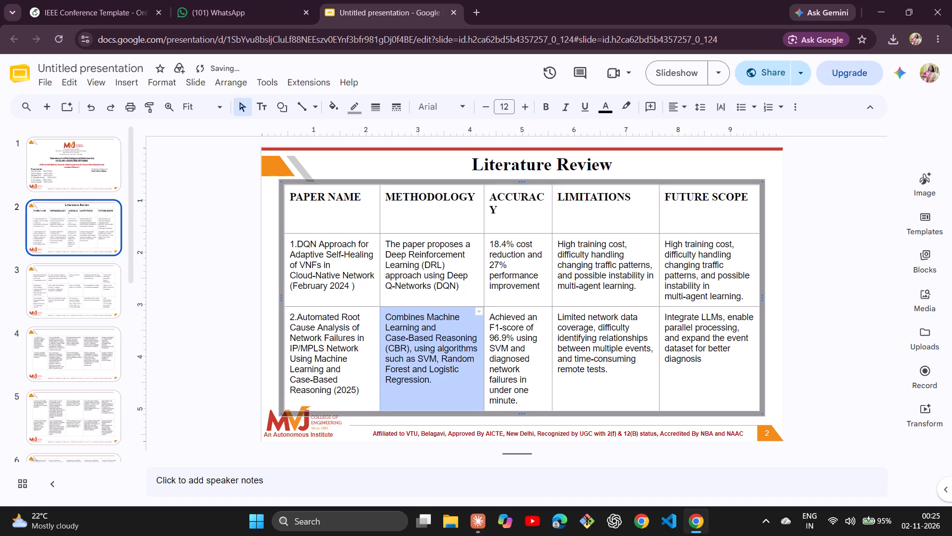
Widen the Accuracy column in slide 2's table just enough for its header to fit on one line.
{"action": "left_click", "coordinate": [526, 398]}
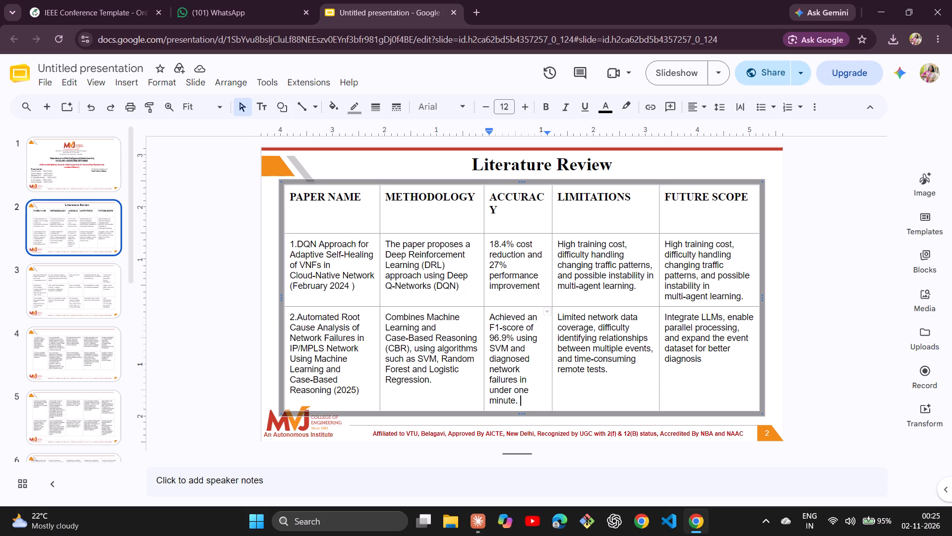
{"action": "left_click_drag", "start_coordinate": [553, 219], "coordinate": [555, 219]}
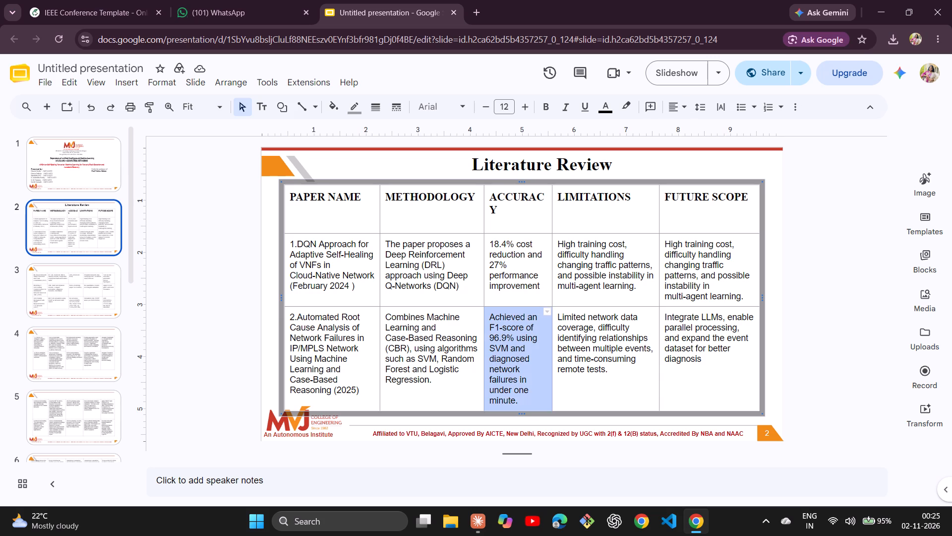
{"action": "left_click_drag", "start_coordinate": [555, 219], "coordinate": [560, 218]}
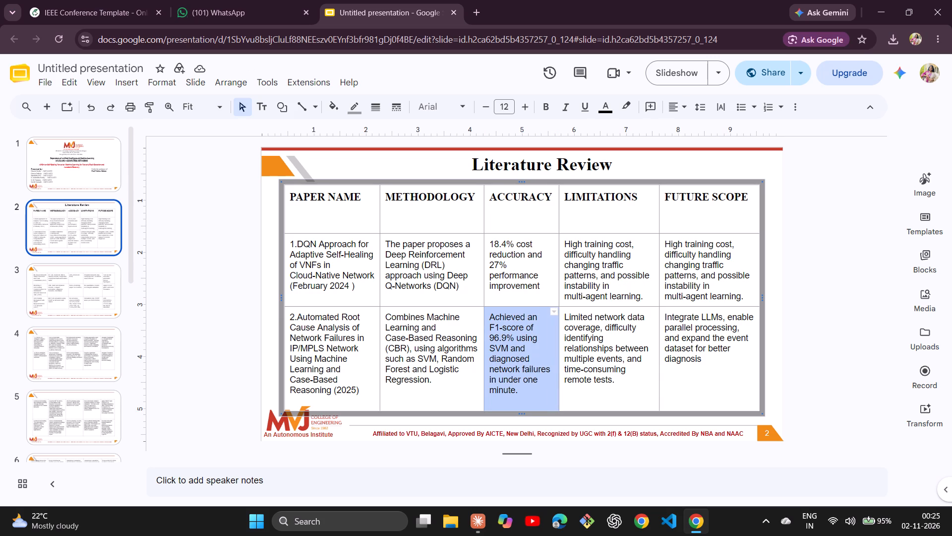
Raise the bottom border of slide 2's table to fit the last row's text, clear of the college logo.
{"action": "left_click_drag", "start_coordinate": [532, 409], "coordinate": [532, 397]}
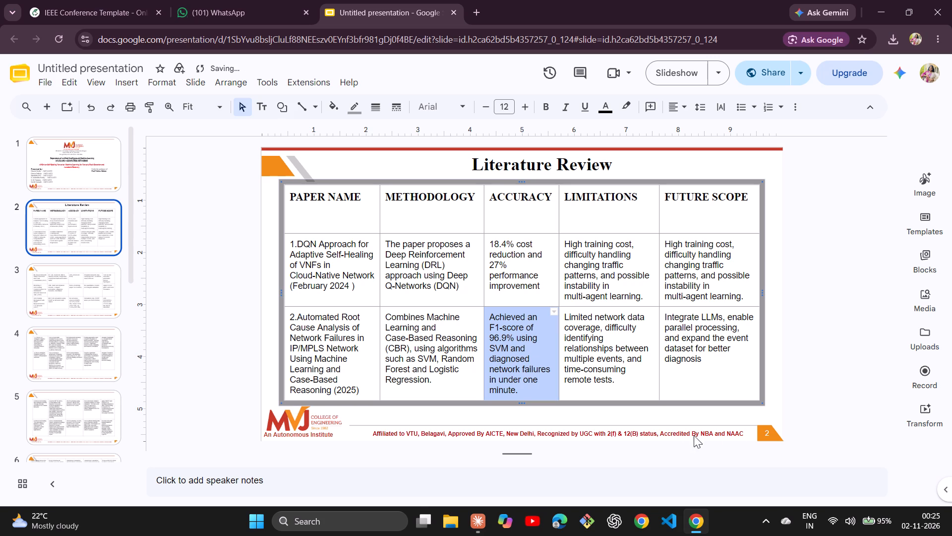
{"action": "left_click", "coordinate": [782, 393]}
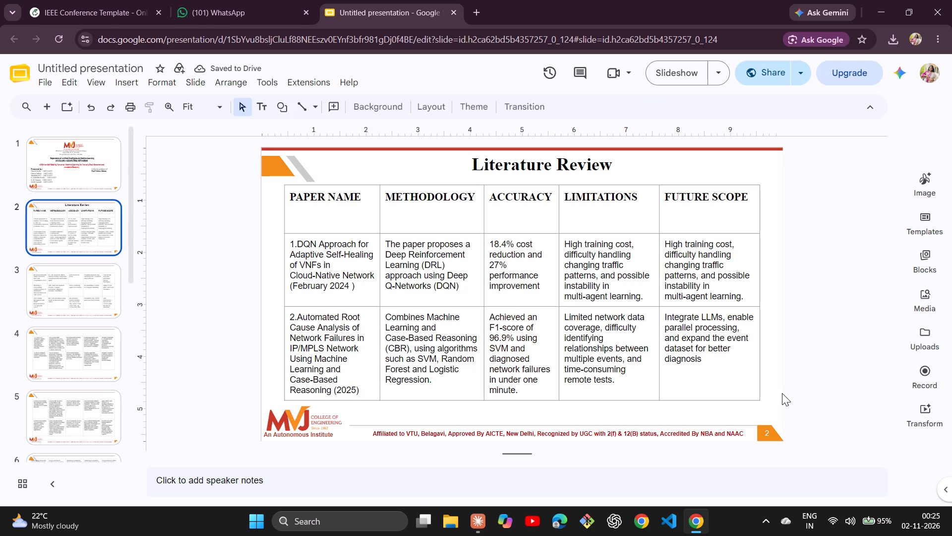
Number the three paper names in slide 3's table "3.", "4." and "5." from top to bottom.
{"action": "key", "text": "Down"}
{"action": "key", "text": "Up"}
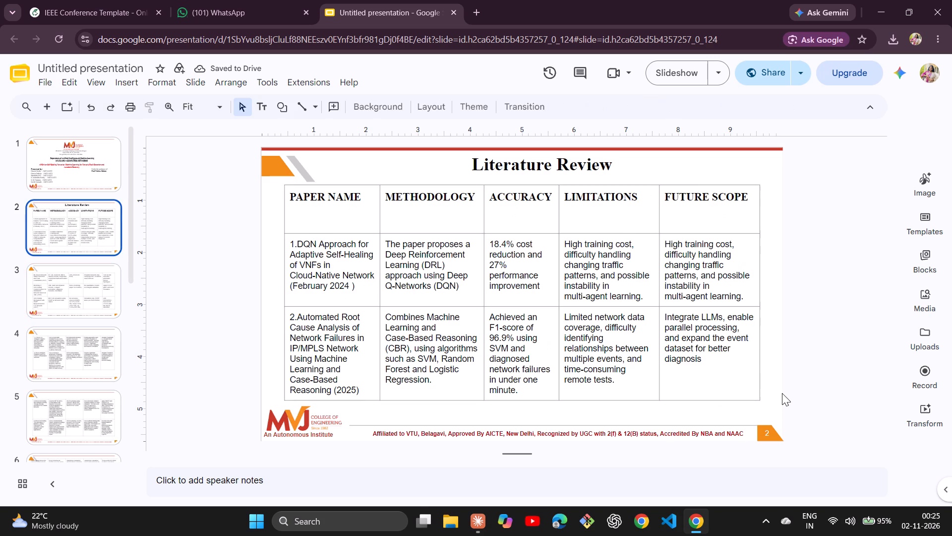
{"action": "key", "text": "Down"}
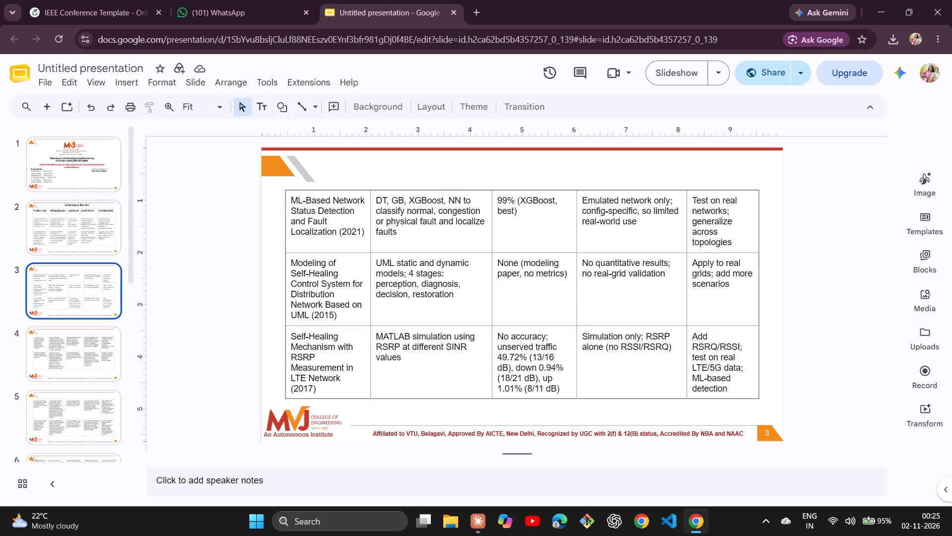
{"action": "left_click", "coordinate": [291, 200]}
{"action": "key", "text": "3"}
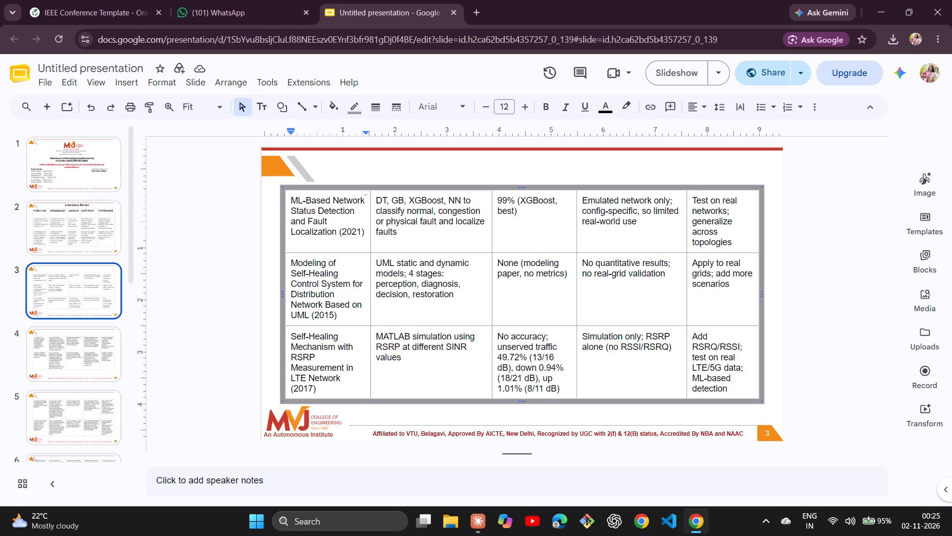
{"action": "key", "text": "period"}
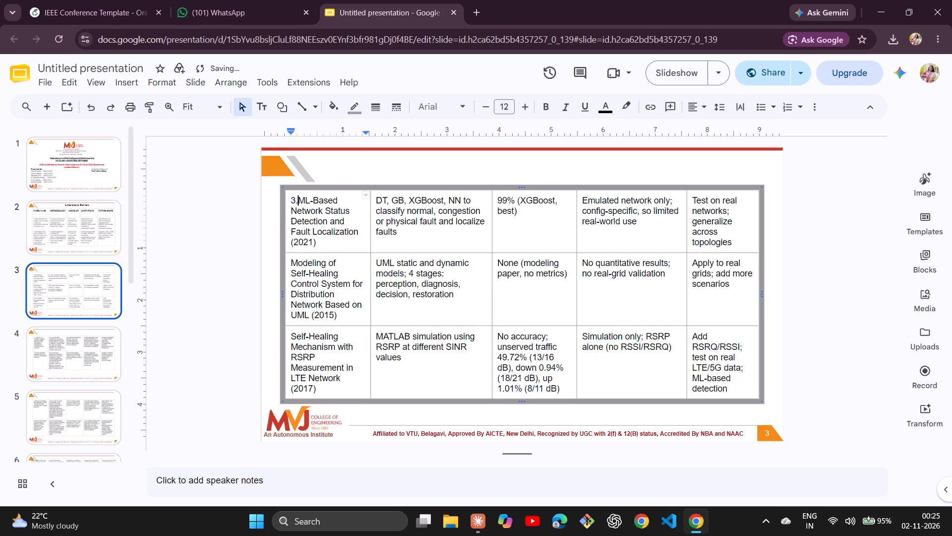
{"action": "left_click", "coordinate": [290, 262]}
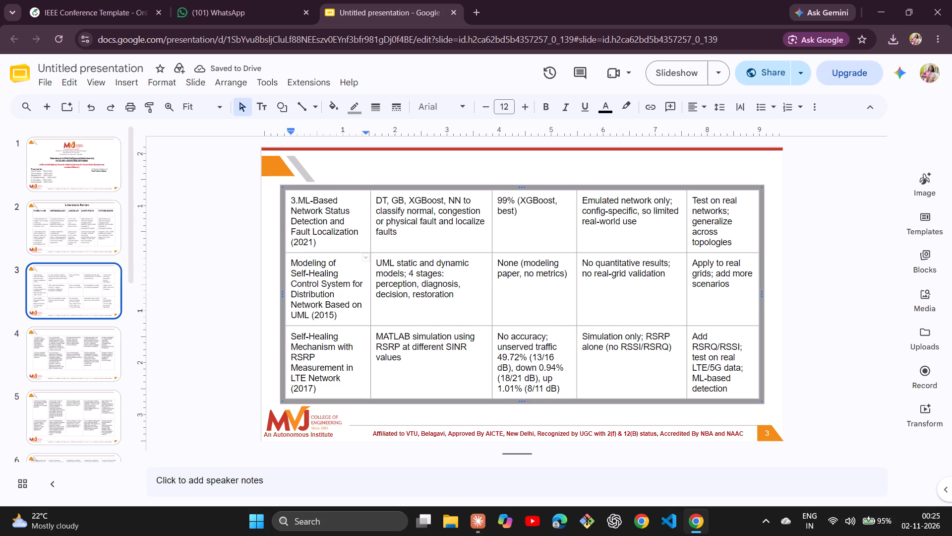
{"action": "key", "text": "4"}
{"action": "key", "text": "period"}
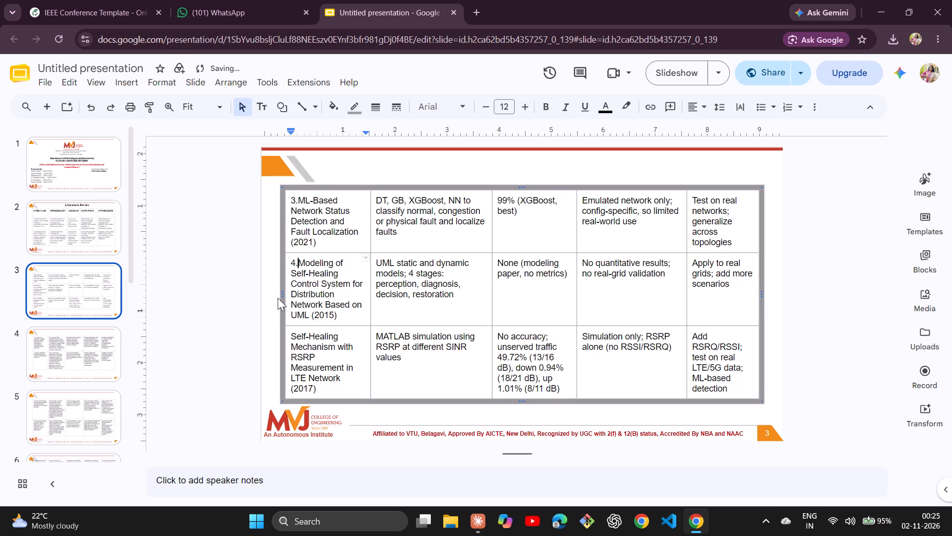
{"action": "left_click", "coordinate": [292, 335]}
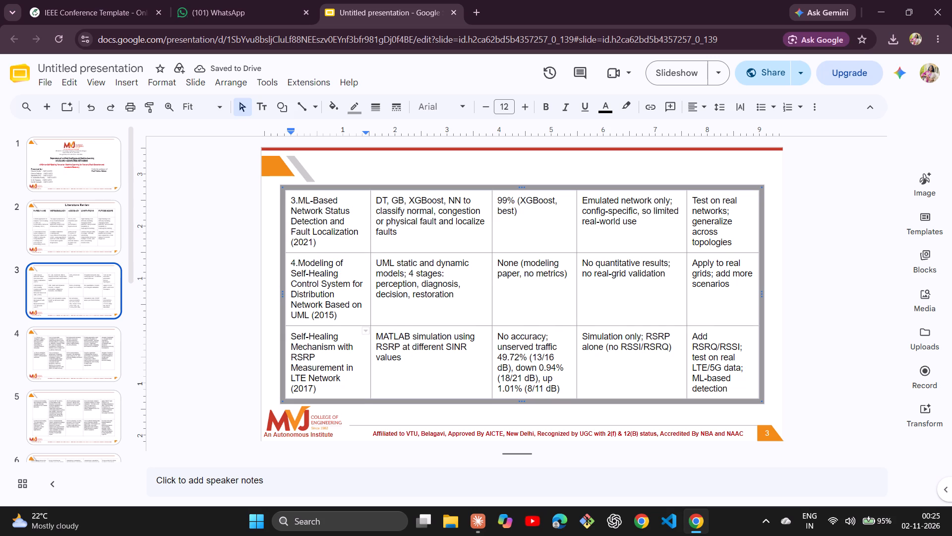
{"action": "type", "text": "5."}
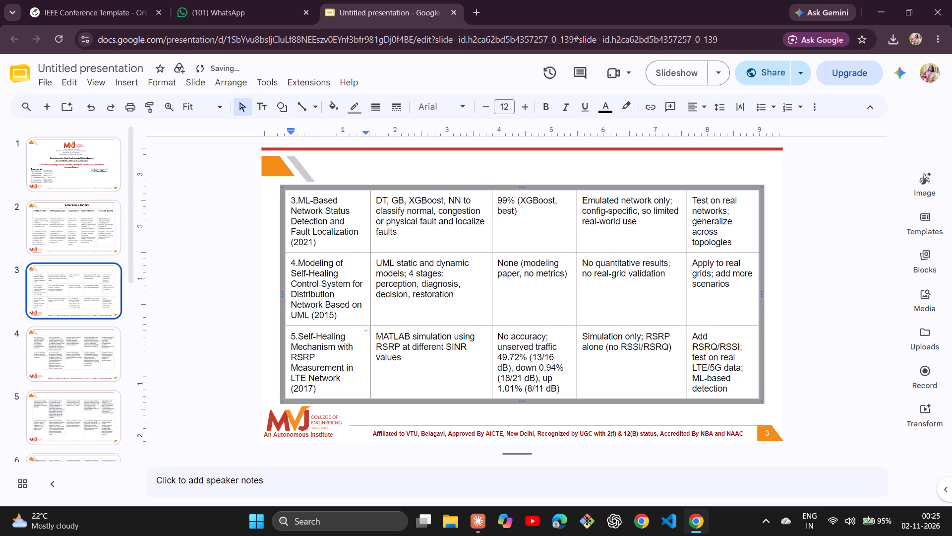
{"action": "left_click", "coordinate": [816, 306]}
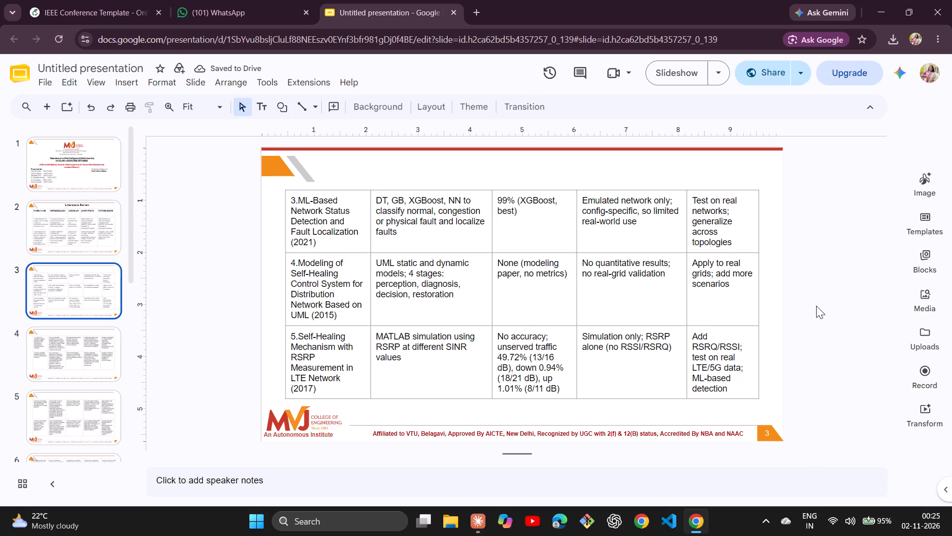
Number the two paper names in slide 4's table "6." and "7.", replacing the first paper's existing number.
{"action": "key", "text": "Down"}
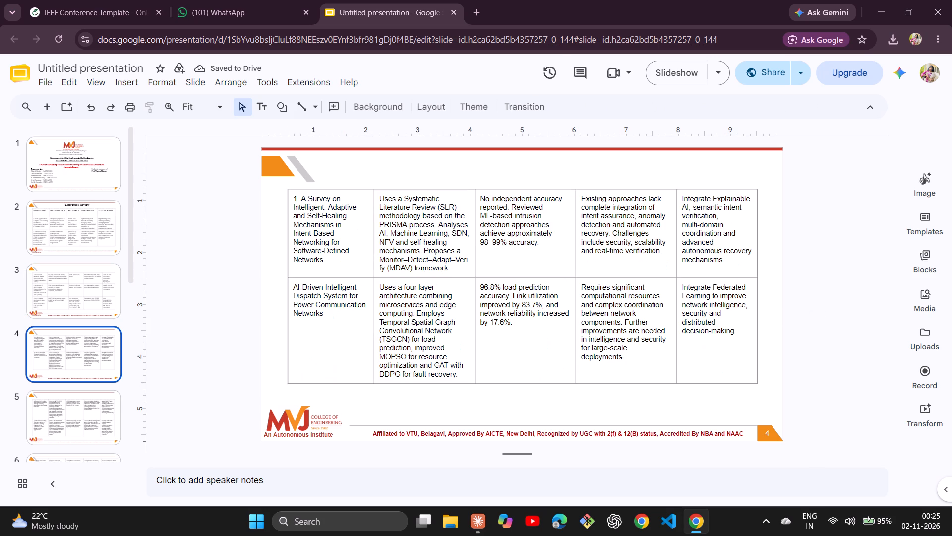
{"action": "left_click", "coordinate": [295, 197]}
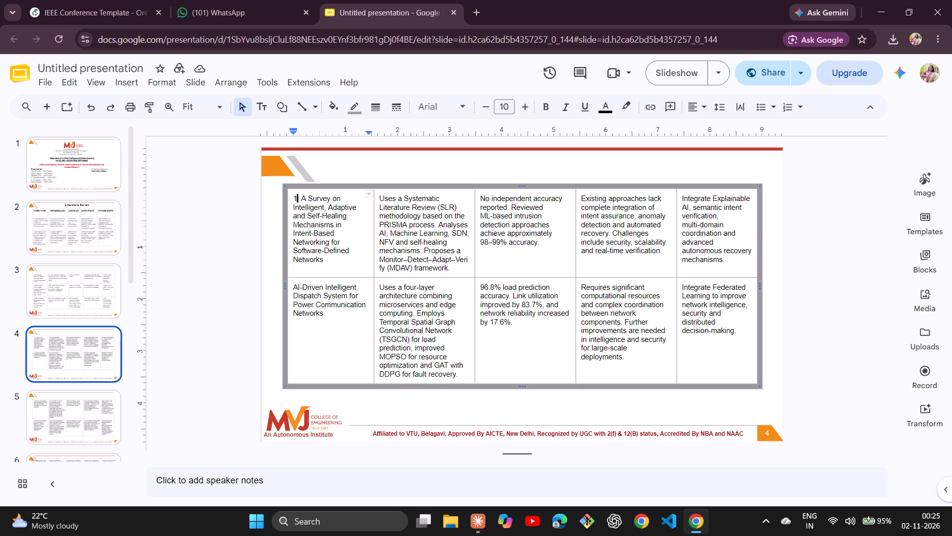
{"action": "key", "text": "BackSpace"}
{"action": "key", "text": "6"}
{"action": "left_click", "coordinate": [291, 284]}
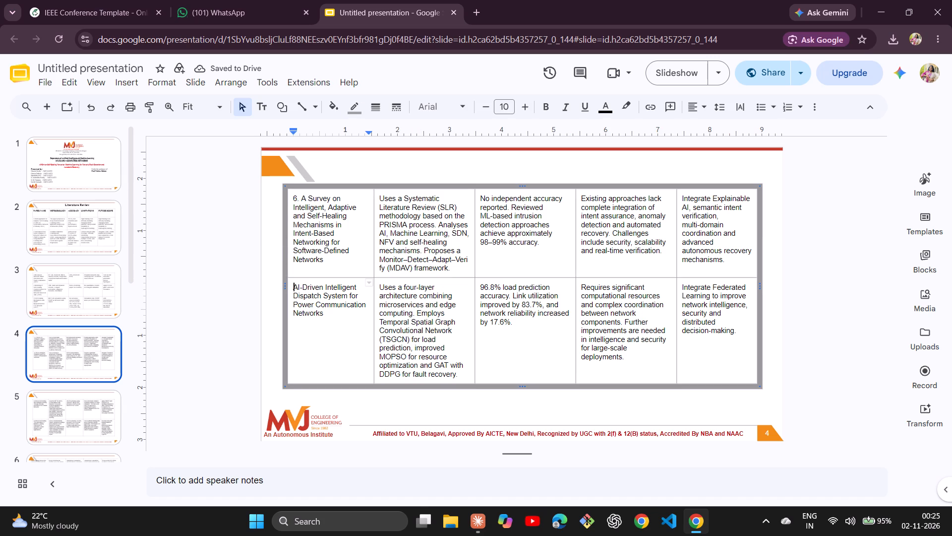
{"action": "key", "text": "7"}
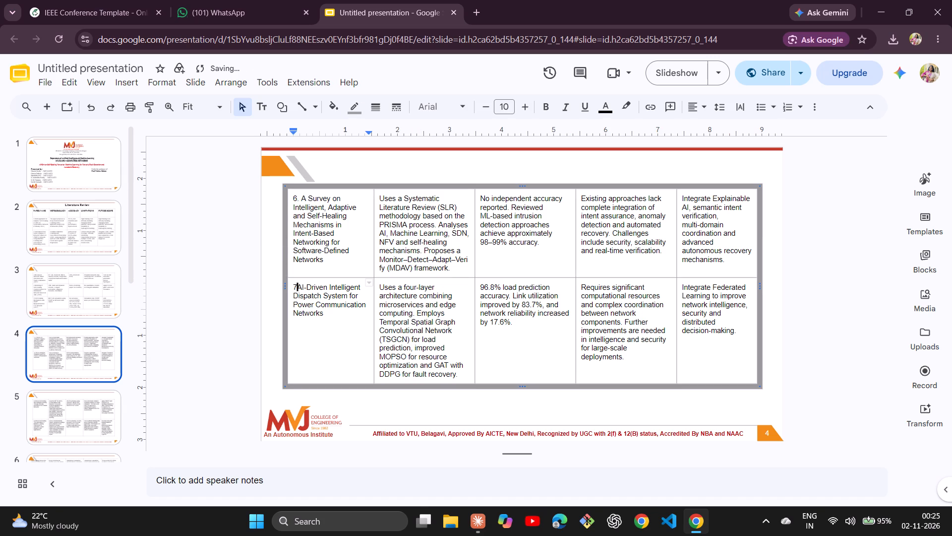
{"action": "key", "text": "period"}
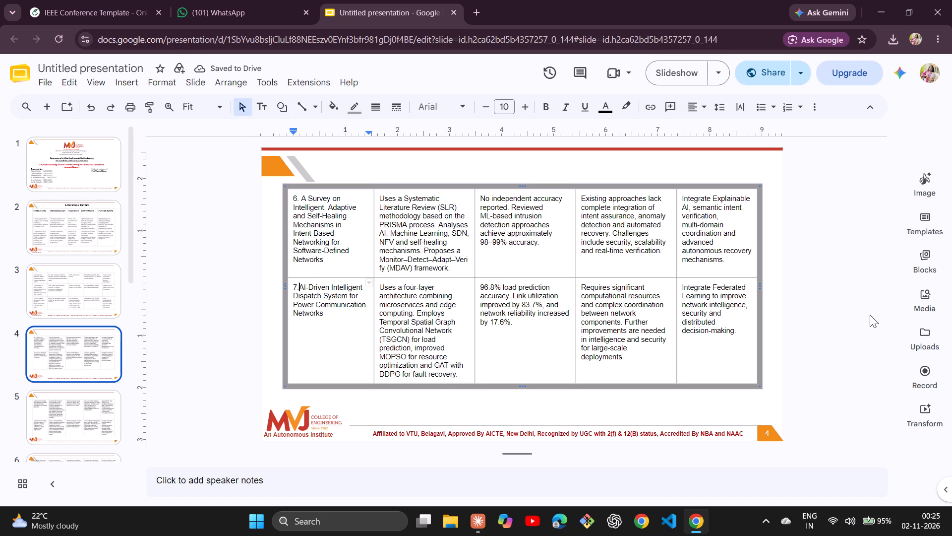
{"action": "left_click", "coordinate": [847, 316]}
Compare the text size and layout of slide 4's table with those of the table on slide 3.
{"action": "key", "text": "Up"}
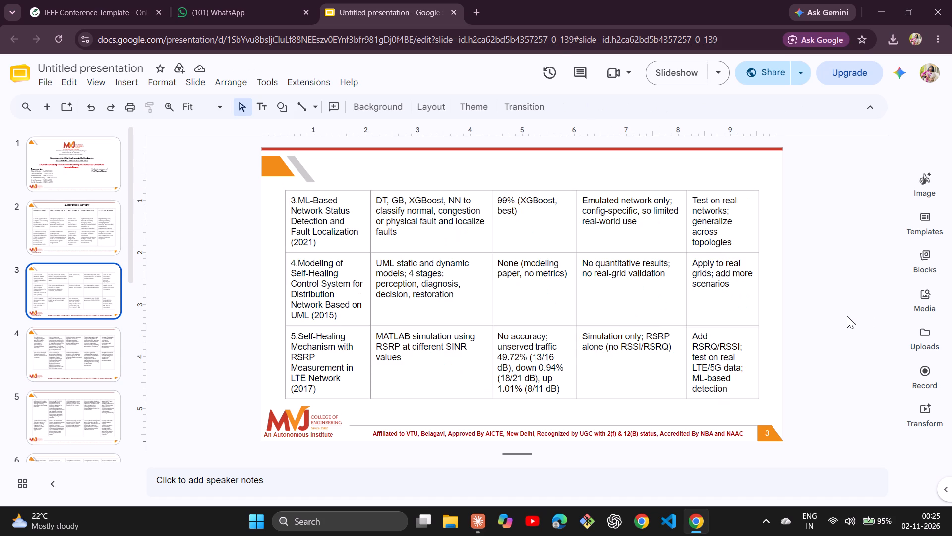
{"action": "key", "text": "Down"}
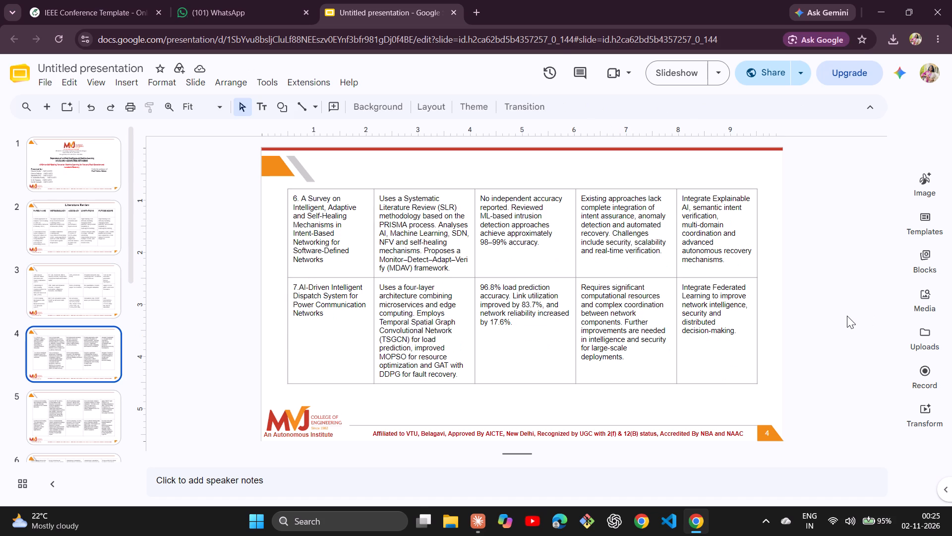
{"action": "key", "text": "Up"}
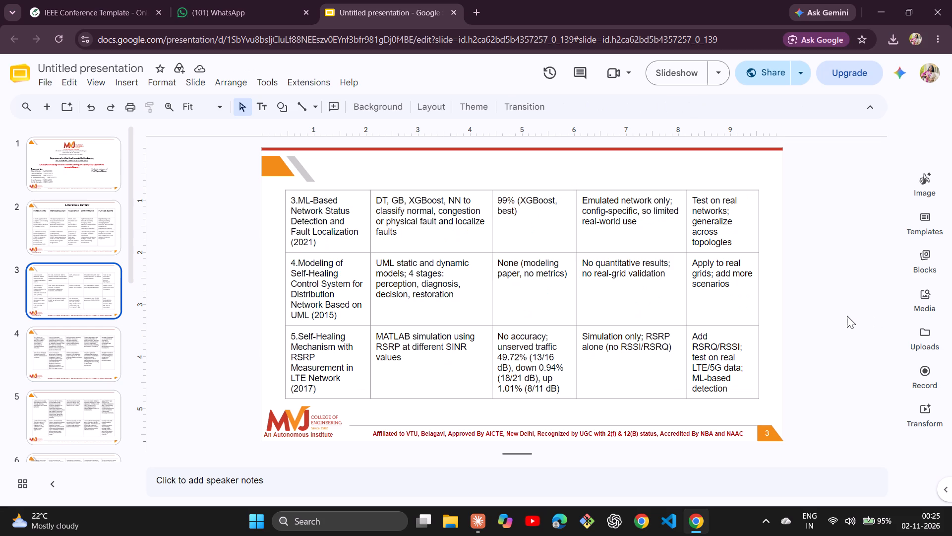
{"action": "left_click", "coordinate": [438, 257]}
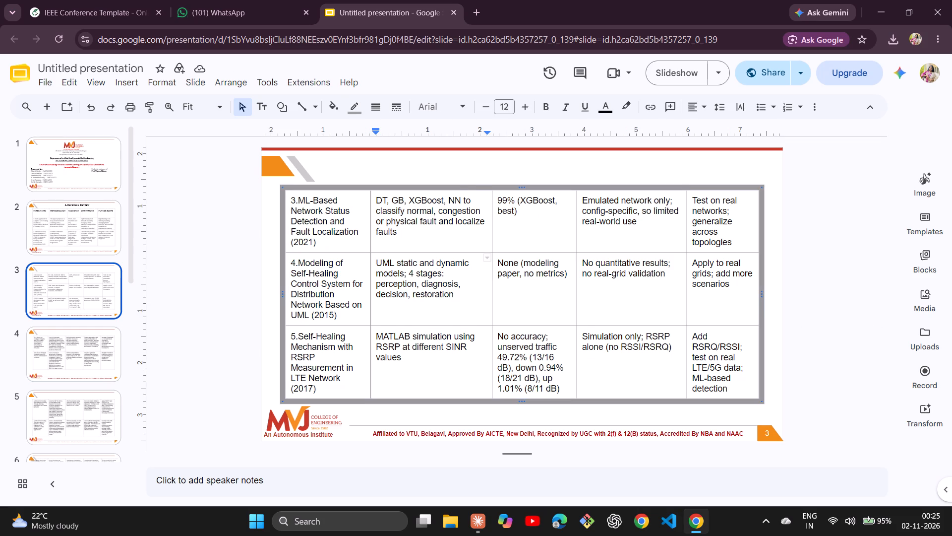
{"action": "left_click", "coordinate": [803, 170]}
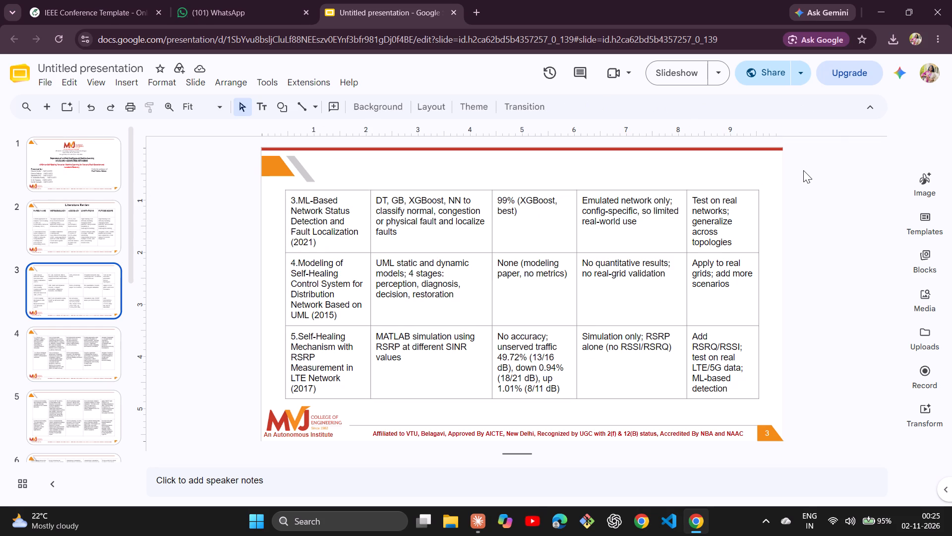
{"action": "key", "text": "Up"}
{"action": "key", "text": "Down"}
{"action": "key", "text": "Down"}
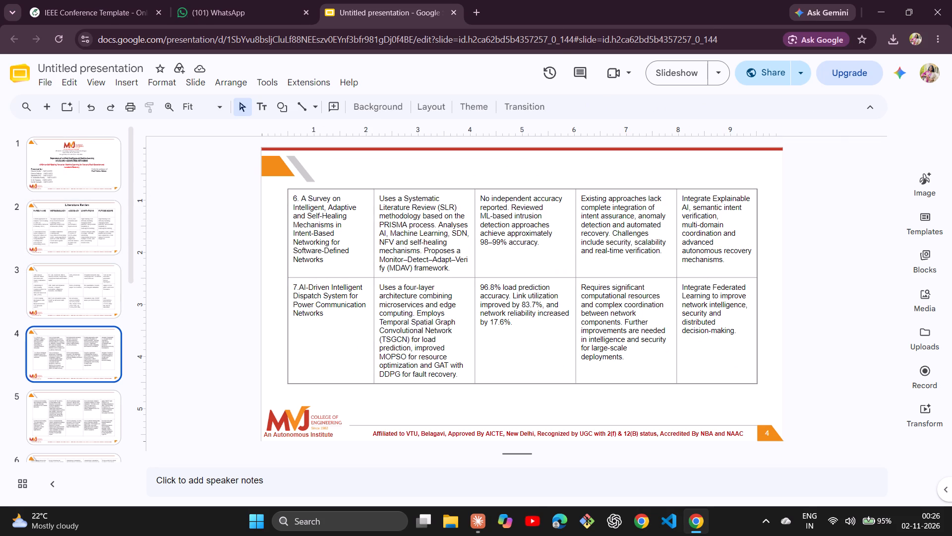
{"action": "left_click", "coordinate": [514, 228]}
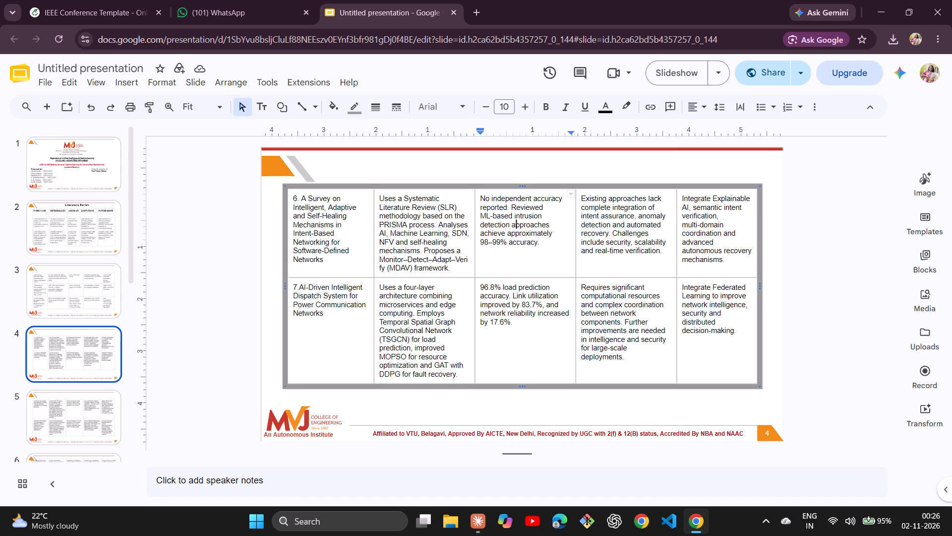
{"action": "left_click", "coordinate": [806, 222]}
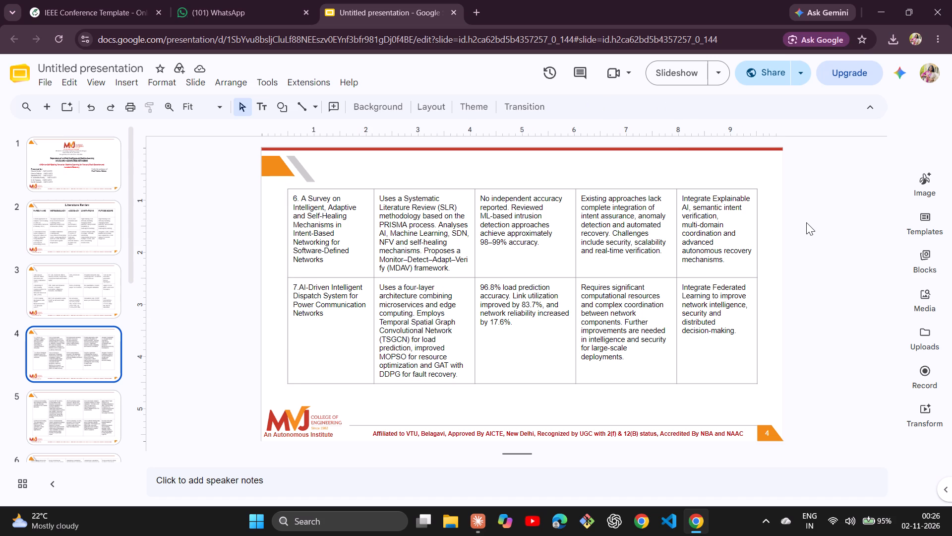
Set all text in slide 4's table to font size 12.
{"action": "key", "text": "ctrl+a"}
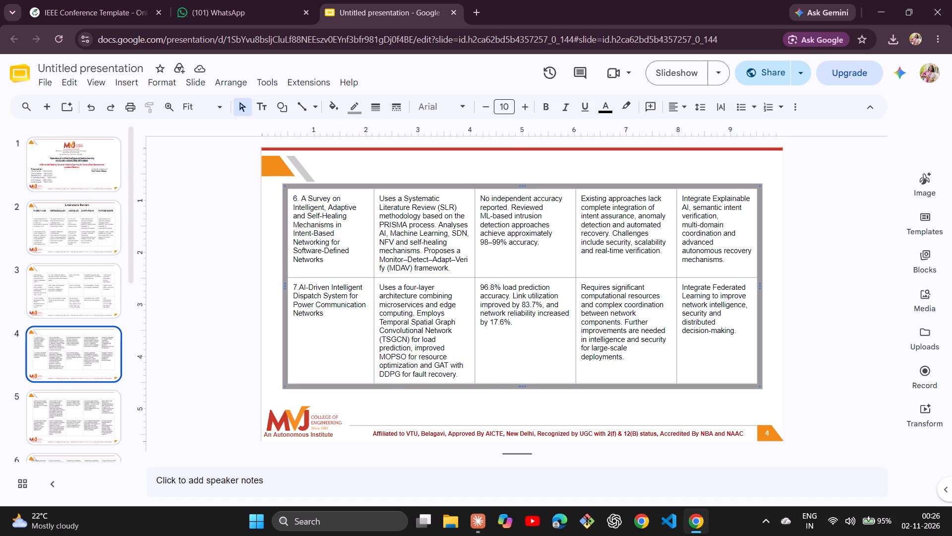
{"action": "left_click", "coordinate": [508, 111]}
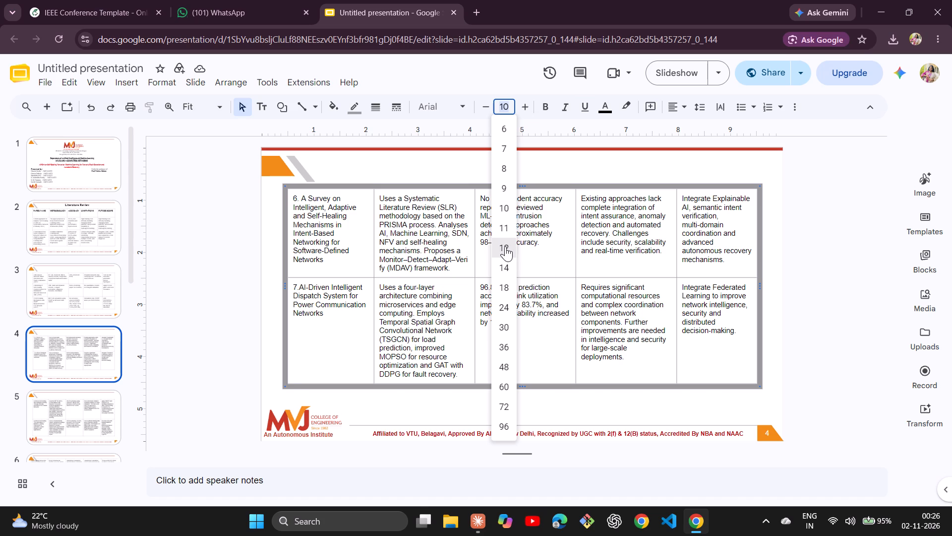
{"action": "left_click", "coordinate": [505, 246]}
{"action": "scroll", "coordinate": [568, 229], "scroll_direction": "down", "scroll_amount": 2}
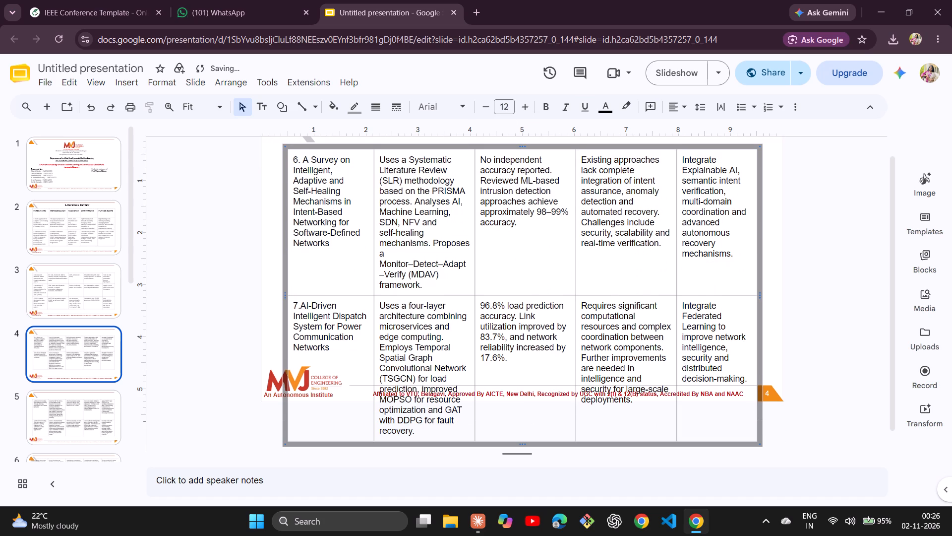
Delete the closing sentence about the Monitor–Detect–Adapt–Verify (MDAV) framework from paper 6's methodology cell.
{"action": "scroll", "coordinate": [653, 306], "scroll_direction": "up", "scroll_amount": 1}
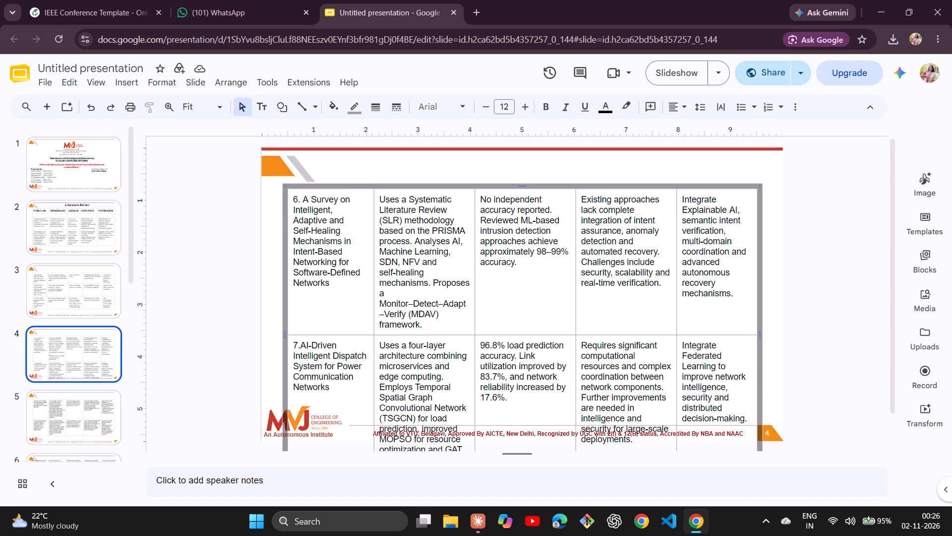
{"action": "left_click_drag", "start_coordinate": [433, 283], "coordinate": [437, 294]}
{"action": "key", "text": "BackSpace"}
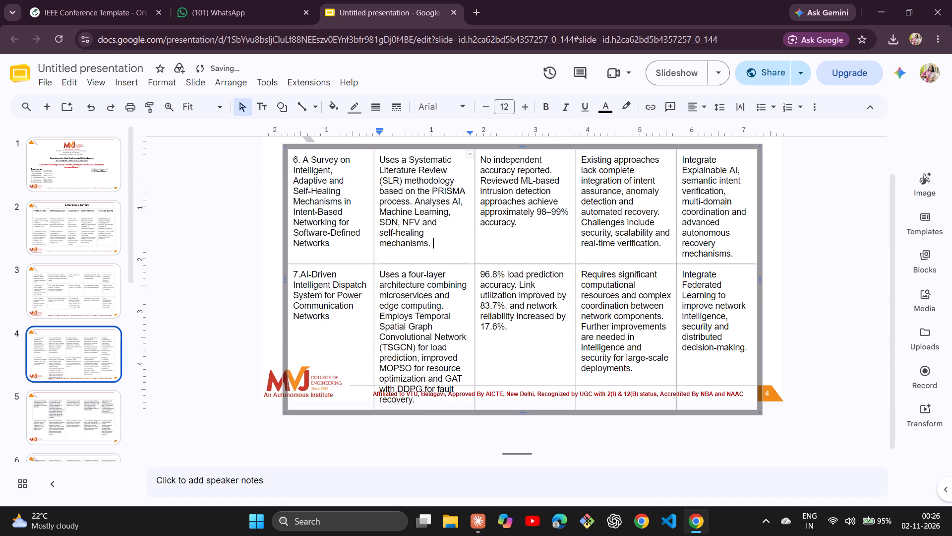
Shorten paper 7's methodology by deleting everything after "load prediction" and ending the sentence with a period.
{"action": "scroll", "coordinate": [514, 374], "scroll_direction": "up", "scroll_amount": 1}
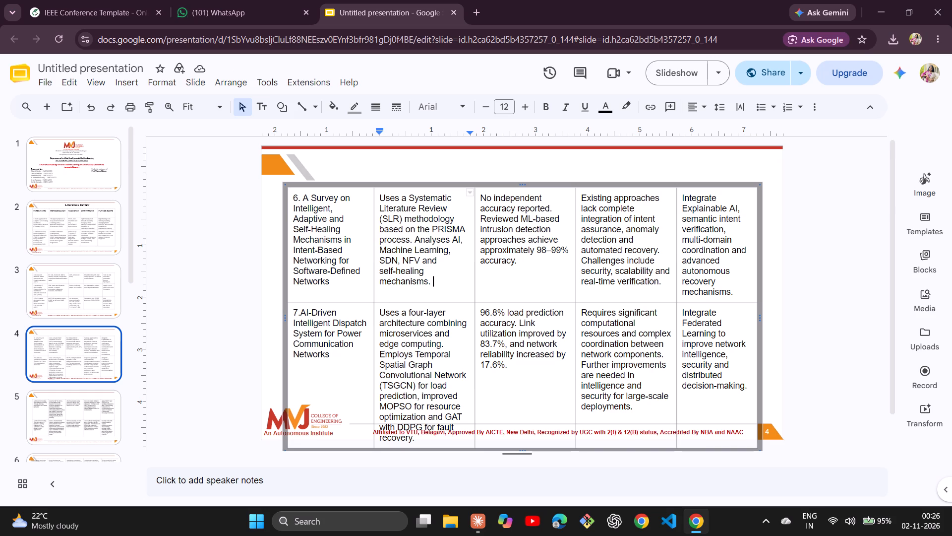
{"action": "left_click_drag", "start_coordinate": [416, 396], "coordinate": [419, 439]}
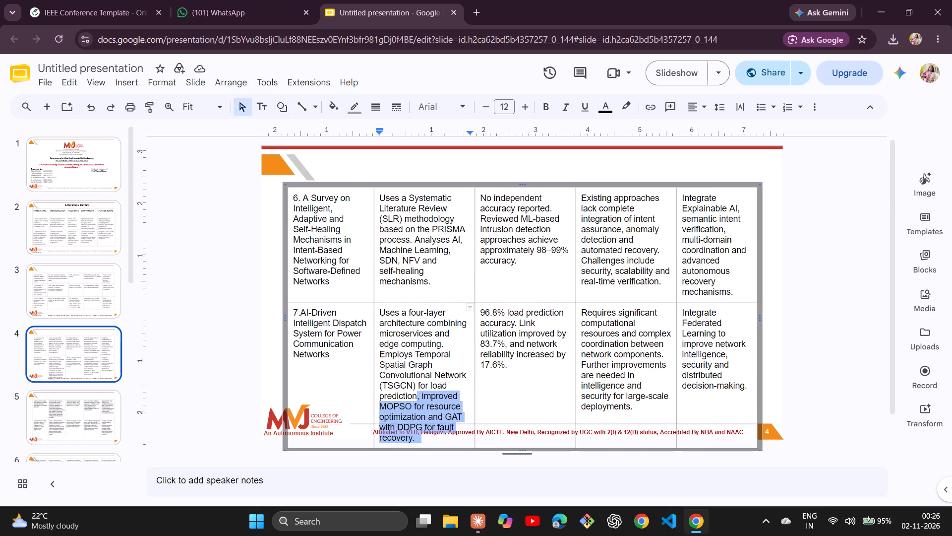
{"action": "key", "text": "BackSpace"}
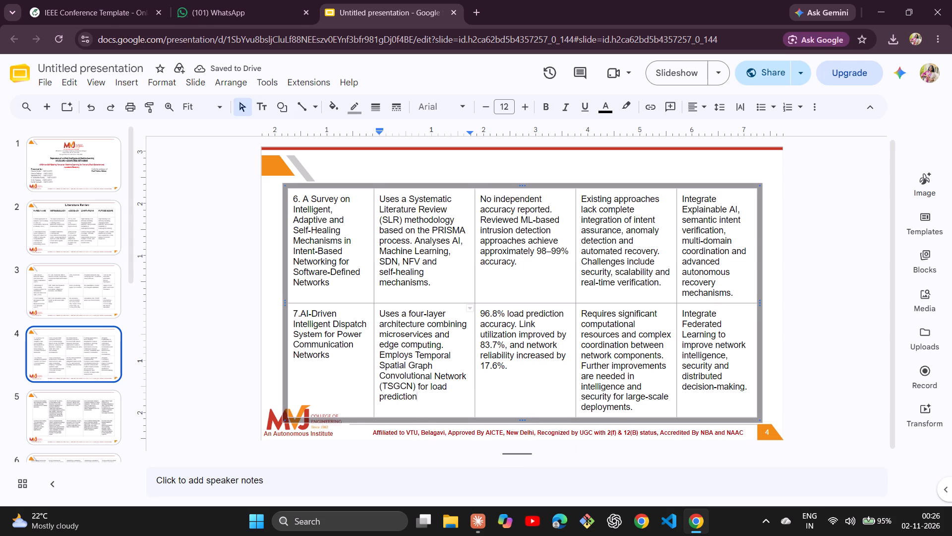
{"action": "key", "text": "period"}
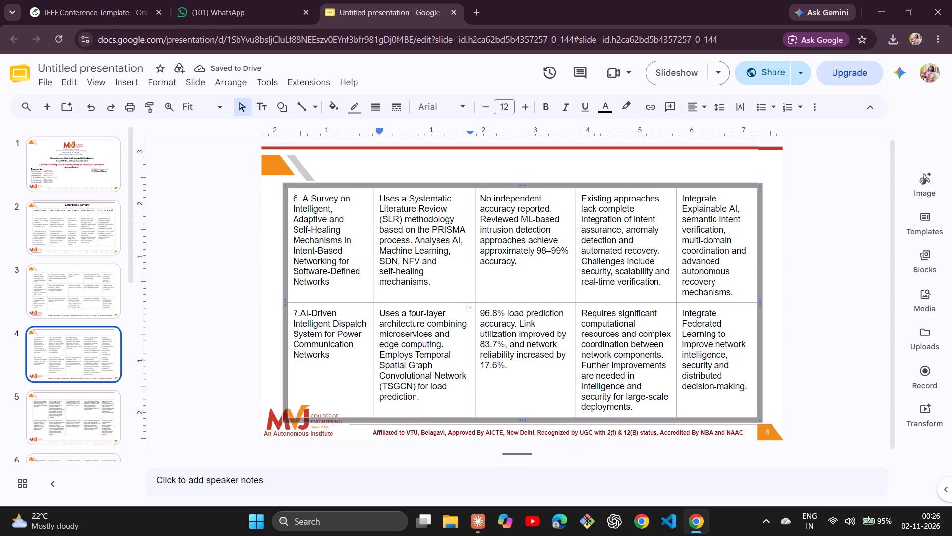
{"action": "left_click", "coordinate": [782, 265]}
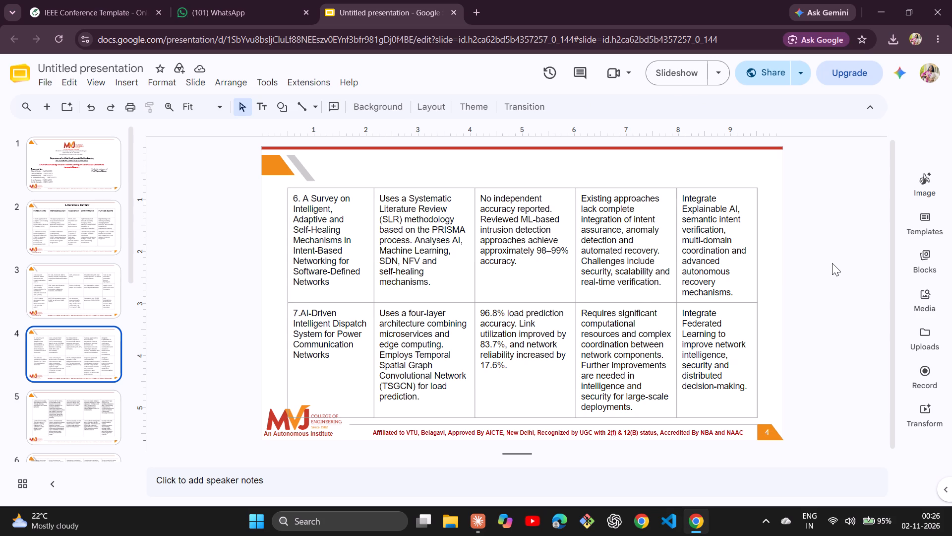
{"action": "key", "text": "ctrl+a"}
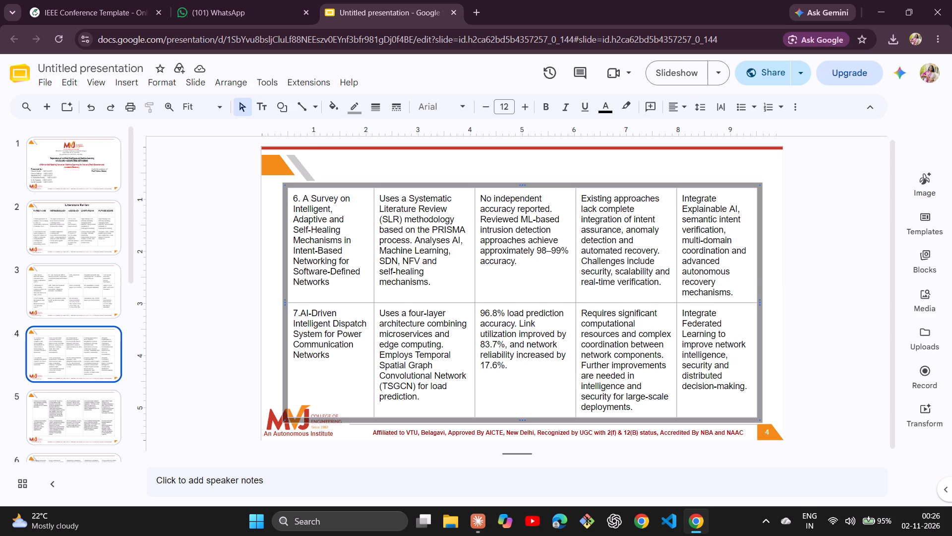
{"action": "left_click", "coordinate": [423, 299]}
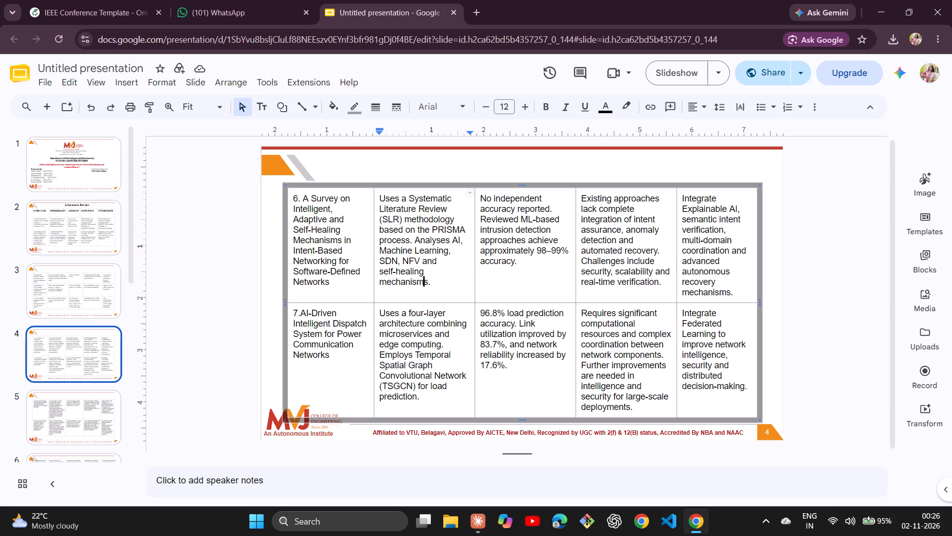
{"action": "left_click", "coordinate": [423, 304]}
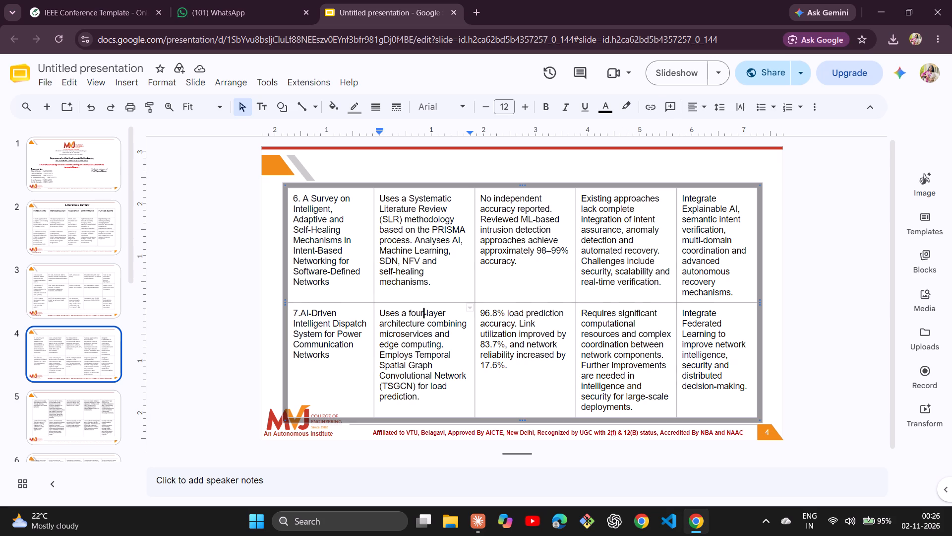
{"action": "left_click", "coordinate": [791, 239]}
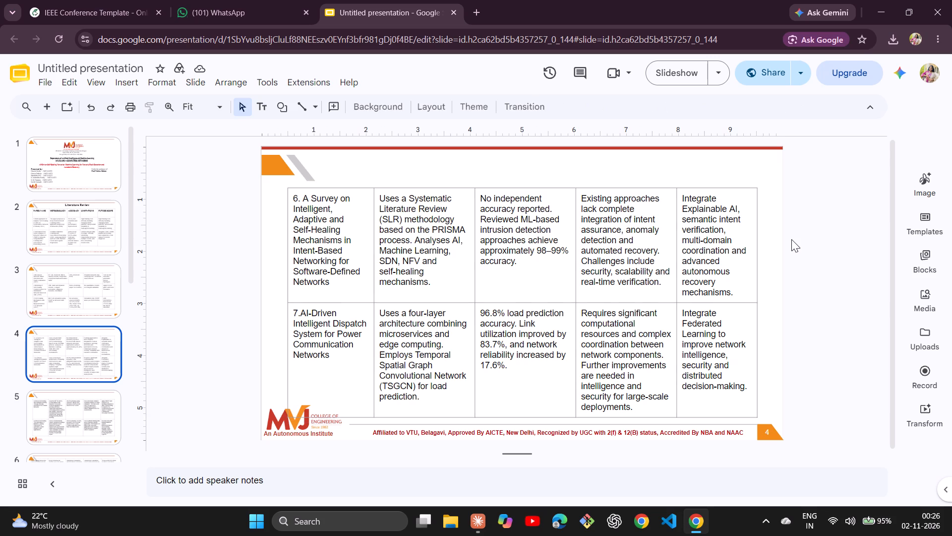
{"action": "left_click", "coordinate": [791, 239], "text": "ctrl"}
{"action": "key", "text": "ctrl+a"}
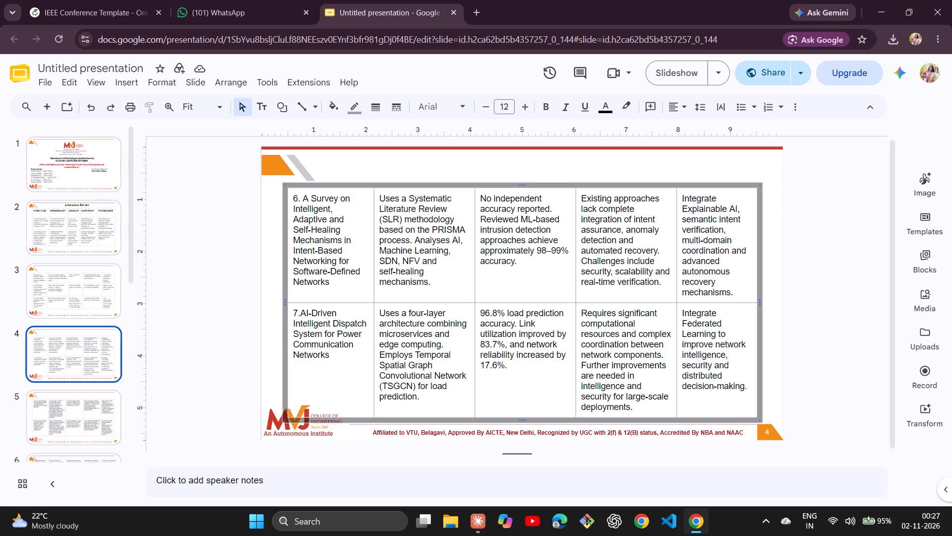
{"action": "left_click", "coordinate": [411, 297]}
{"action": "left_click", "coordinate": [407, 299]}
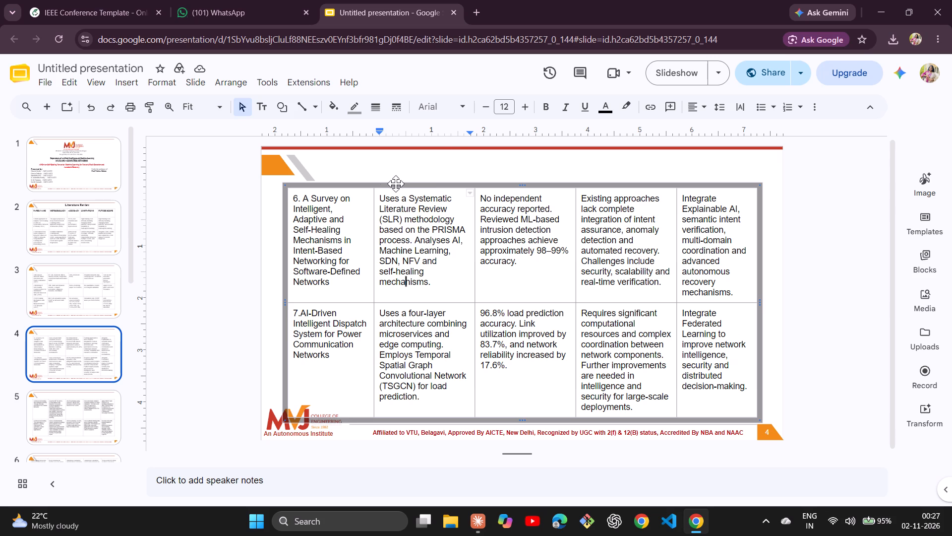
Move slide 4's table slightly up, away from the college logo and footer, keeping it horizontally centred on the slide.
{"action": "left_click_drag", "start_coordinate": [418, 187], "coordinate": [434, 168]}
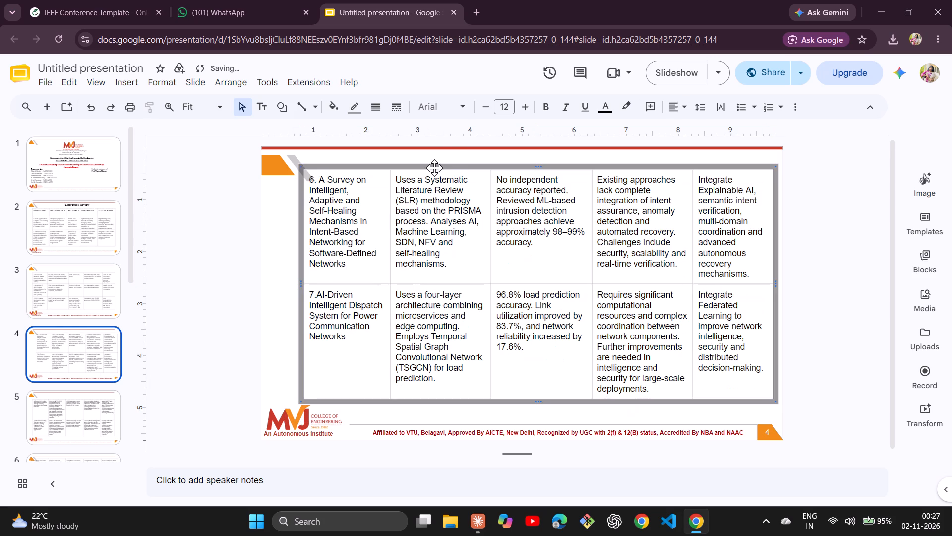
{"action": "left_click_drag", "start_coordinate": [457, 167], "coordinate": [440, 165]}
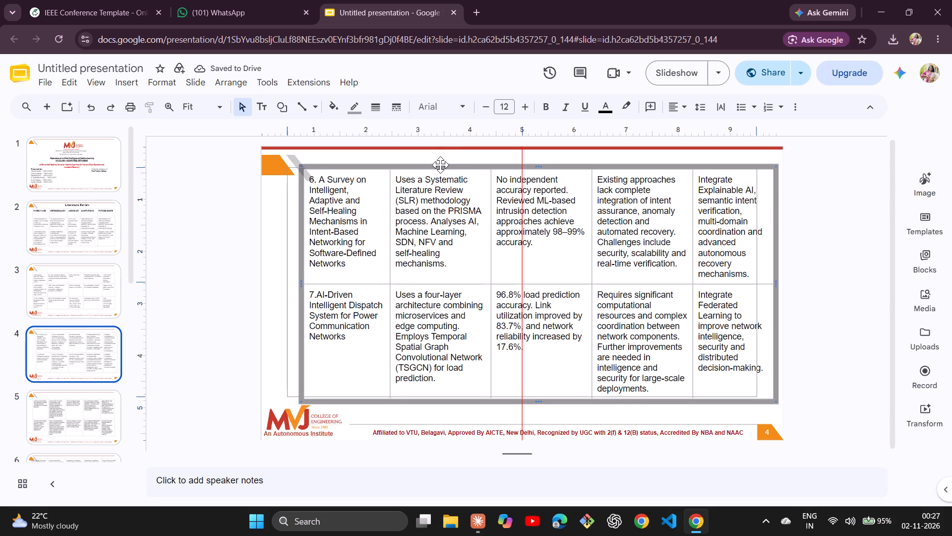
{"action": "left_click_drag", "start_coordinate": [440, 165], "coordinate": [437, 175]}
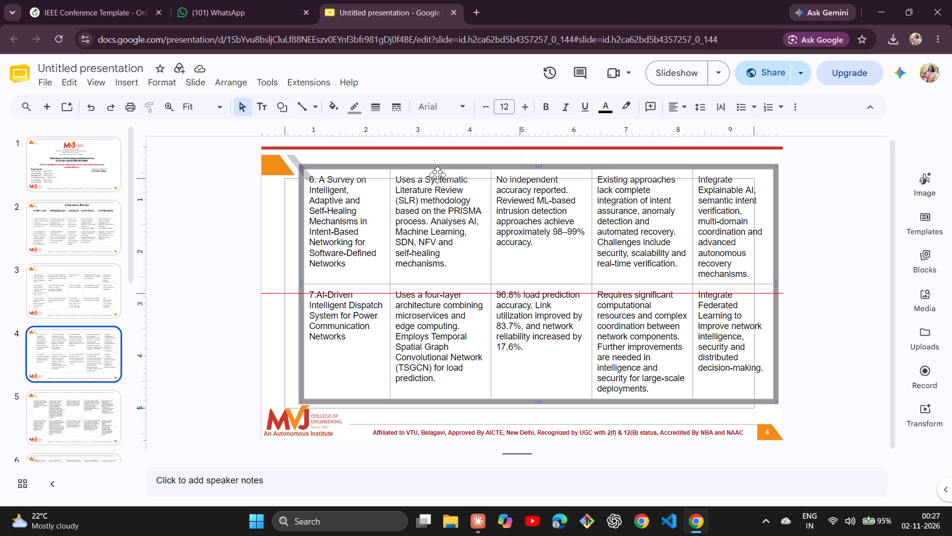
{"action": "left_click_drag", "start_coordinate": [437, 175], "coordinate": [439, 175]}
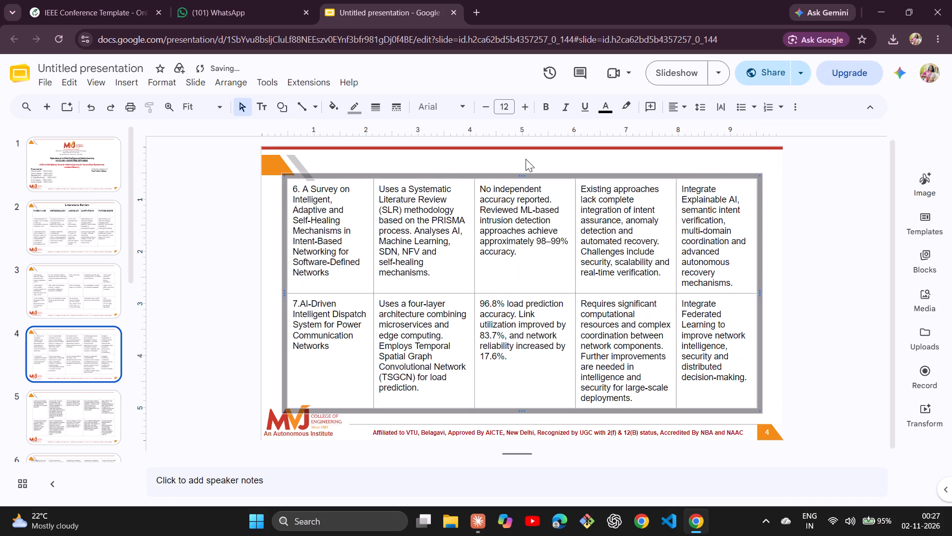
Delete "and security for large-scale deployments." from the end of paper 7's limitations cell on slide 4.
{"action": "left_click", "coordinate": [833, 214]}
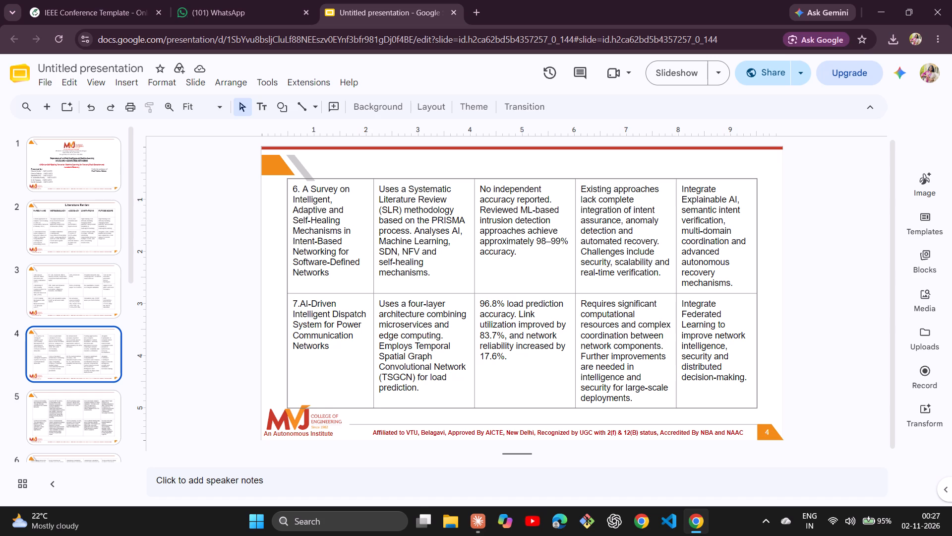
{"action": "left_click_drag", "start_coordinate": [626, 376], "coordinate": [632, 395]}
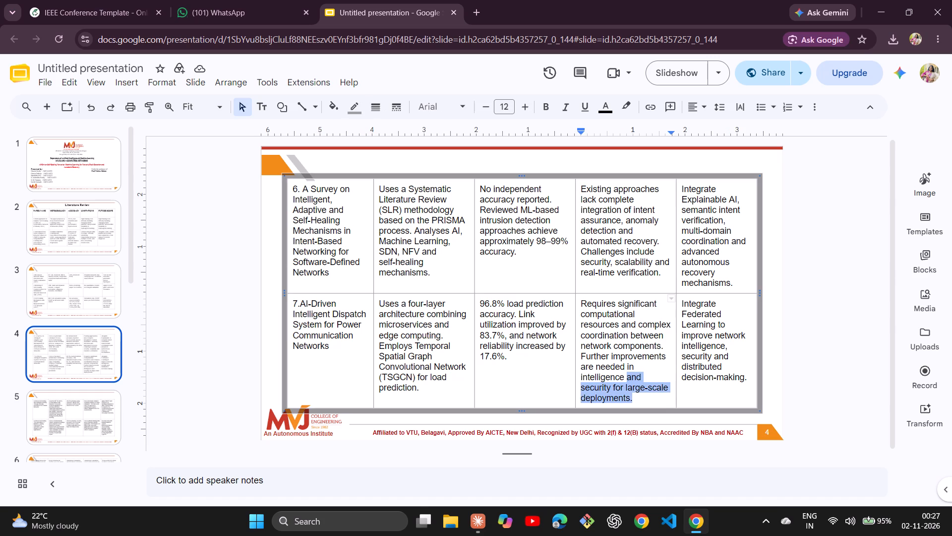
{"action": "key", "text": "BackSpace"}
{"action": "left_click", "coordinate": [845, 324]}
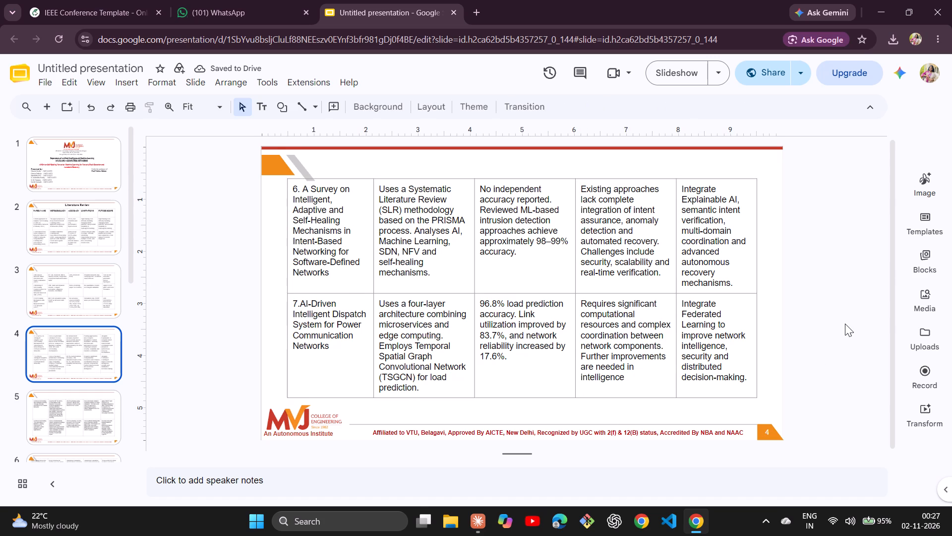
Check the table layout, font size and paper numbering on slides 2 and 3 against slide 4.
{"action": "key", "text": "Up"}
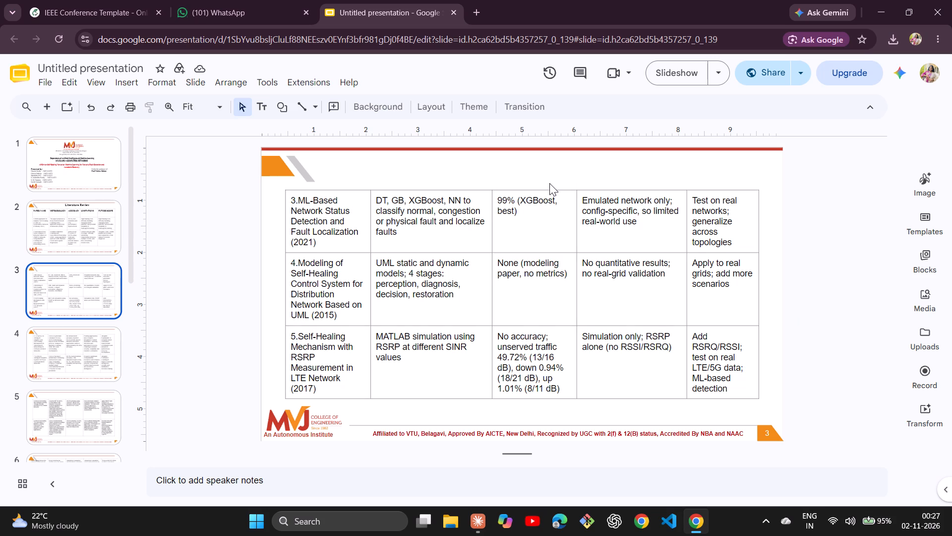
{"action": "left_click", "coordinate": [808, 252]}
{"action": "key", "text": "ctrl+a"}
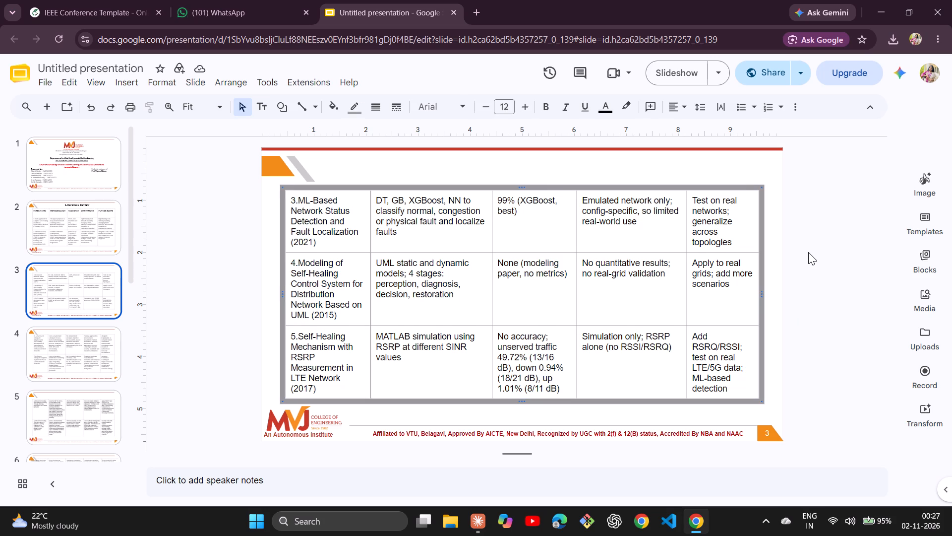
{"action": "left_click", "coordinate": [541, 186]}
{"action": "left_click", "coordinate": [842, 180]}
{"action": "key", "text": "Up"}
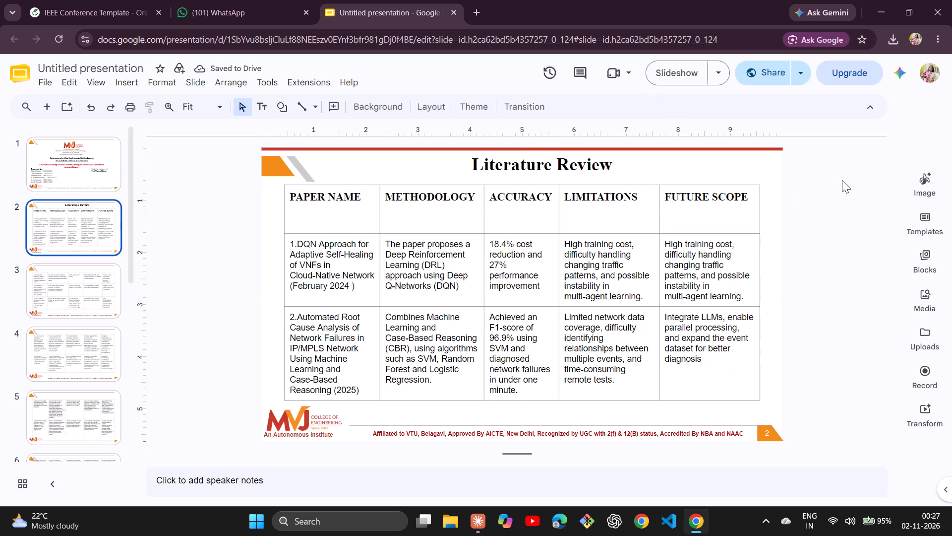
{"action": "key", "text": "Down"}
{"action": "key", "text": "Down"}
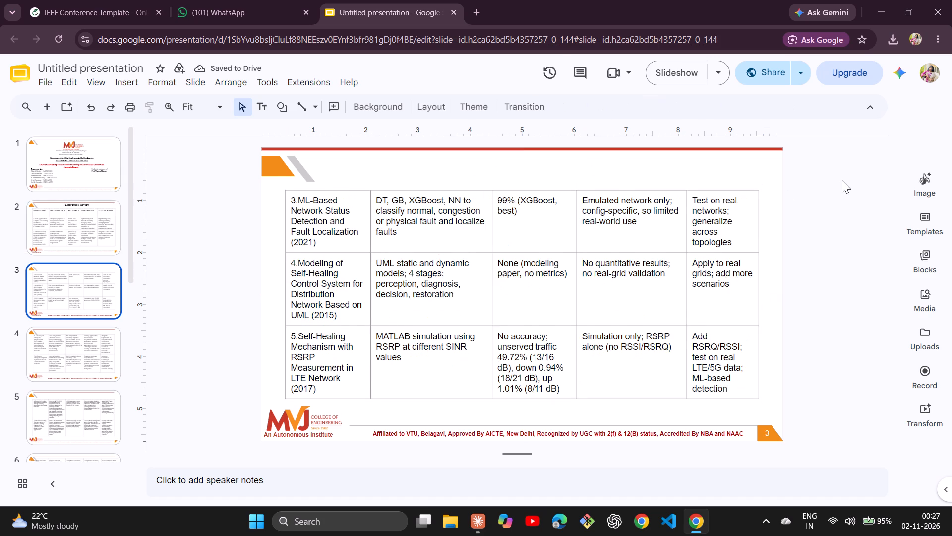
Number the two papers in slide 5's table by adding "8." and "9." before their names.
{"action": "key", "text": "Down"}
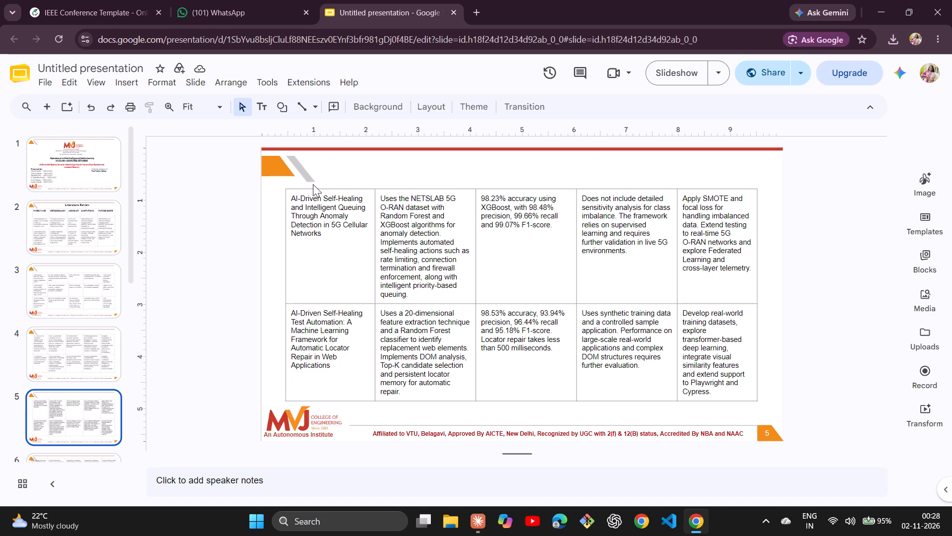
{"action": "left_click", "coordinate": [289, 201]}
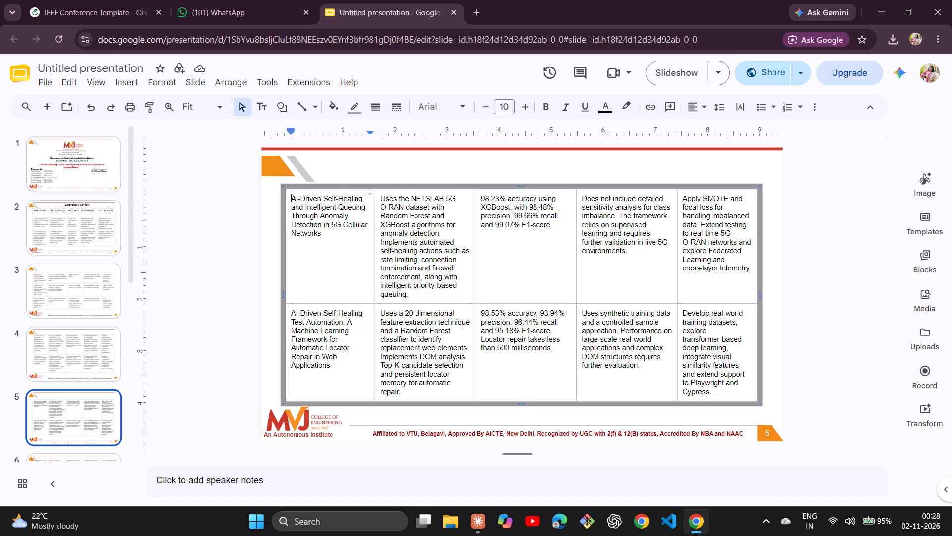
{"action": "type", "text": "8."}
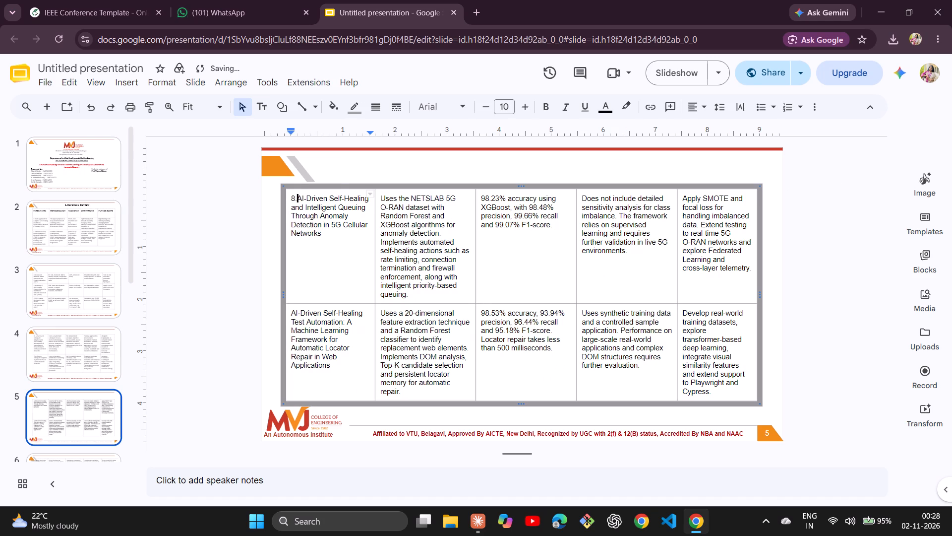
{"action": "left_click", "coordinate": [290, 314]}
{"action": "type", "text": "9."}
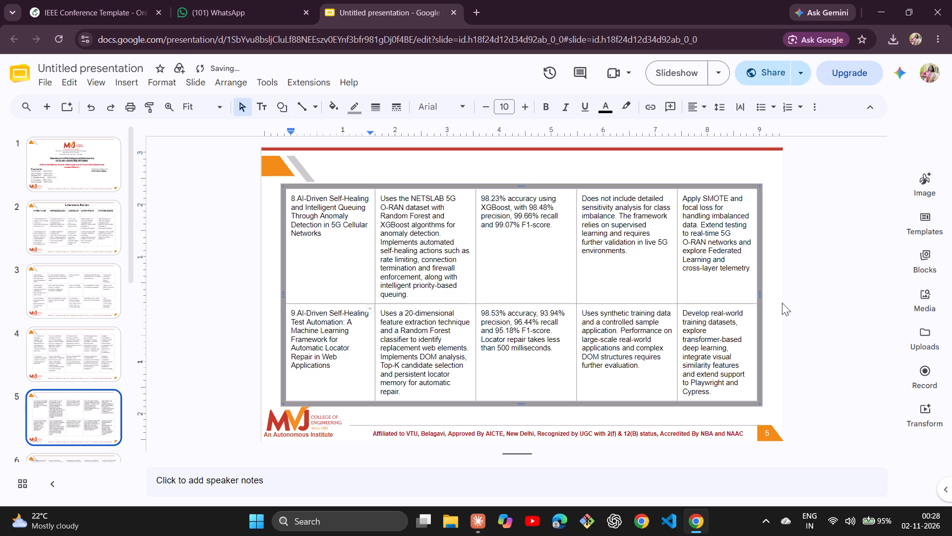
{"action": "left_click", "coordinate": [823, 296]}
Number the three papers in slide 6's table by adding "10.", "11." and "12." before their names.
{"action": "key", "text": "Up"}
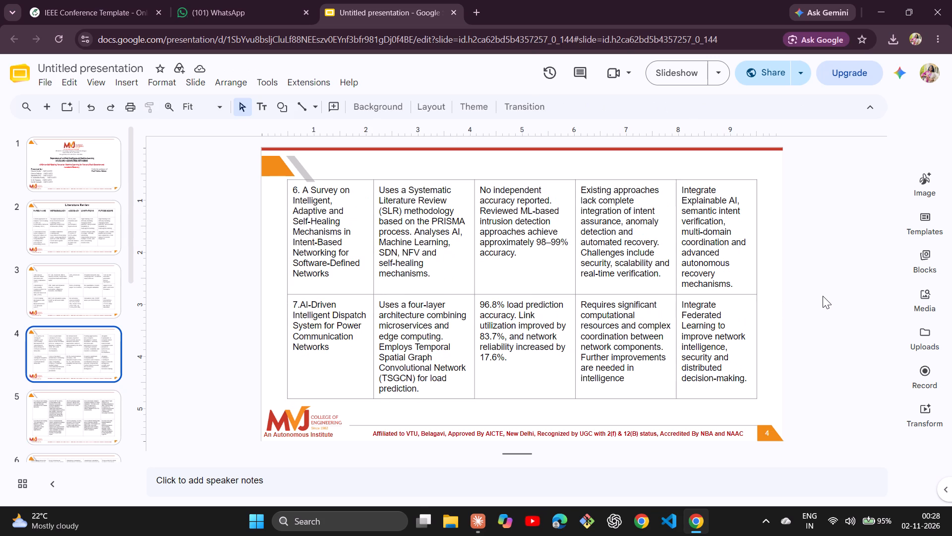
{"action": "key", "text": "Down"}
{"action": "key", "text": "Down"}
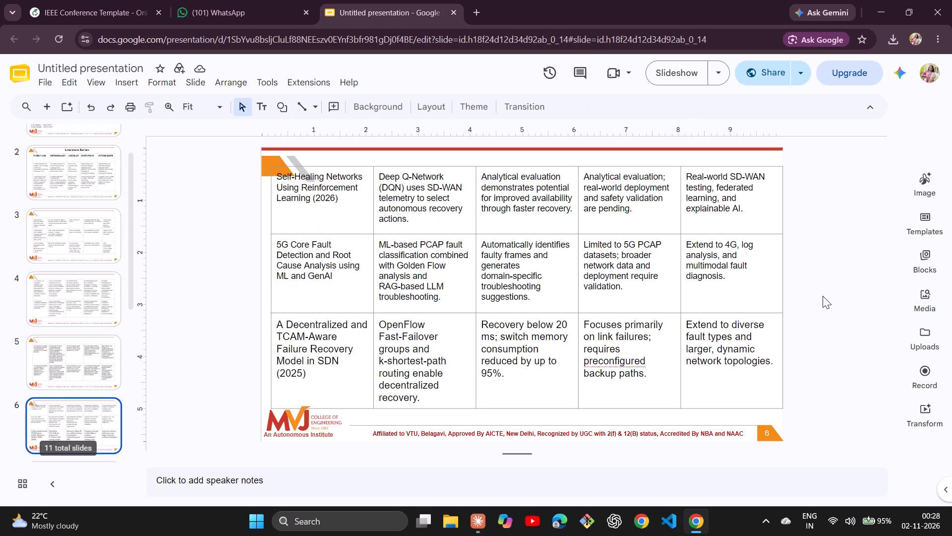
{"action": "key", "text": "Up"}
{"action": "key", "text": "Down"}
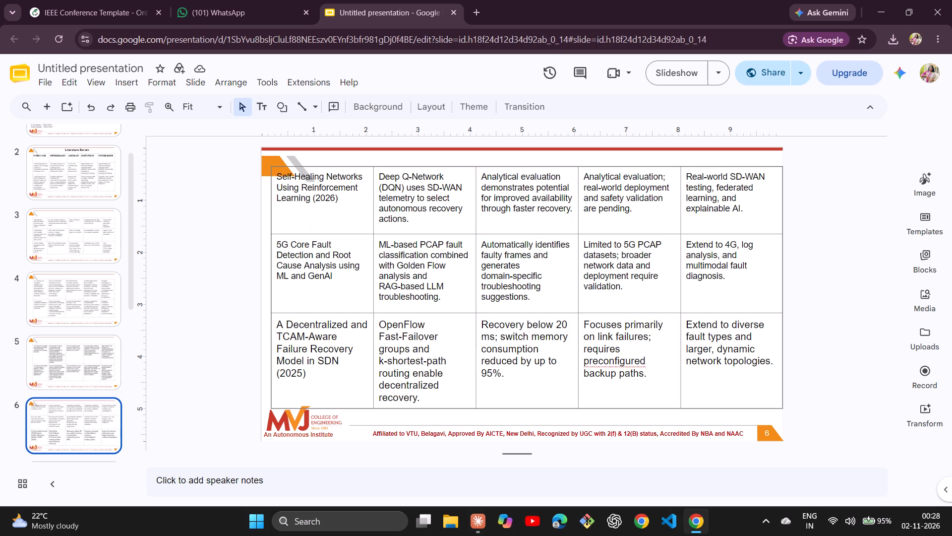
{"action": "key", "text": "Up"}
{"action": "key", "text": "Down"}
{"action": "left_click", "coordinate": [278, 175]}
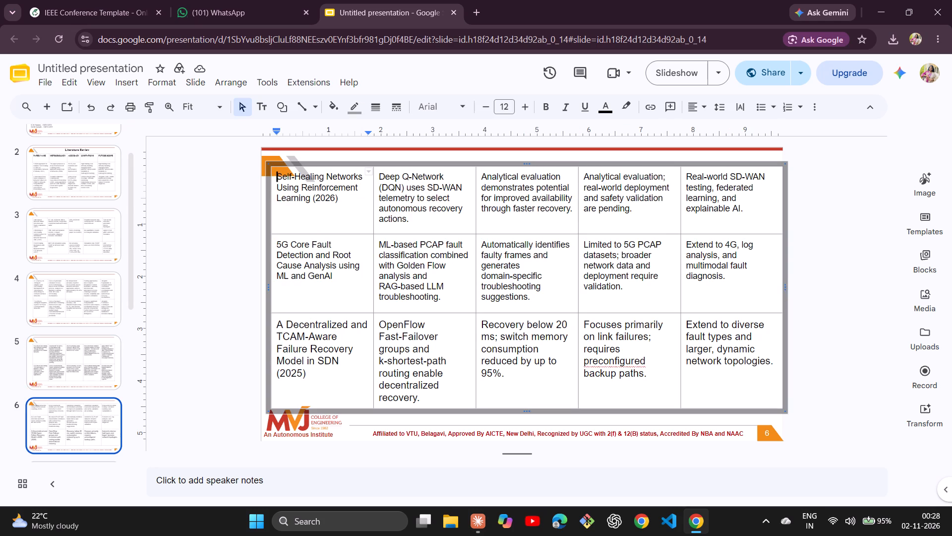
{"action": "type", "text": "10."}
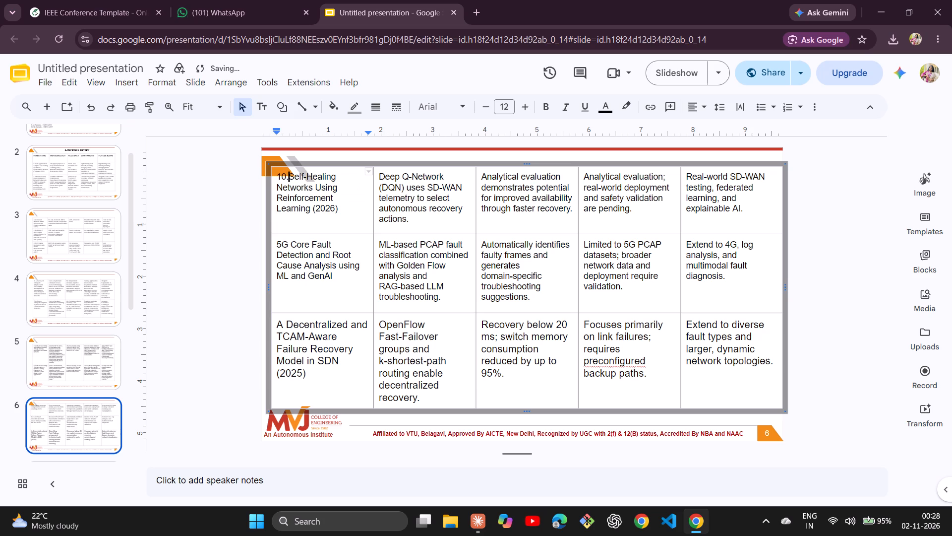
{"action": "left_click", "coordinate": [278, 246]}
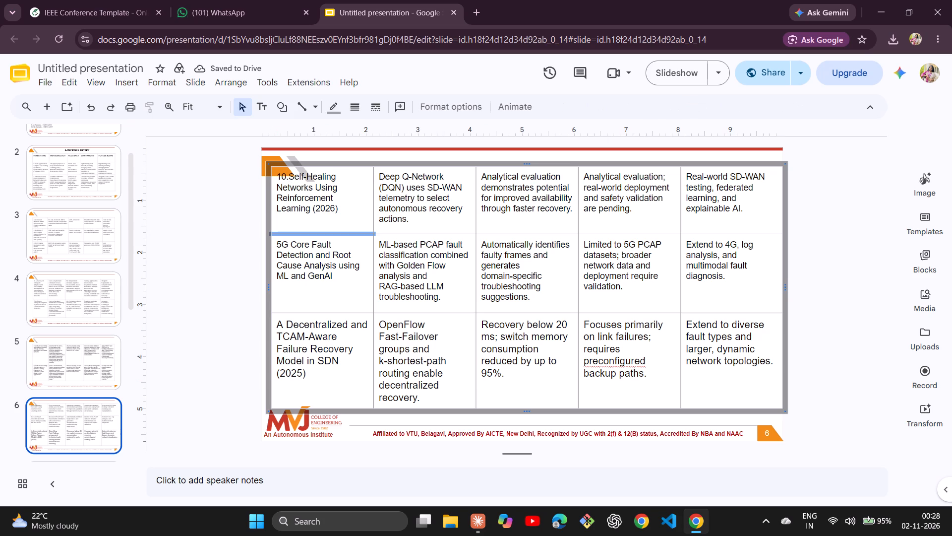
{"action": "double_click", "coordinate": [278, 249]}
{"action": "left_click", "coordinate": [278, 249]}
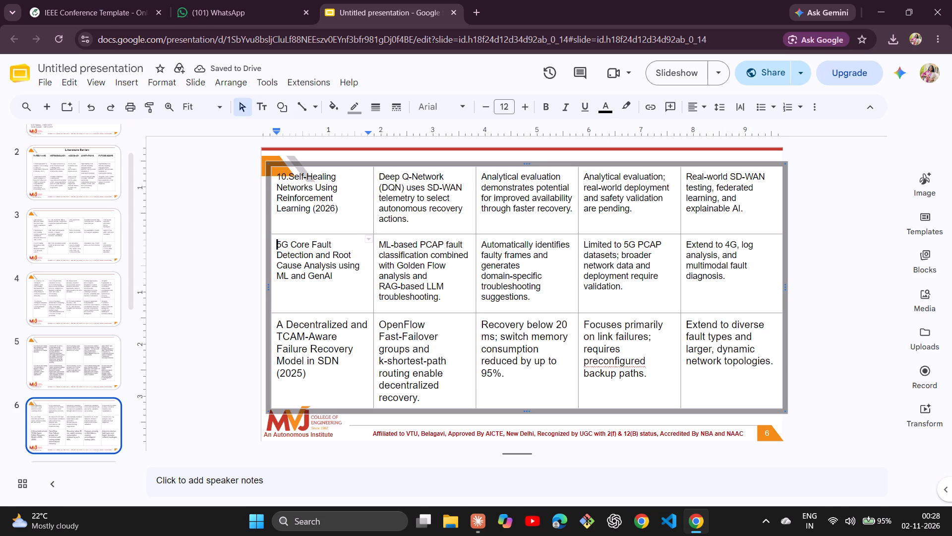
{"action": "type", "text": "11."}
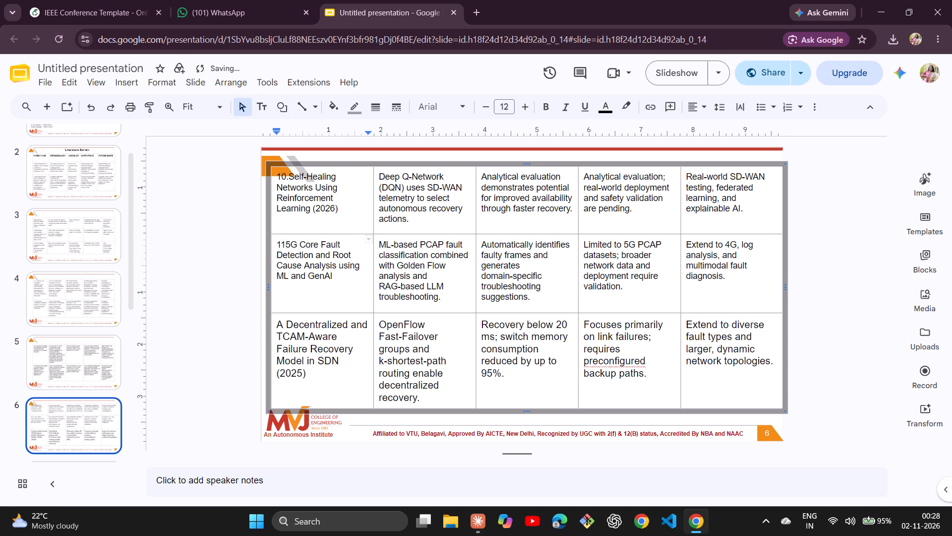
{"action": "left_click", "coordinate": [275, 321]}
{"action": "type", "text": "12."}
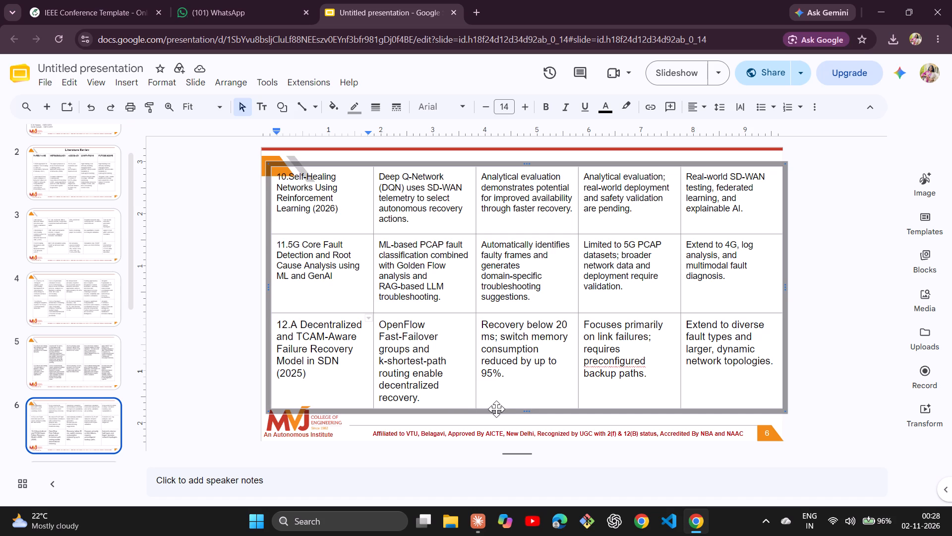
In paper 12's methodology, change "Fast-Failover" to "FastFail" and "over" split across two lines, keeping "OpenFlow FastFail" together on the first line.
{"action": "left_click", "coordinate": [378, 342]}
{"action": "left_click", "coordinate": [376, 334]}
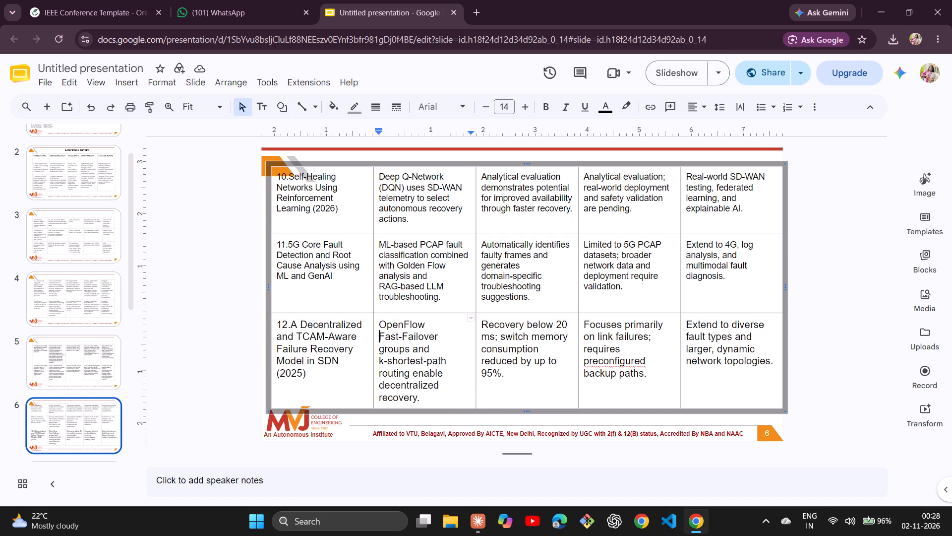
{"action": "key", "text": "BackSpace"}
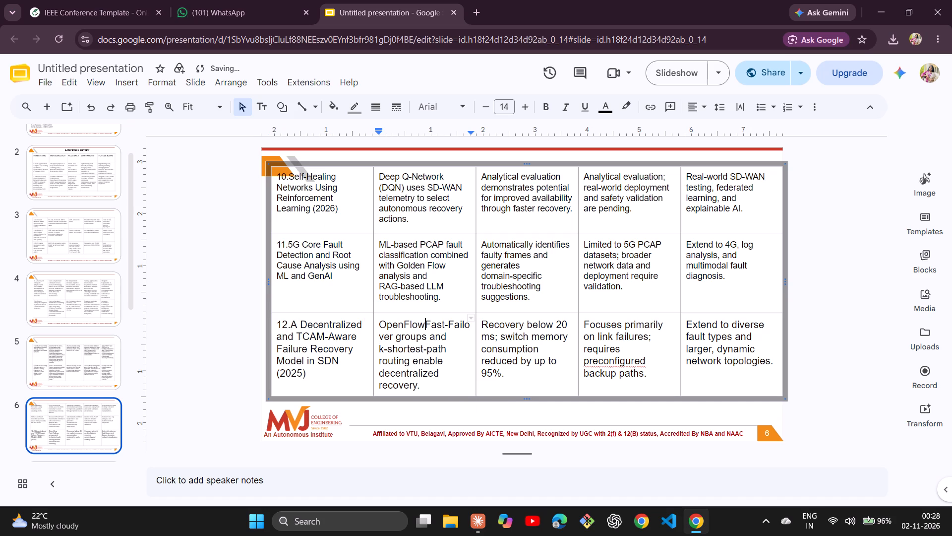
{"action": "left_click", "coordinate": [447, 321]}
{"action": "key", "text": "BackSpace"}
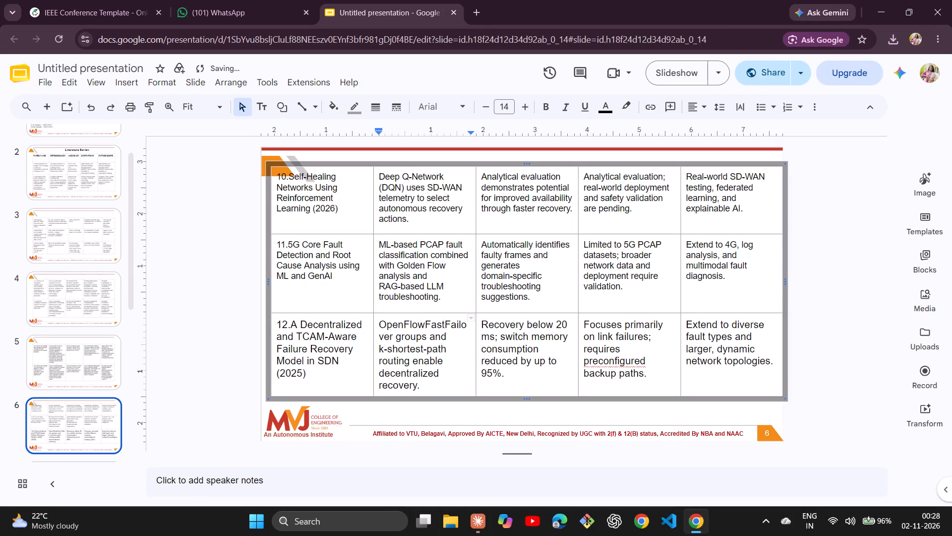
{"action": "left_click", "coordinate": [422, 320]}
{"action": "key", "text": "space"}
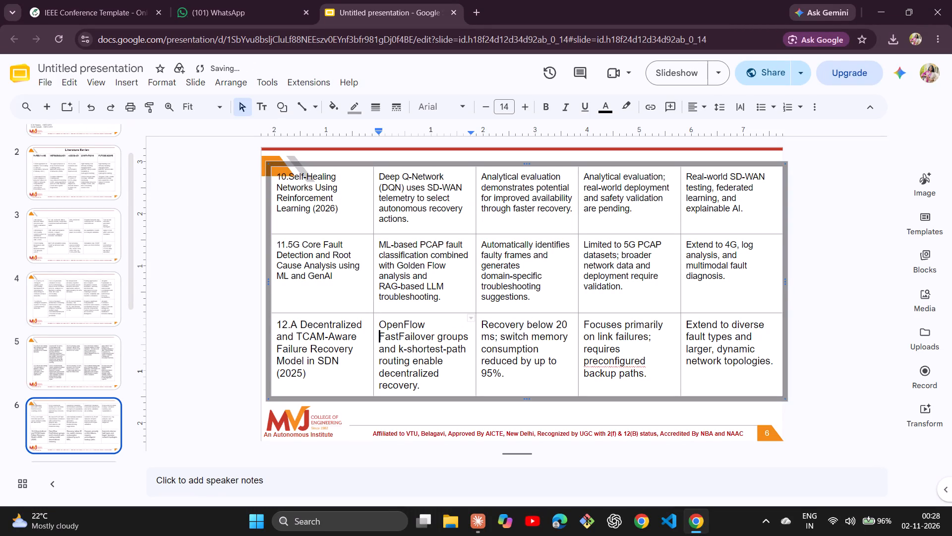
{"action": "key", "text": "BackSpace"}
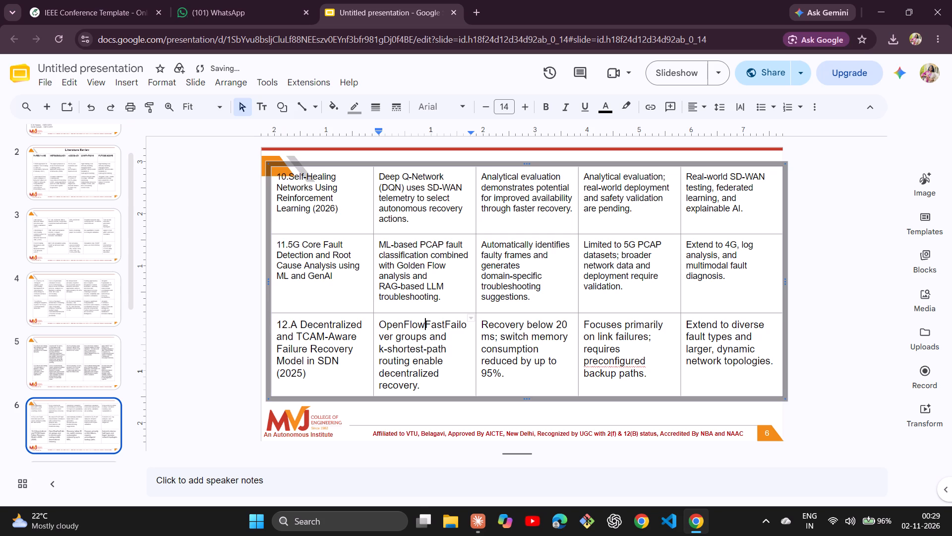
{"action": "left_click", "coordinate": [462, 321]}
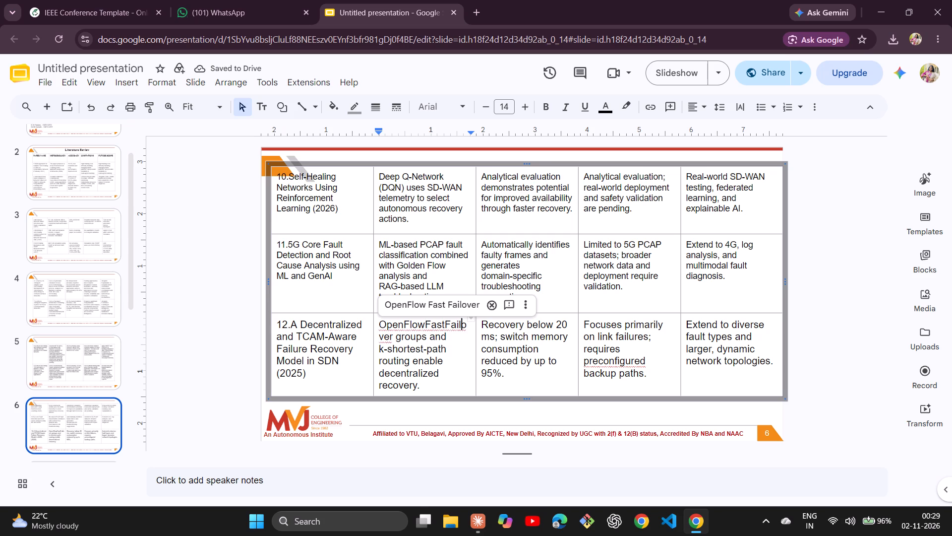
{"action": "key", "text": "Return"}
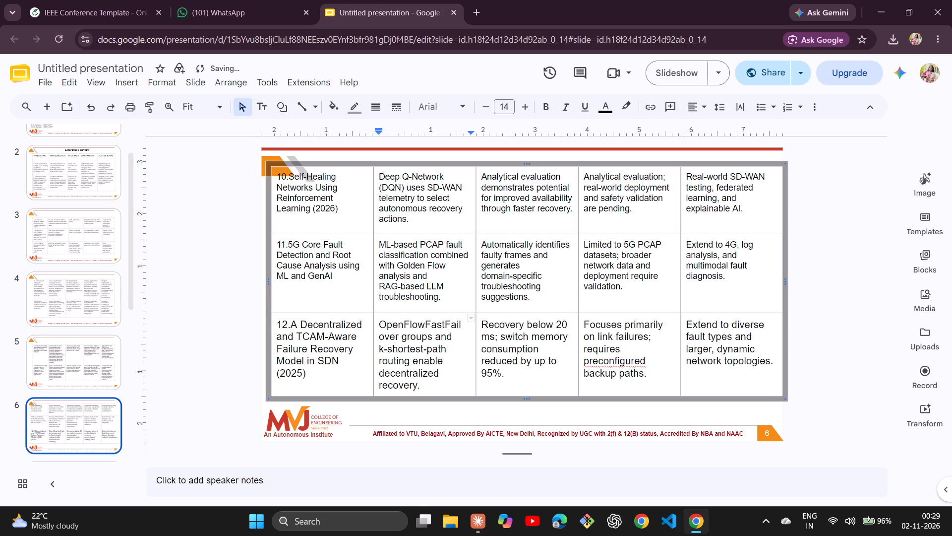
{"action": "left_click", "coordinate": [426, 323]}
{"action": "key", "text": "space"}
{"action": "left_click", "coordinate": [865, 267]}
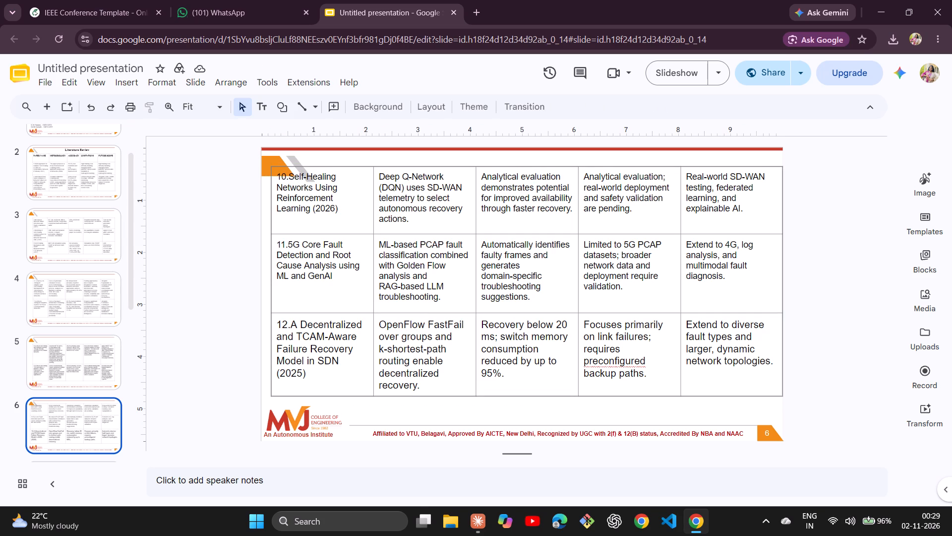
Shrink slide 6's table slightly in width and height, and move it slightly down so it is horizontally centred on the slide.
{"action": "key", "text": "ctrl+a"}
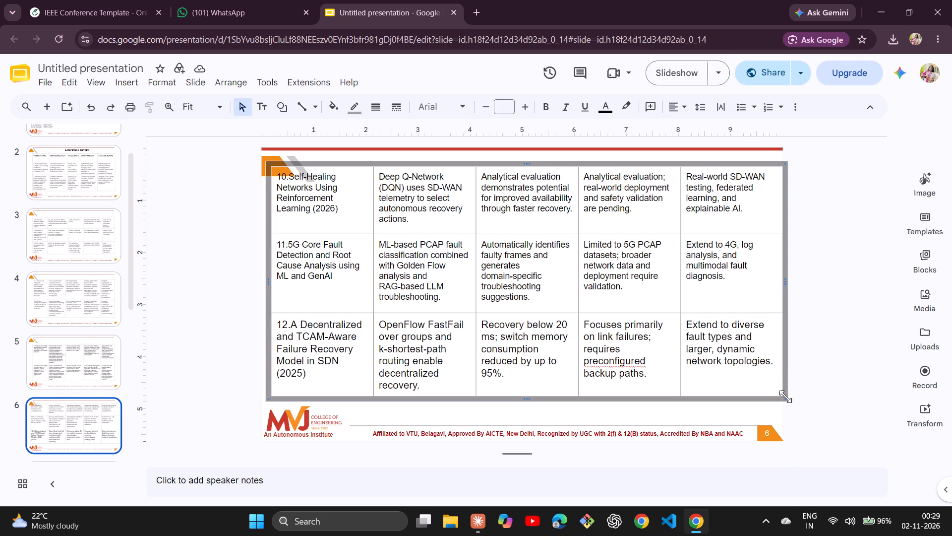
{"action": "left_click_drag", "start_coordinate": [785, 397], "coordinate": [769, 377]}
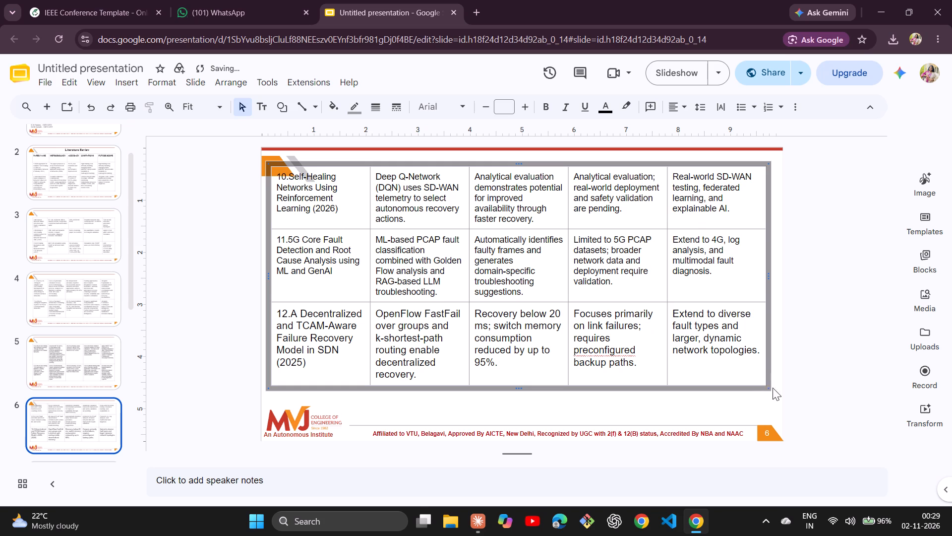
{"action": "left_click_drag", "start_coordinate": [767, 388], "coordinate": [752, 375]}
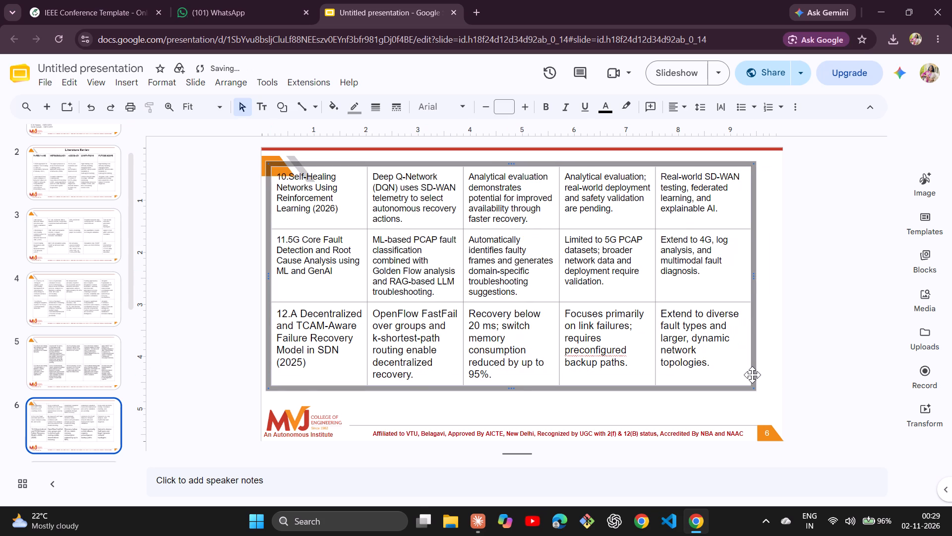
{"action": "left_click_drag", "start_coordinate": [584, 162], "coordinate": [596, 174]}
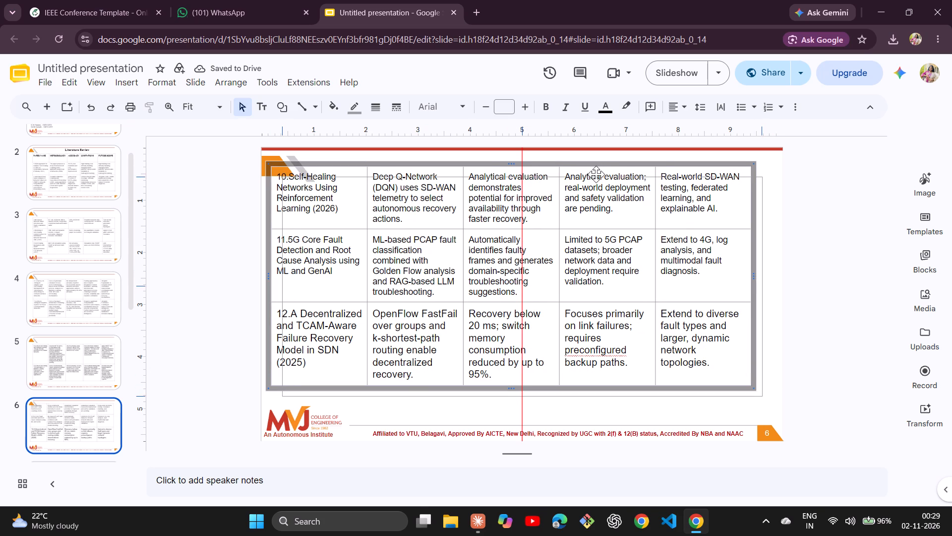
Finish moving slide 6's table down so it sits horizontally centred just above the footer logo.
{"action": "left_click_drag", "start_coordinate": [596, 174], "coordinate": [595, 175]}
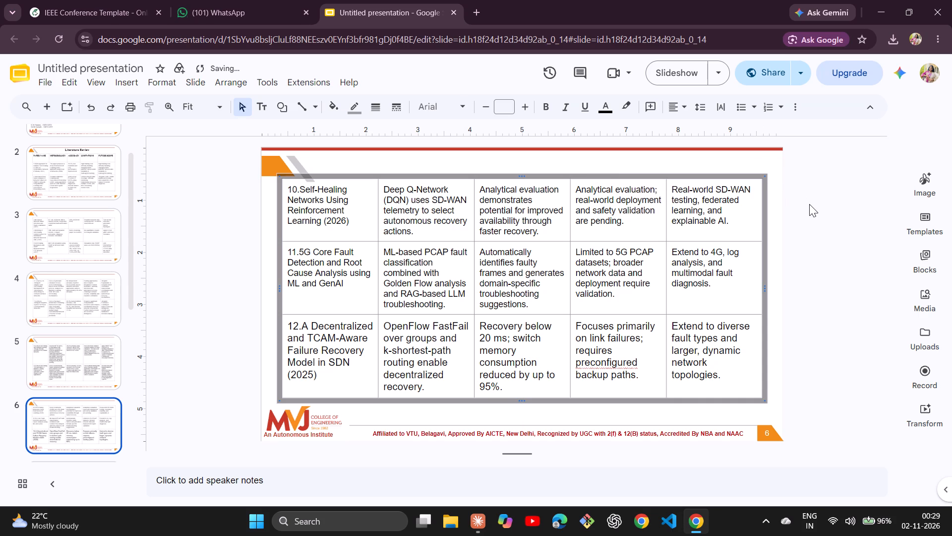
{"action": "left_click", "coordinate": [809, 204]}
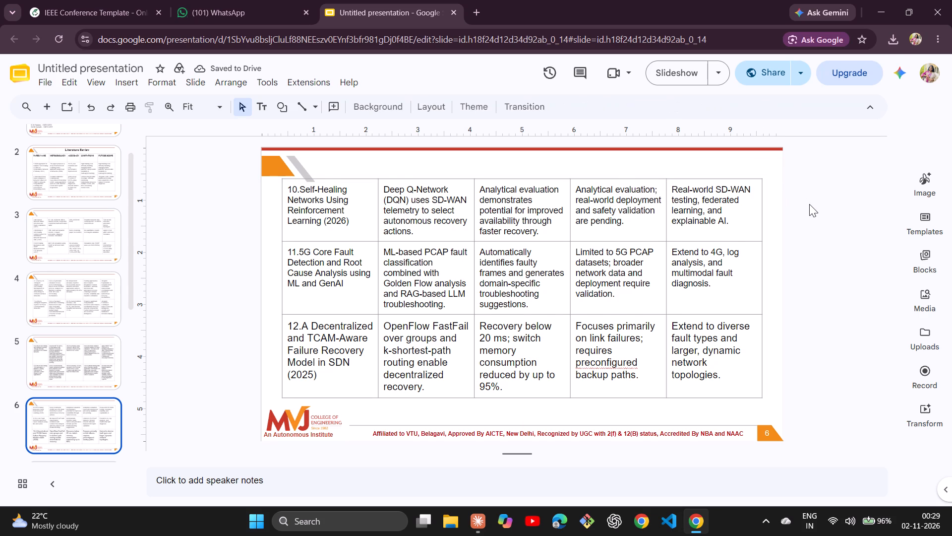
Compare the tables on slides 3, 4 and 5, and check the font size used in slide 4's table.
{"action": "key", "text": "Up"}
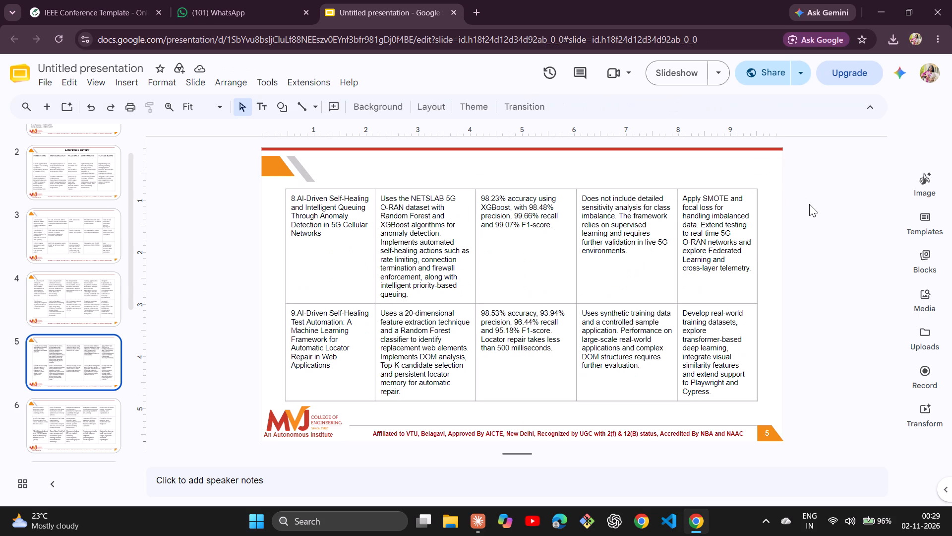
{"action": "key", "text": "Up"}
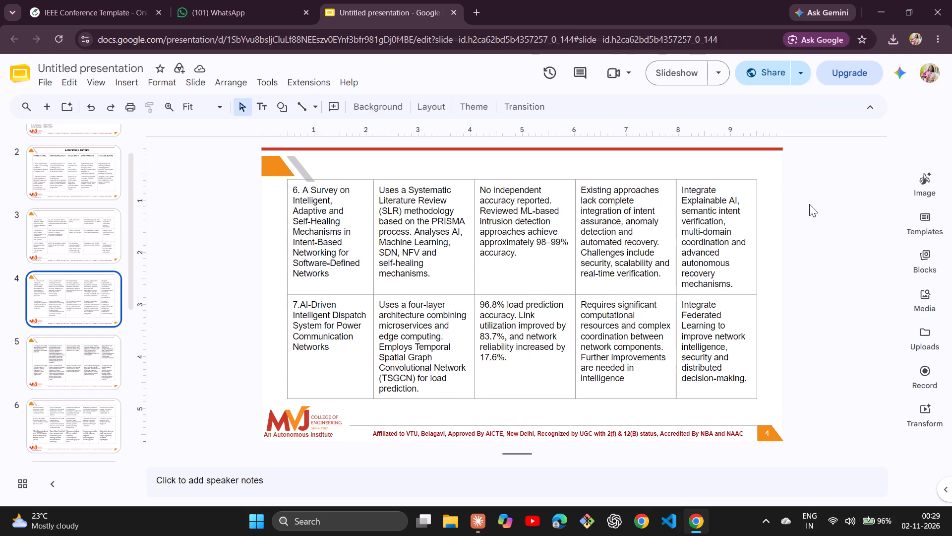
{"action": "key", "text": "Down"}
{"action": "key", "text": "Up"}
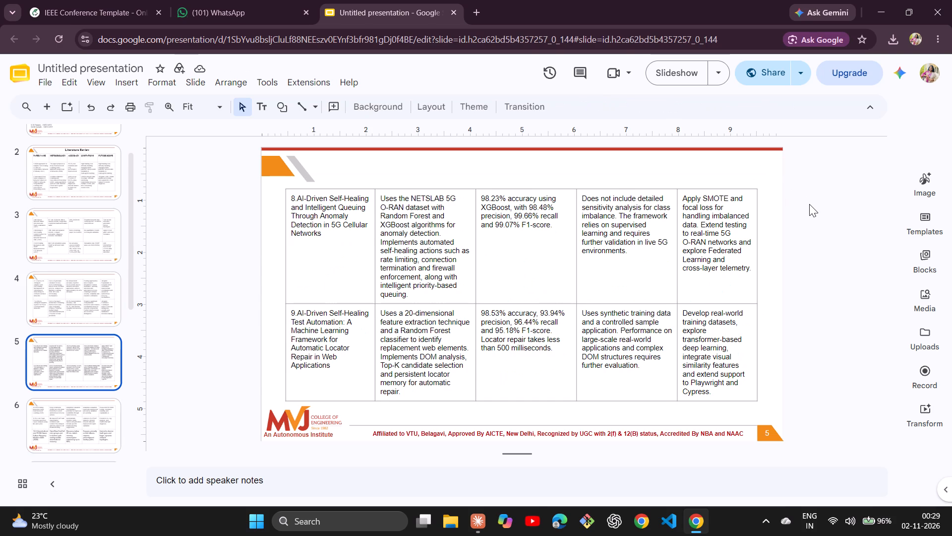
{"action": "key", "text": "Up"}
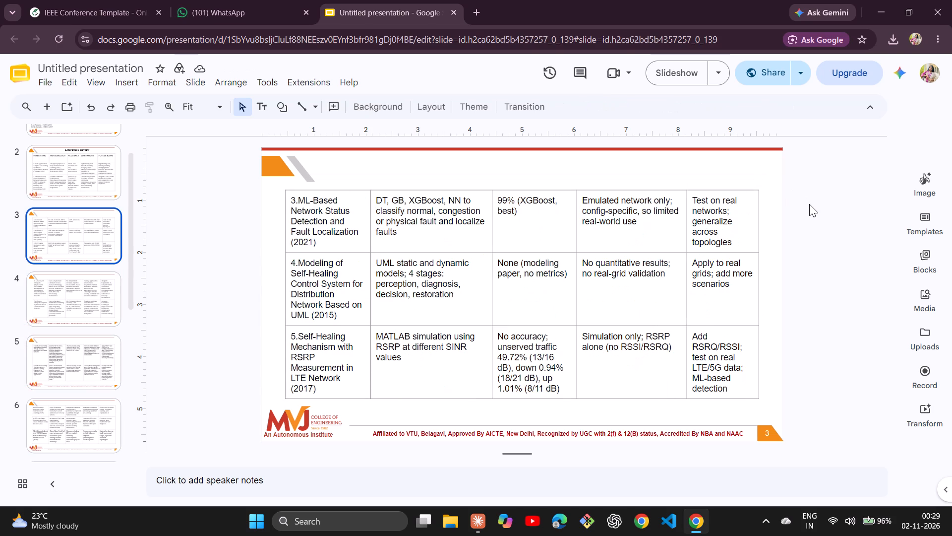
{"action": "key", "text": "Down"}
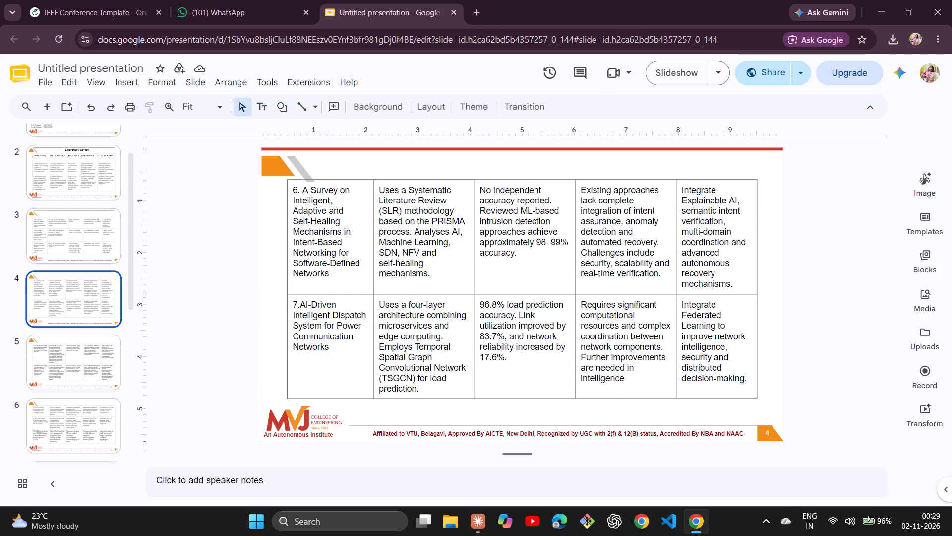
{"action": "left_click", "coordinate": [530, 242]}
{"action": "left_click", "coordinate": [849, 229]}
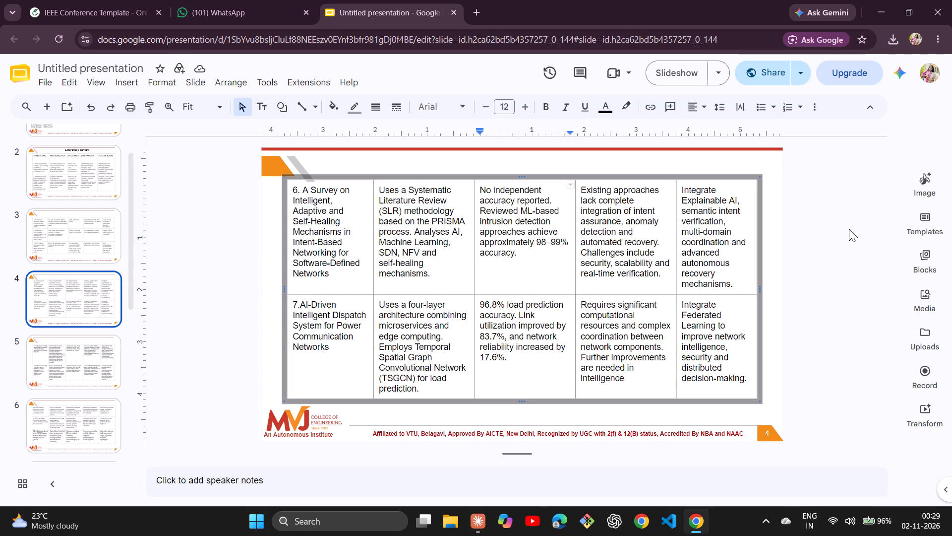
Set all the text in slide 5's table to 12 pt.
{"action": "key", "text": "Down"}
{"action": "left_click", "coordinate": [620, 223]}
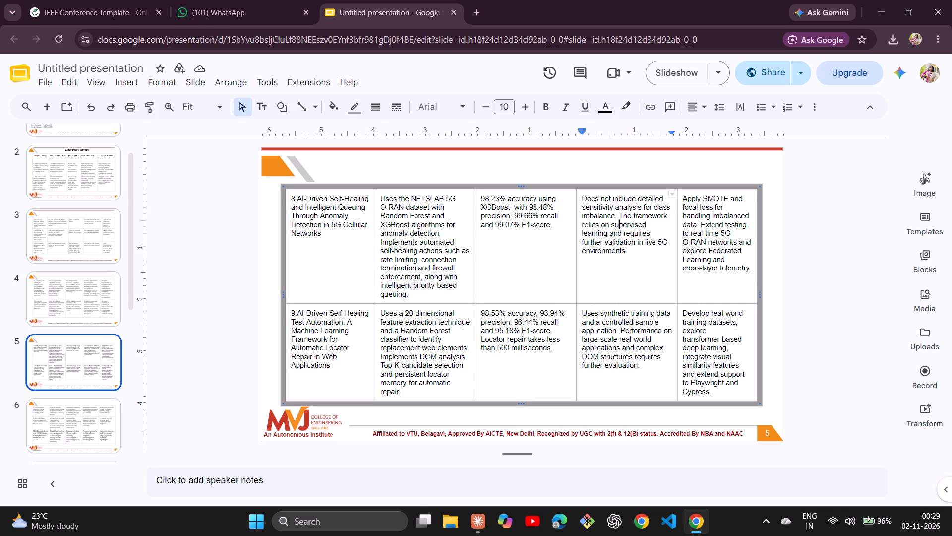
{"action": "left_click", "coordinate": [823, 248]}
{"action": "key", "text": "ctrl+a"}
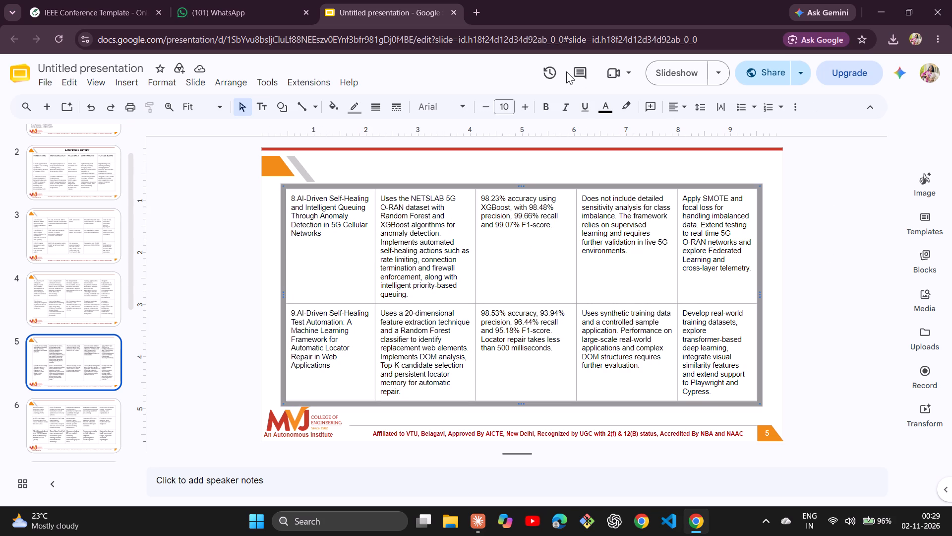
{"action": "left_click", "coordinate": [509, 103]}
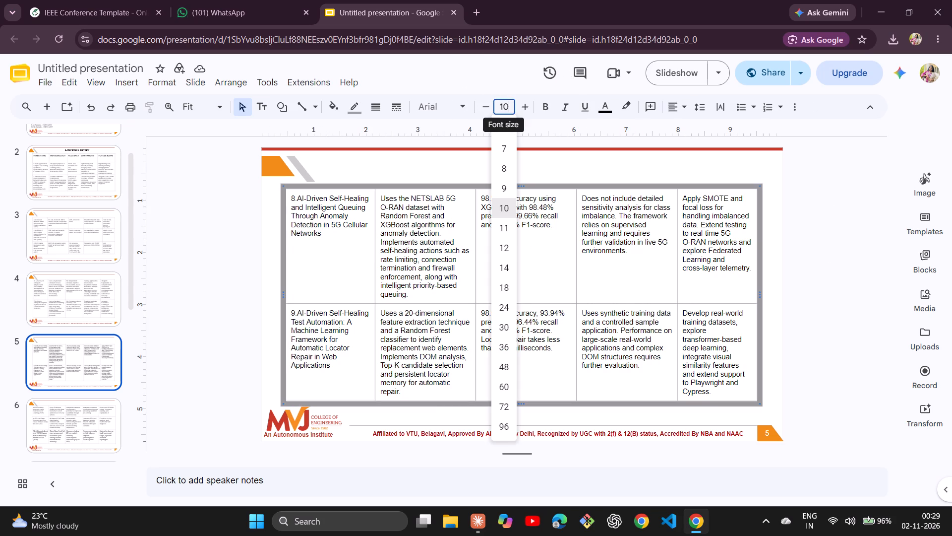
{"action": "left_click", "coordinate": [506, 246]}
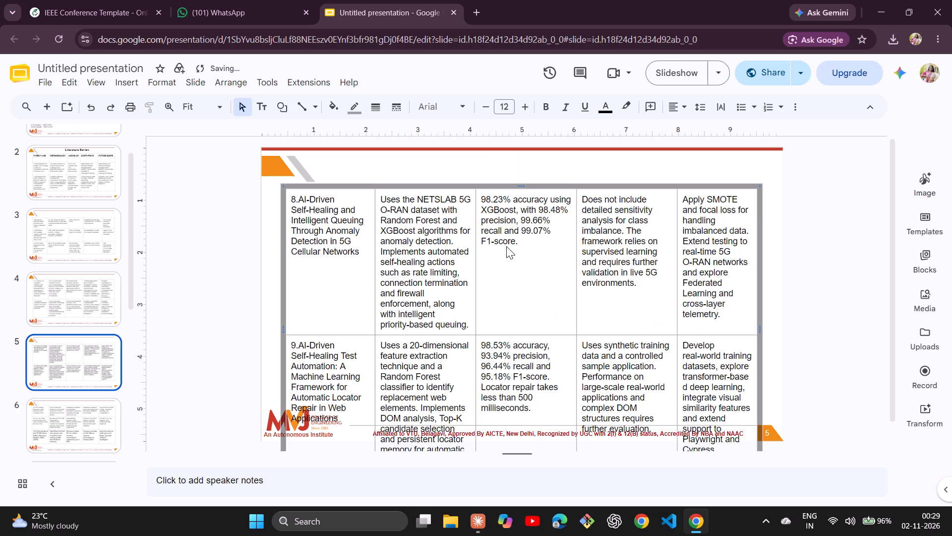
Widen slide 5's table so it reaches close to the slide's right edge, and make its height as small as the text allows.
{"action": "scroll", "coordinate": [728, 300], "scroll_direction": "down", "scroll_amount": 3}
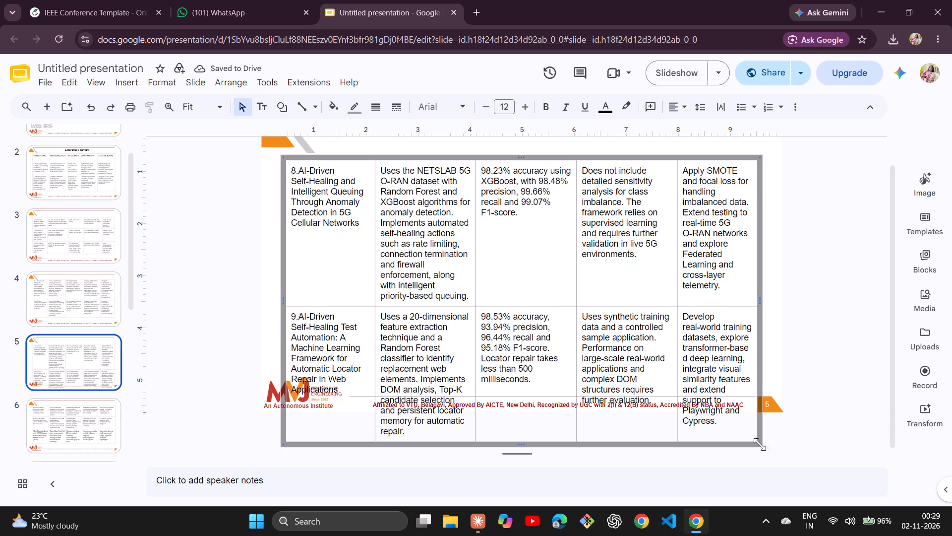
{"action": "left_click_drag", "start_coordinate": [757, 444], "coordinate": [723, 367]}
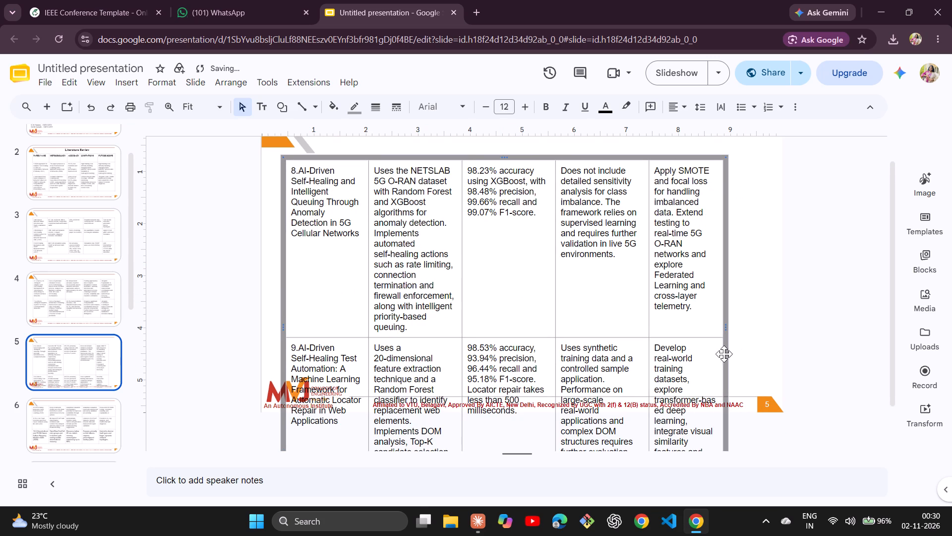
{"action": "scroll", "coordinate": [722, 359], "scroll_direction": "down", "scroll_amount": 2}
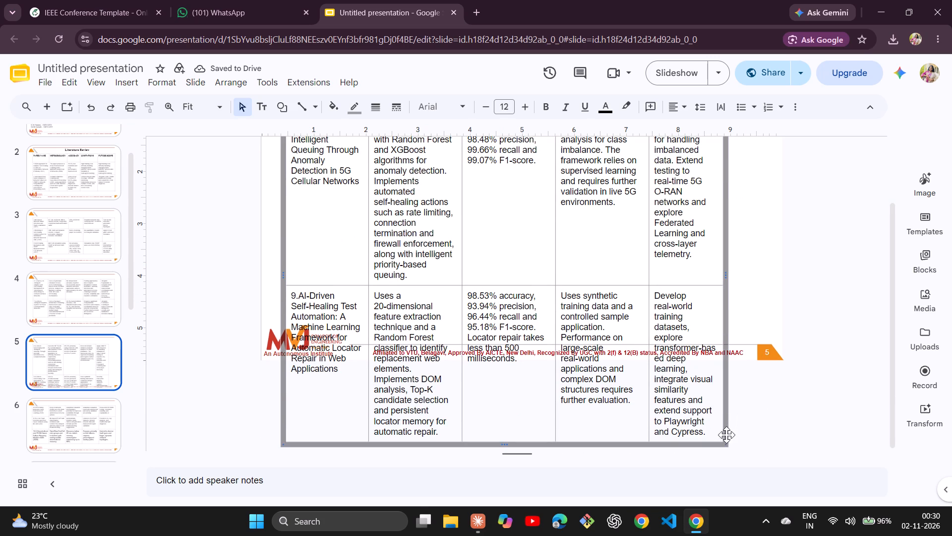
{"action": "left_click_drag", "start_coordinate": [725, 442], "coordinate": [773, 392]}
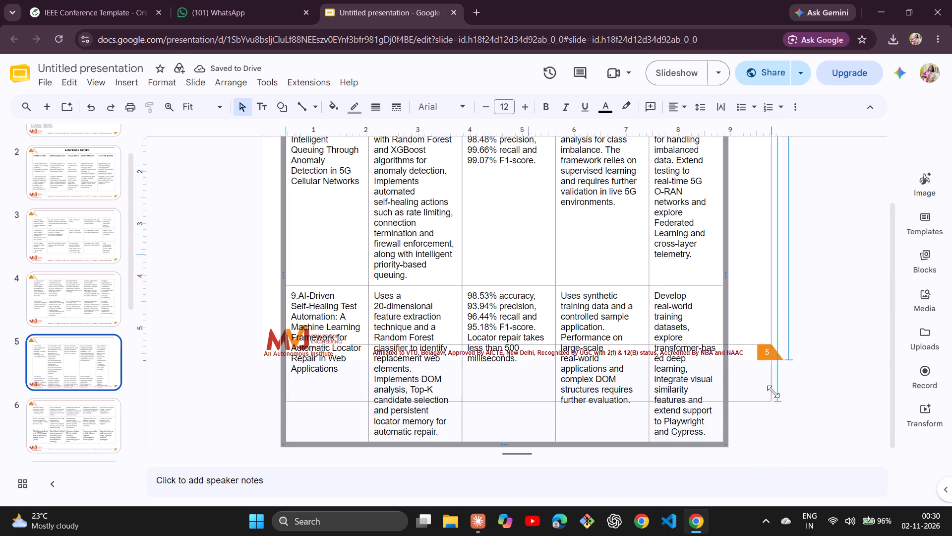
{"action": "left_click_drag", "start_coordinate": [773, 392], "coordinate": [772, 341]}
{"action": "scroll", "coordinate": [741, 316], "scroll_direction": "up", "scroll_amount": 2}
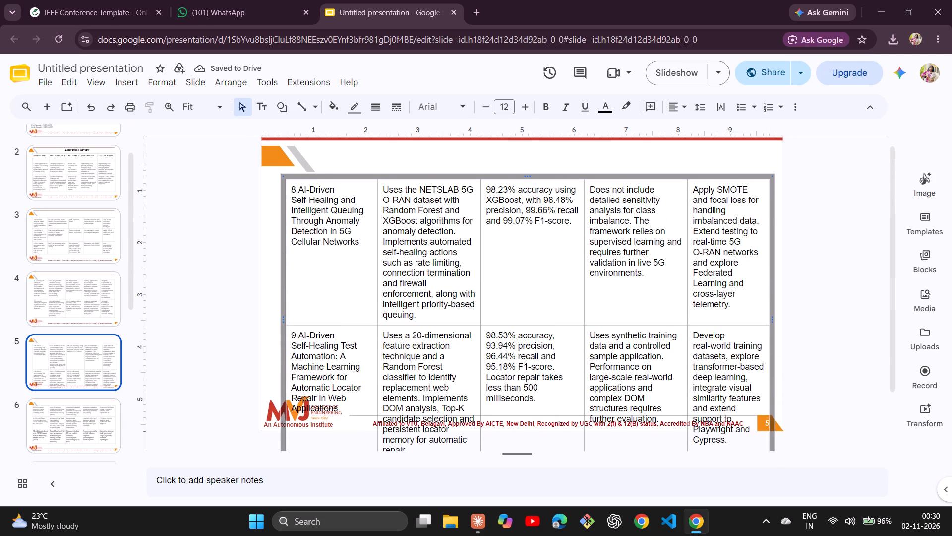
In paper 8, delete "and firewall enforcement, along with intelligent priority-based queuing." from the methodology and "and cross-layer telemetry." from the last column.
{"action": "left_click_drag", "start_coordinate": [416, 318], "coordinate": [407, 313]}
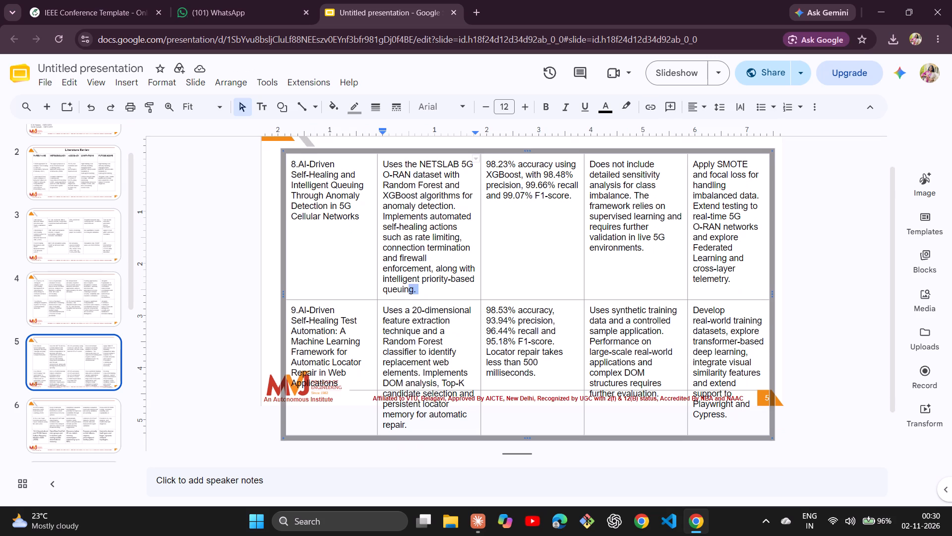
{"action": "left_click", "coordinate": [407, 313]}
{"action": "left_click_drag", "start_coordinate": [416, 291], "coordinate": [386, 255]}
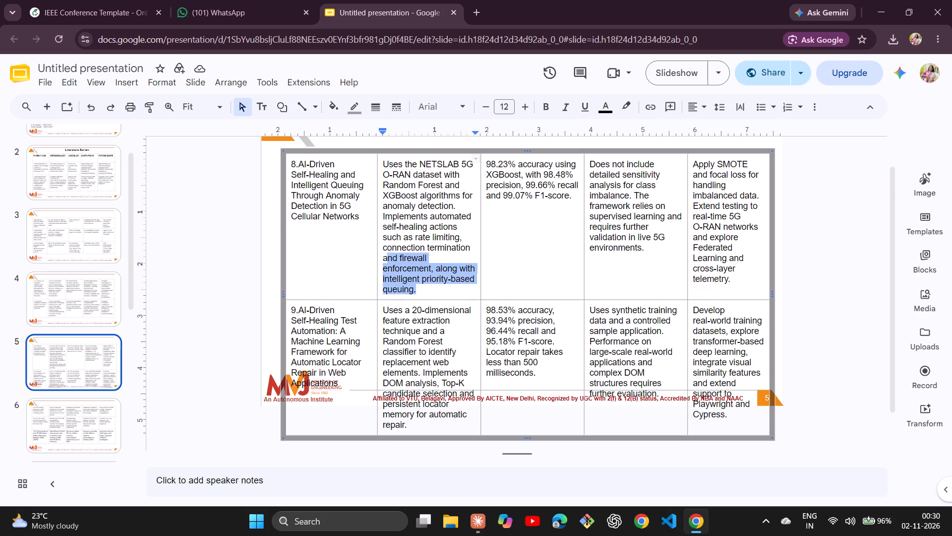
{"action": "left_click_drag", "start_coordinate": [386, 255], "coordinate": [383, 257]}
{"action": "key", "text": "BackSpace"}
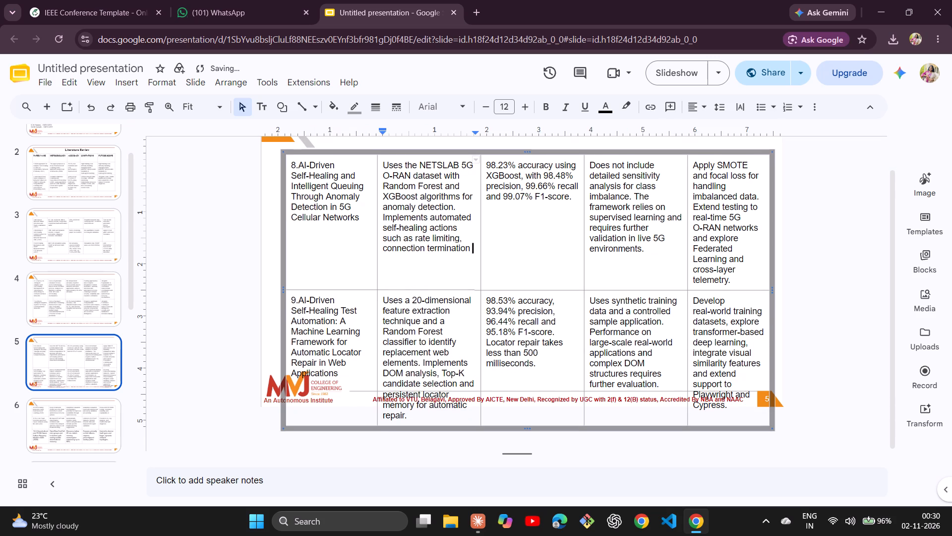
{"action": "left_click_drag", "start_coordinate": [729, 261], "coordinate": [730, 279]}
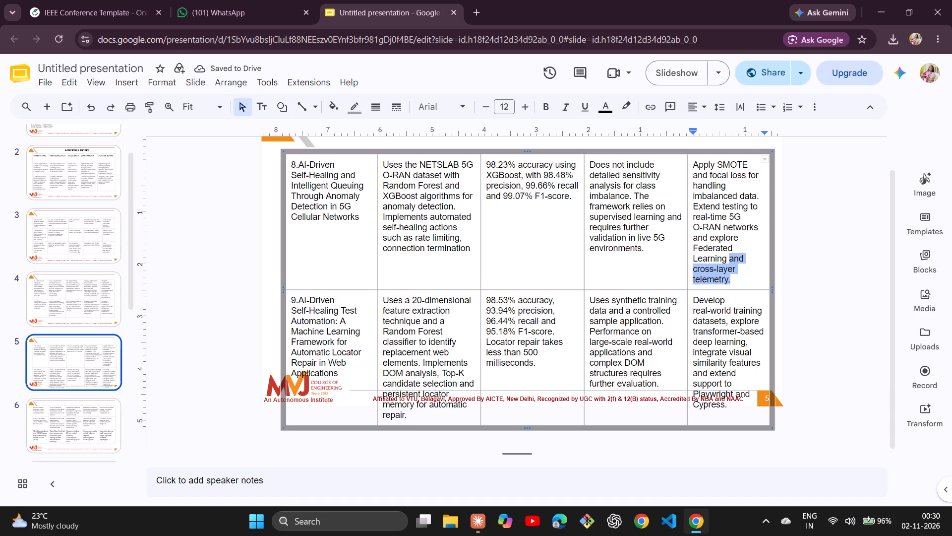
{"action": "key", "text": "BackSpace"}
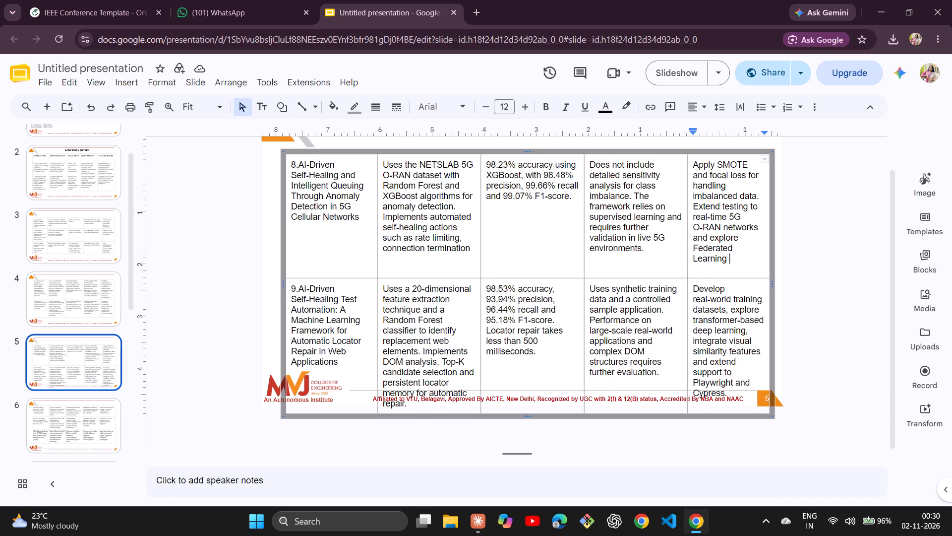
In paper 9, delete "and persistent locator memory for automatic repair." from the methodology and "and extend support to Playwright and Cypress." from the last column.
{"action": "left_click_drag", "start_coordinate": [406, 408], "coordinate": [460, 375]}
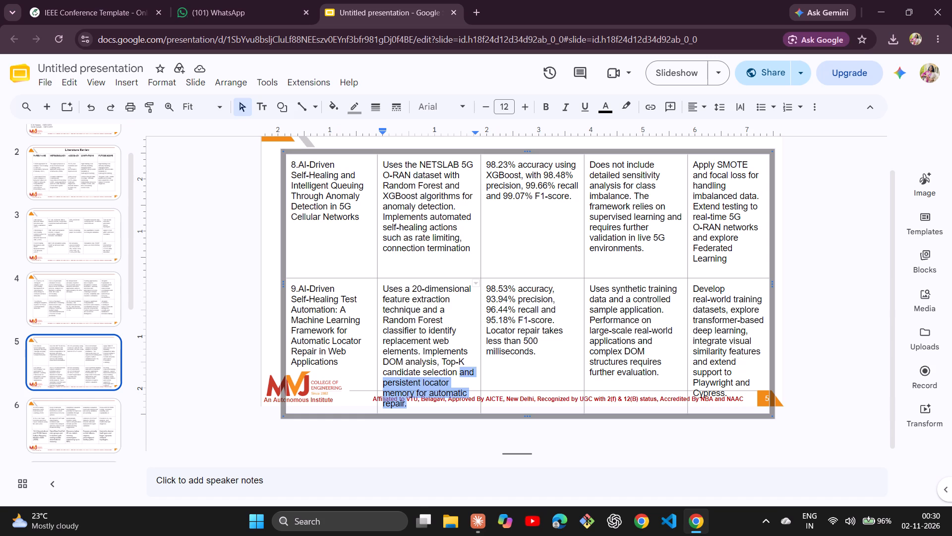
{"action": "key", "text": "BackSpace"}
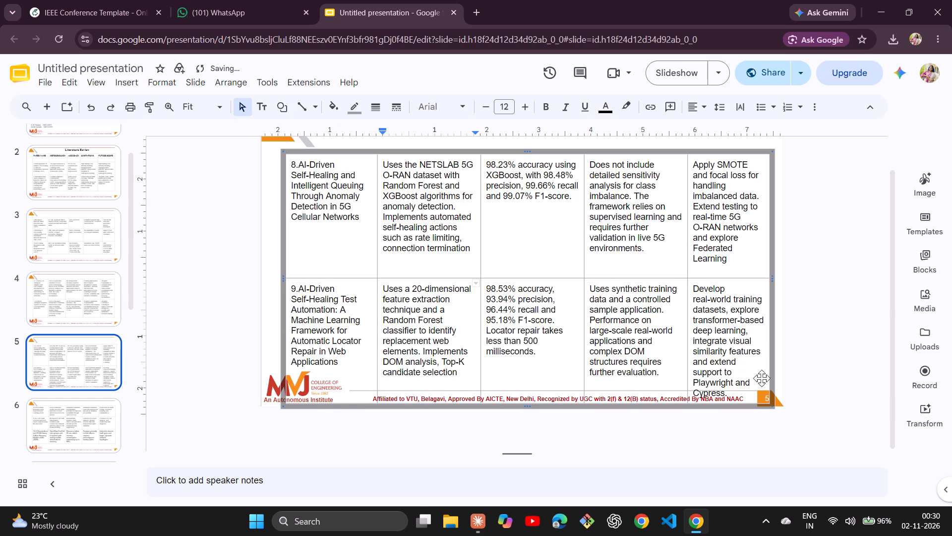
{"action": "left_click_drag", "start_coordinate": [728, 396], "coordinate": [698, 350]}
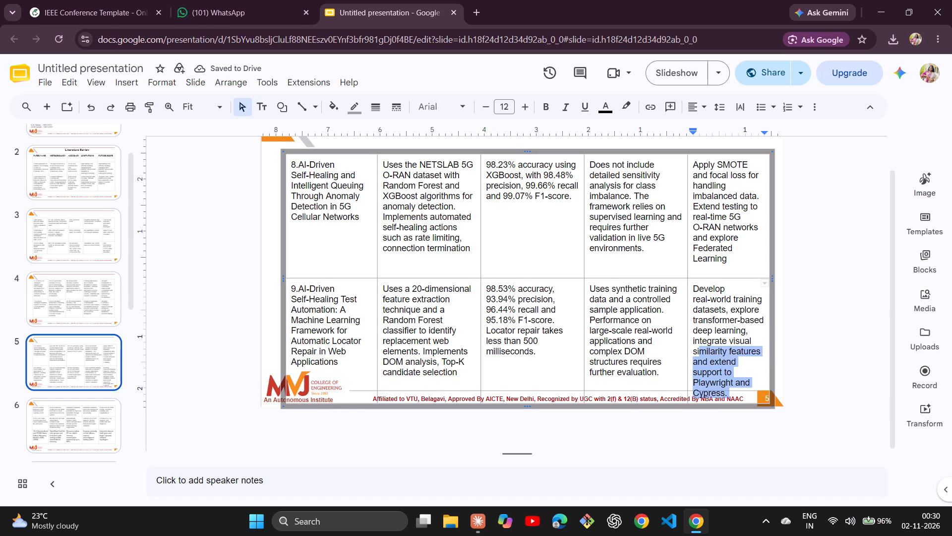
{"action": "left_click_drag", "start_coordinate": [698, 350], "coordinate": [694, 359]}
{"action": "key", "text": "BackSpace"}
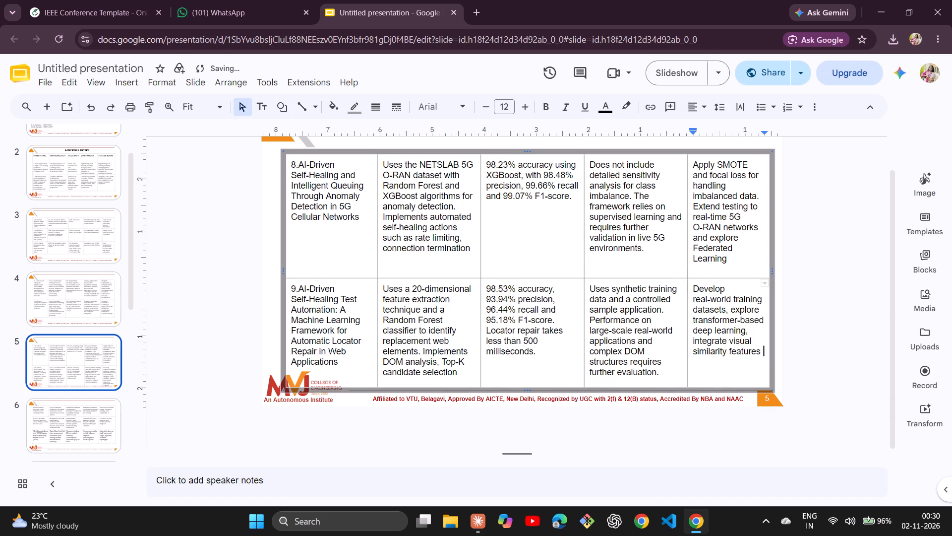
{"action": "left_click", "coordinate": [798, 273]}
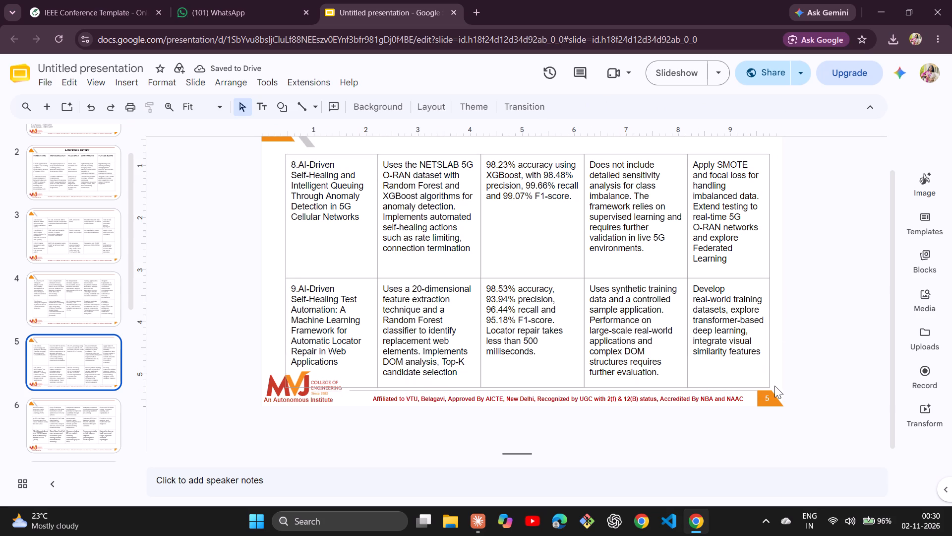
Reduce the height of slide 5's table slightly and move the table up so it clears the footer logo.
{"action": "left_click", "coordinate": [823, 328]}
{"action": "key", "text": "ctrl+a"}
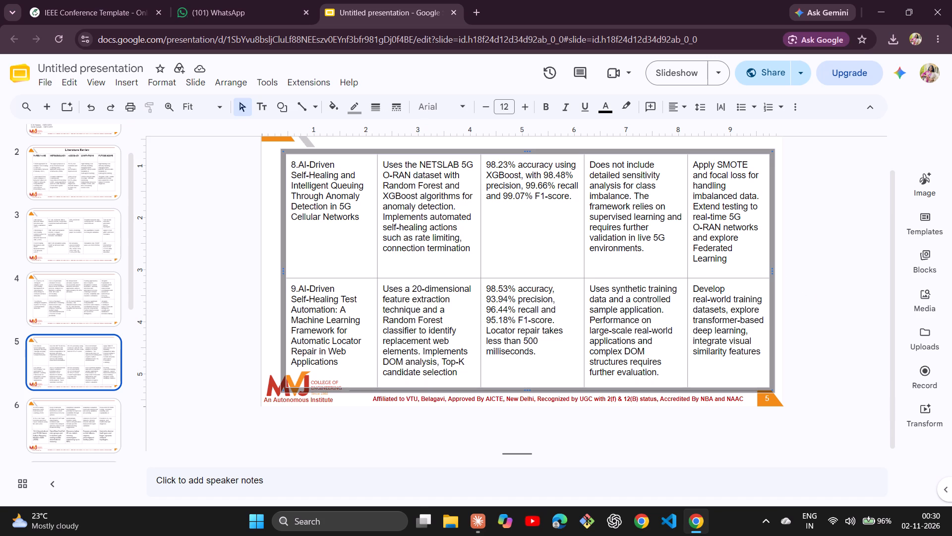
{"action": "double_click", "coordinate": [773, 393]}
{"action": "left_click_drag", "start_coordinate": [773, 393], "coordinate": [774, 375]}
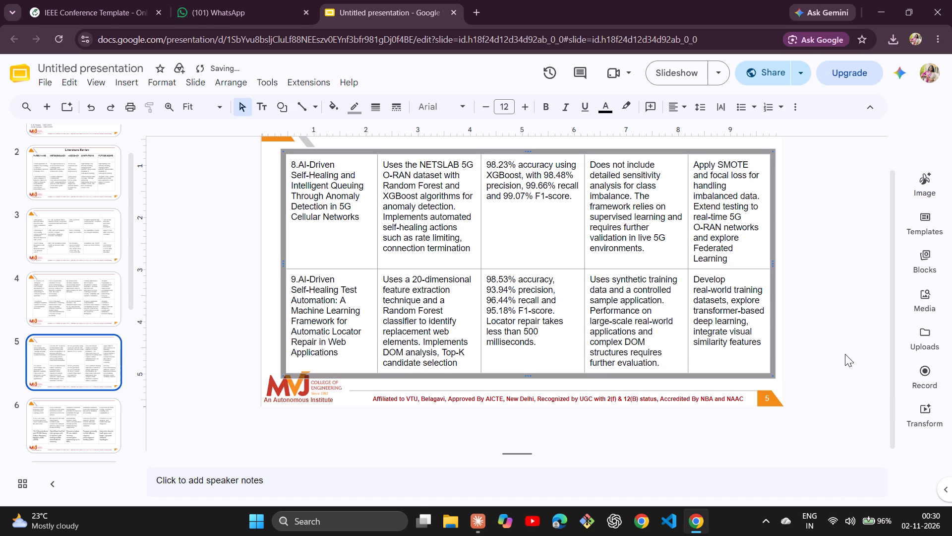
{"action": "scroll", "coordinate": [805, 306], "scroll_direction": "up", "scroll_amount": 1}
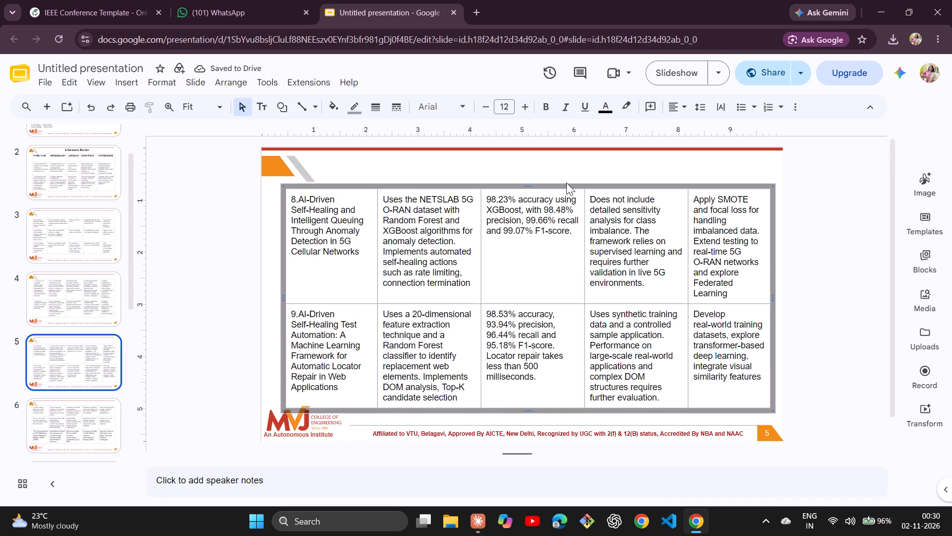
{"action": "left_click_drag", "start_coordinate": [563, 187], "coordinate": [568, 178]}
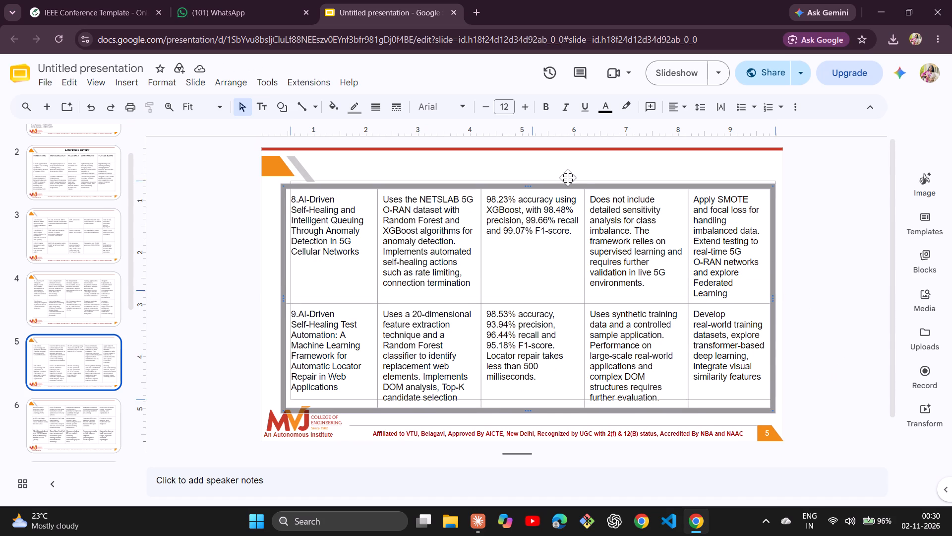
{"action": "left_click_drag", "start_coordinate": [568, 178], "coordinate": [562, 177]}
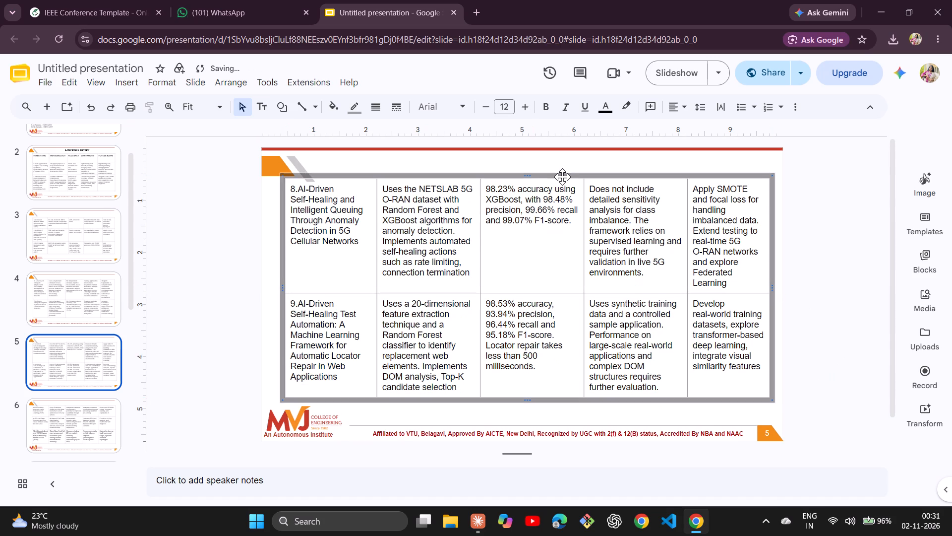
{"action": "left_click", "coordinate": [789, 210]}
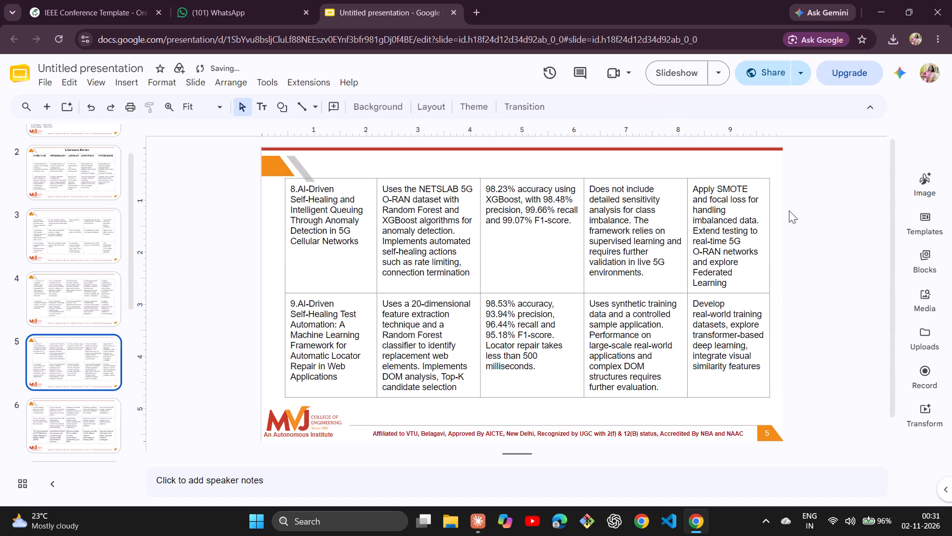
Set all text in slide 6's table, covering papers 10 to 12, to 12 pt.
{"action": "key", "text": "Up"}
{"action": "key", "text": "Down"}
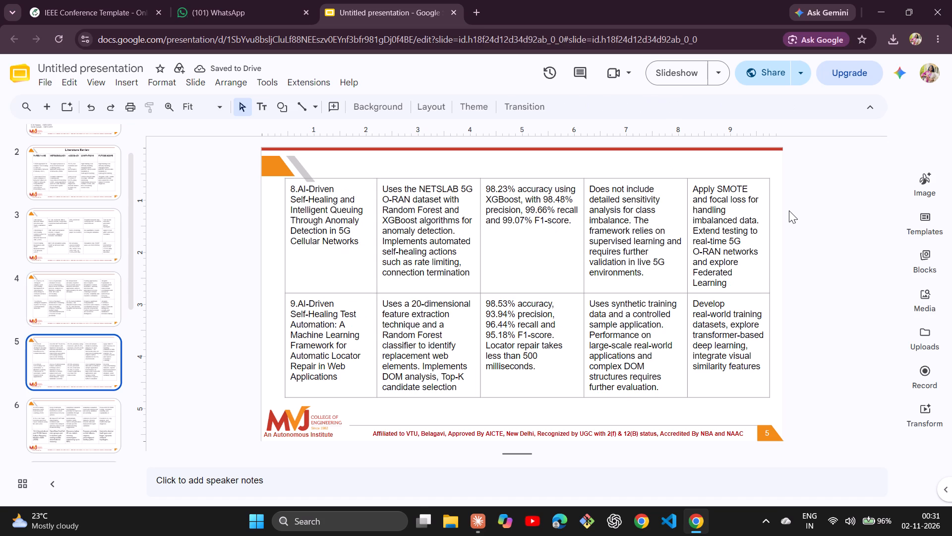
{"action": "key", "text": "Down"}
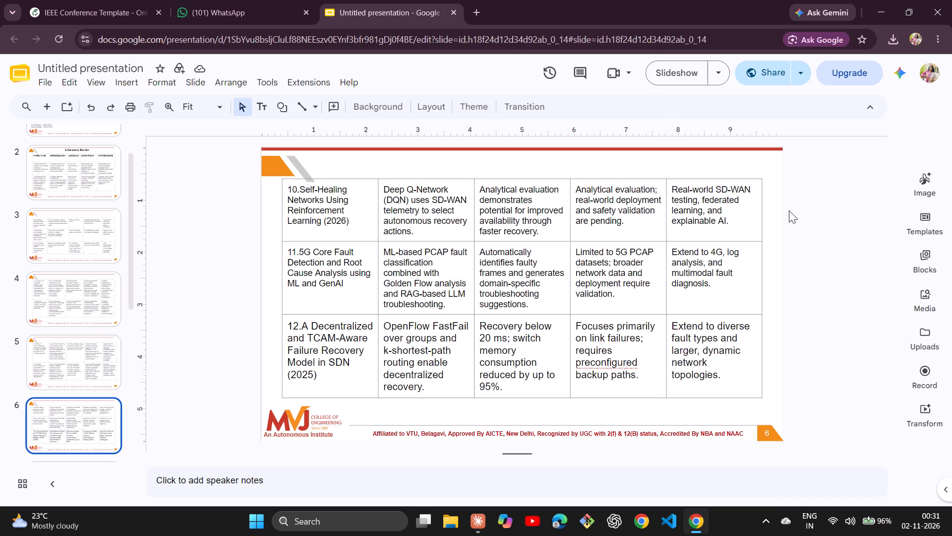
{"action": "key", "text": "ctrl+a"}
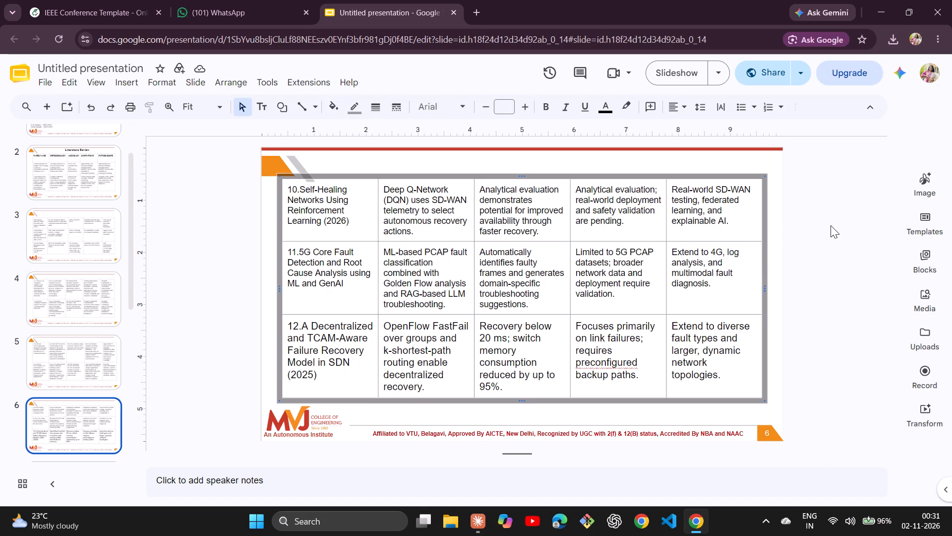
{"action": "left_click", "coordinate": [502, 108]}
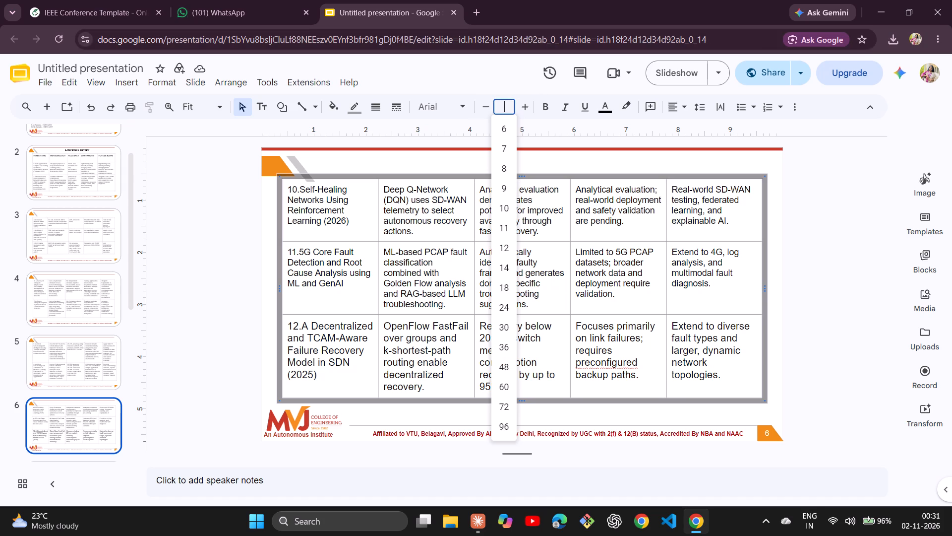
{"action": "type", "text": "12"}
{"action": "key", "text": "Return"}
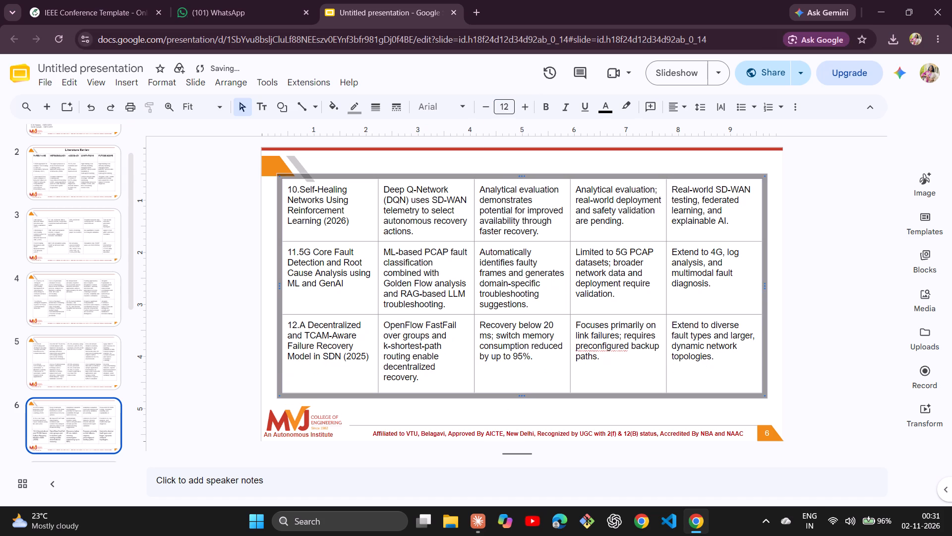
{"action": "left_click", "coordinate": [809, 284]}
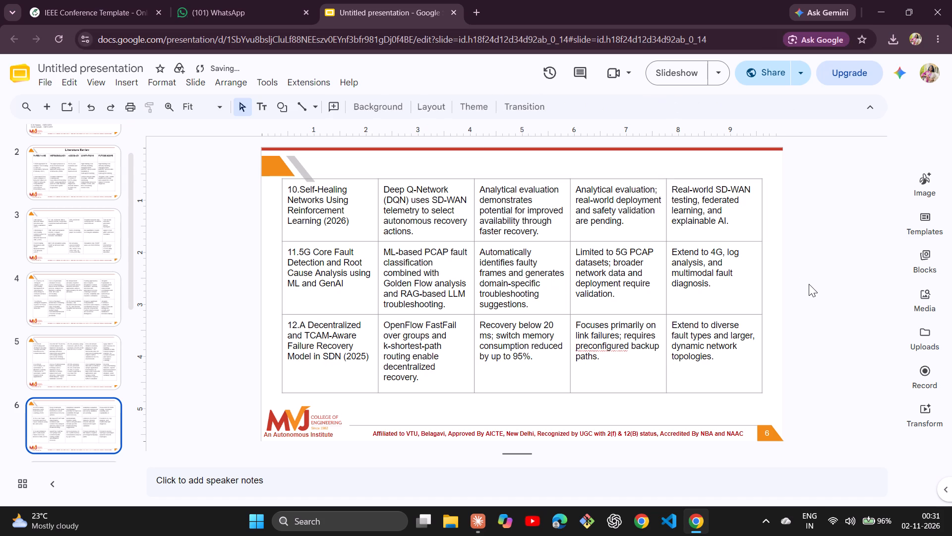
Review the literature review tables on slides 2 to 7 for consistent formatting and continuous paper numbering.
{"action": "key", "text": "Down"}
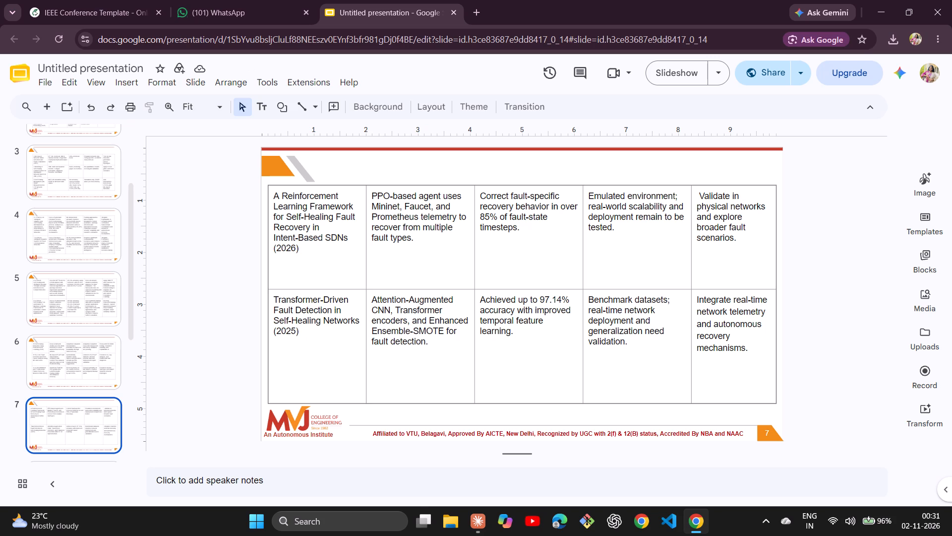
{"action": "key", "text": "Up"}
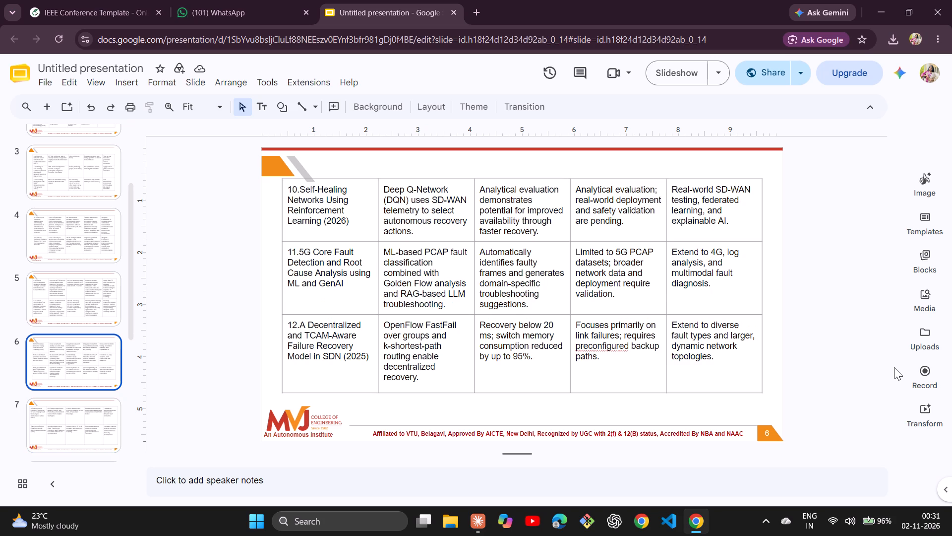
{"action": "key", "text": "Up"}
{"action": "key", "text": "Up"}
{"action": "key", "text": "Up"}
{"action": "key", "text": "Up"}
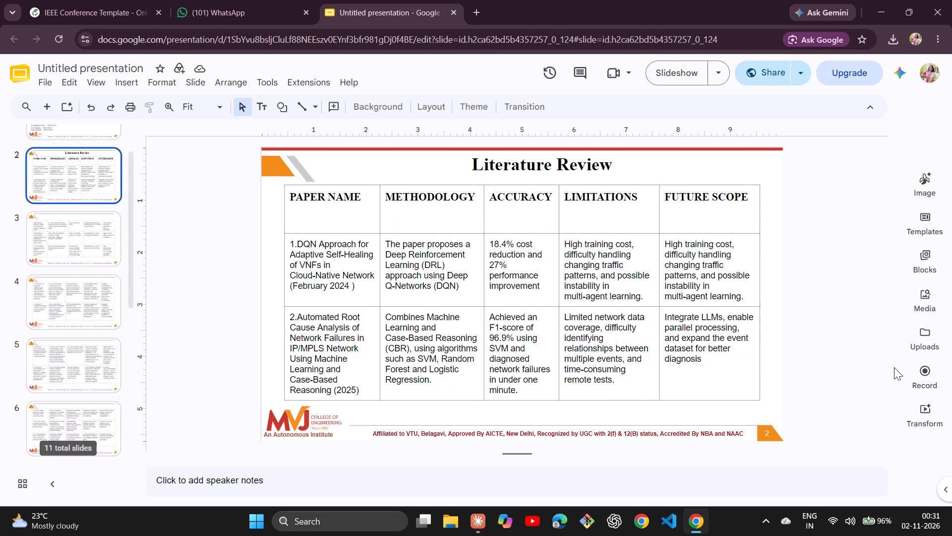
{"action": "key", "text": "Down"}
{"action": "key", "text": "Down"}
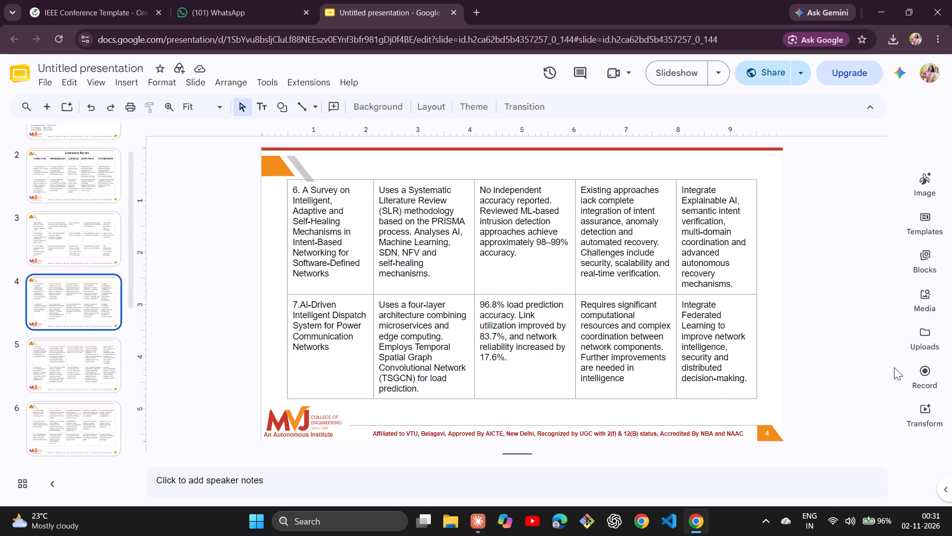
{"action": "key", "text": "Down"}
{"action": "key", "text": "Down"}
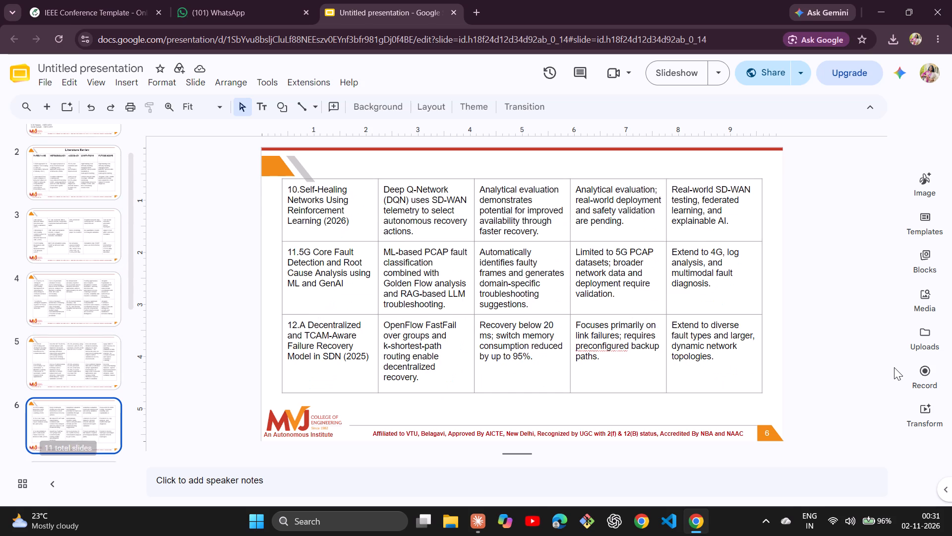
On slide 7, put "13." before the Reinforcement Learning Framework paper title and "14." before the Transformer-Driven Fault Detection title.
{"action": "key", "text": "Down"}
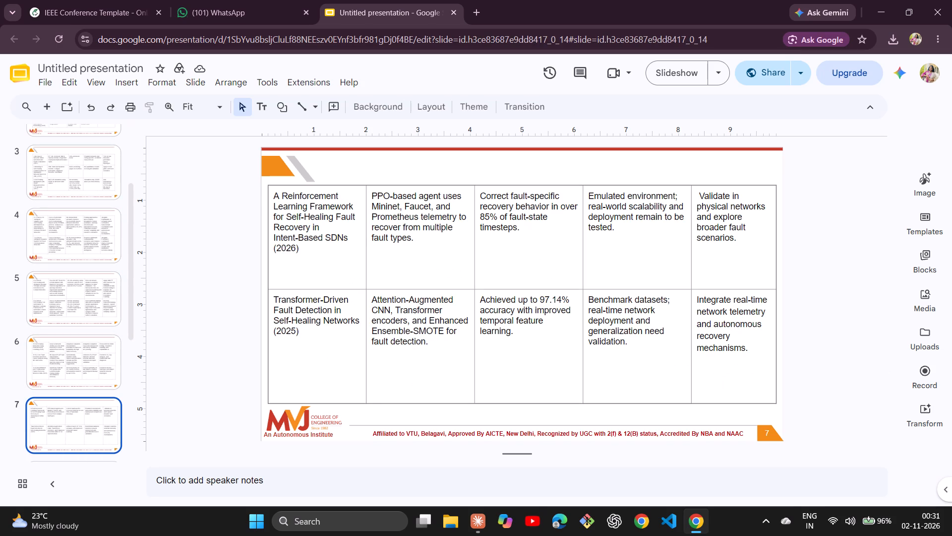
{"action": "left_click", "coordinate": [273, 196]}
{"action": "type", "text": "13"}
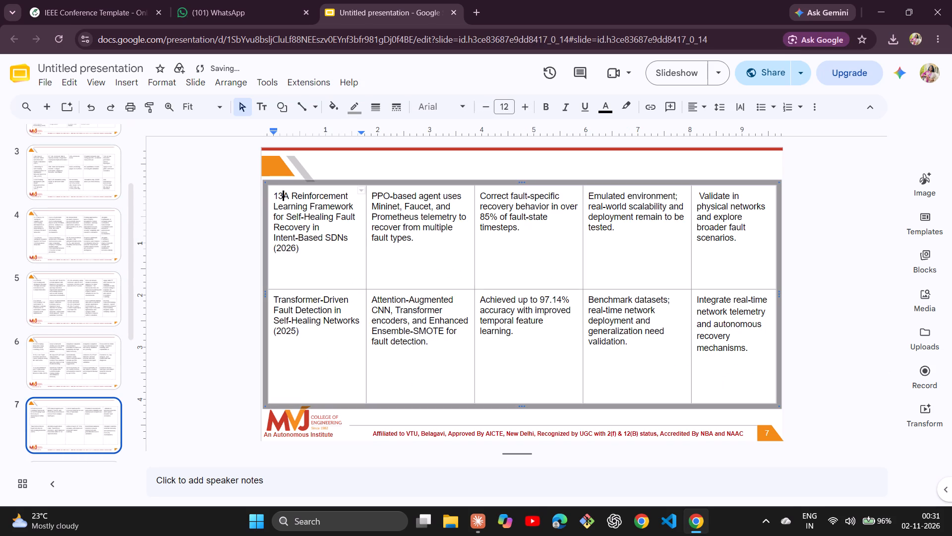
{"action": "key", "text": "period"}
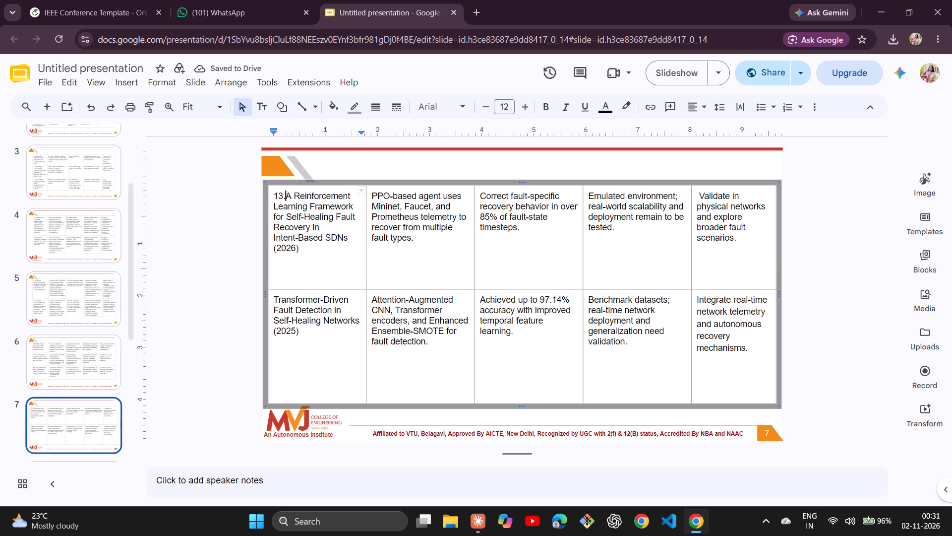
{"action": "left_click", "coordinate": [273, 297]}
{"action": "type", "text": "14."}
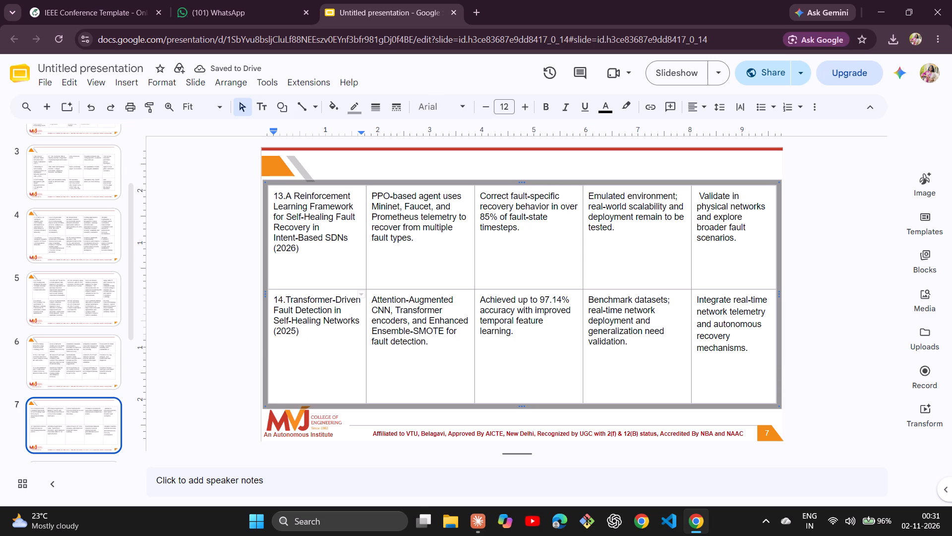
Shorten paper 13's row on slide 7, narrow the table slightly, and centre it horizontally just above the footer logo.
{"action": "left_click_drag", "start_coordinate": [644, 288], "coordinate": [653, 266]}
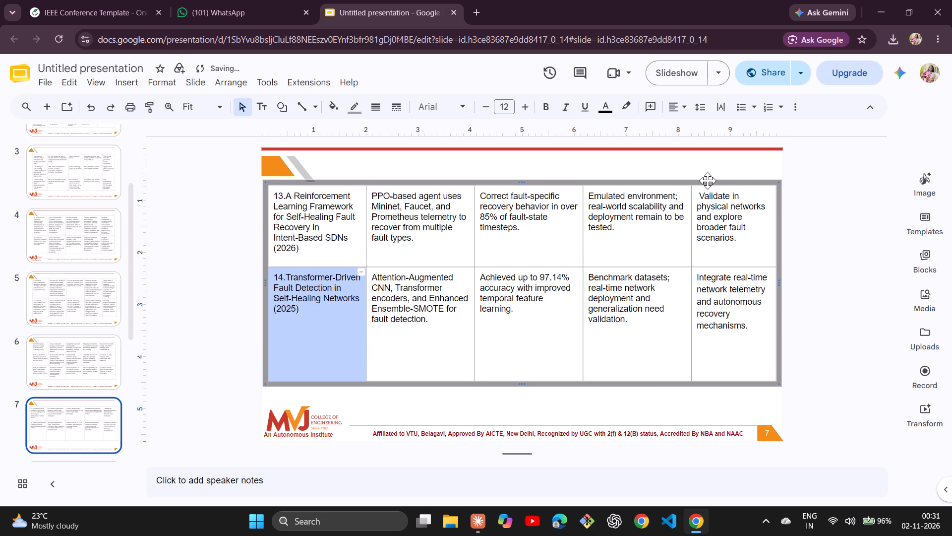
{"action": "left_click", "coordinate": [705, 181]}
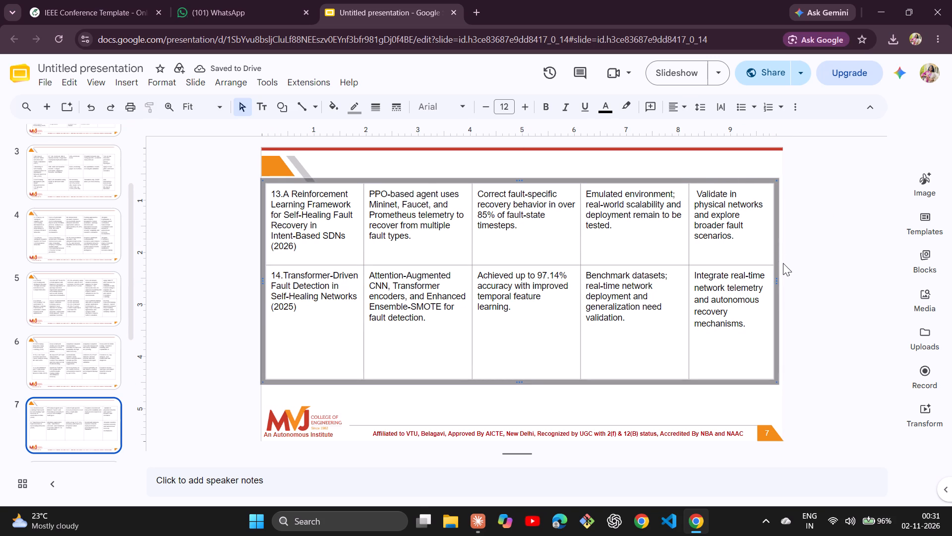
{"action": "left_click_drag", "start_coordinate": [779, 285], "coordinate": [768, 288]}
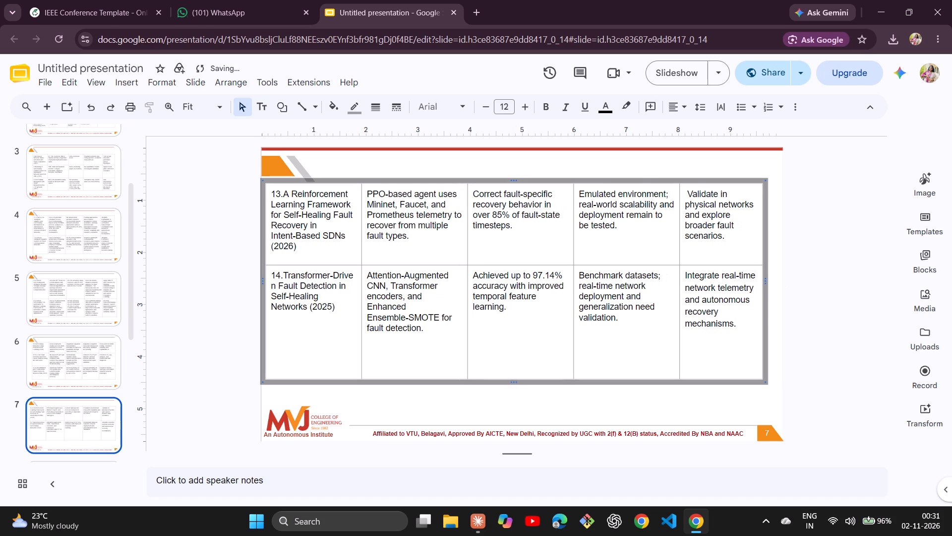
{"action": "left_click_drag", "start_coordinate": [644, 178], "coordinate": [658, 177]}
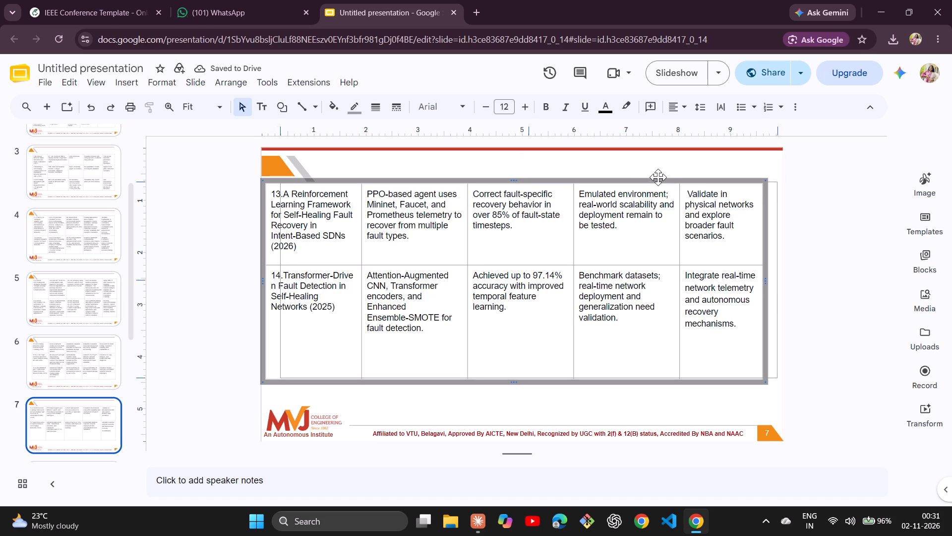
{"action": "left_click_drag", "start_coordinate": [658, 177], "coordinate": [653, 185]}
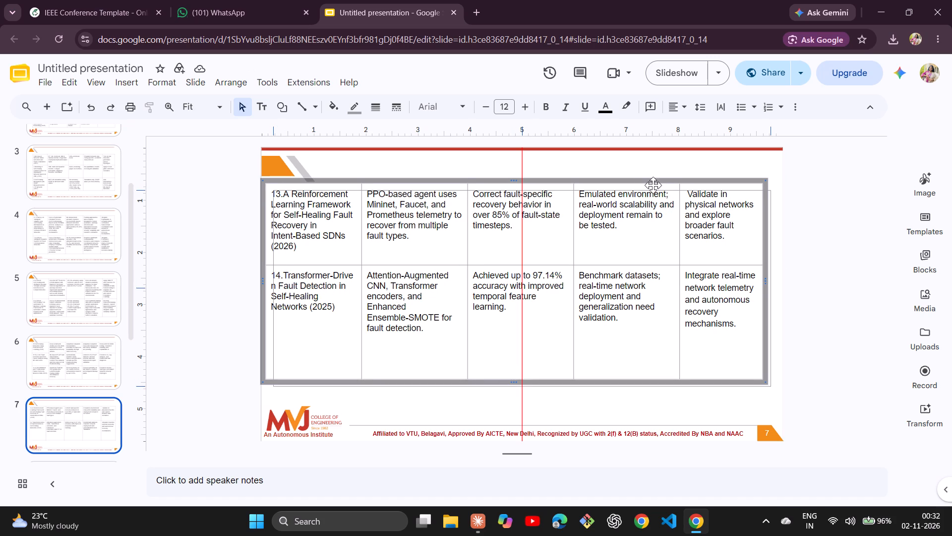
{"action": "left_click_drag", "start_coordinate": [653, 185], "coordinate": [653, 193]}
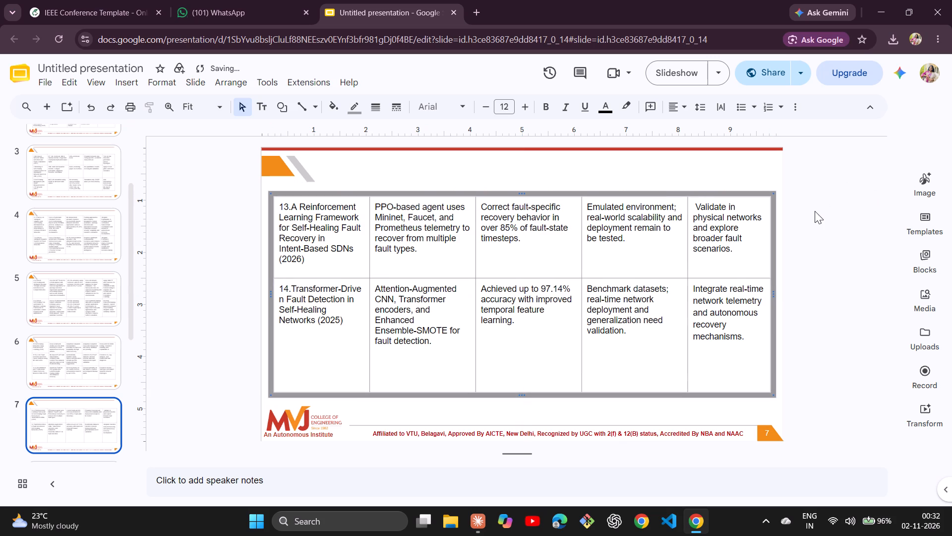
{"action": "left_click", "coordinate": [815, 211]}
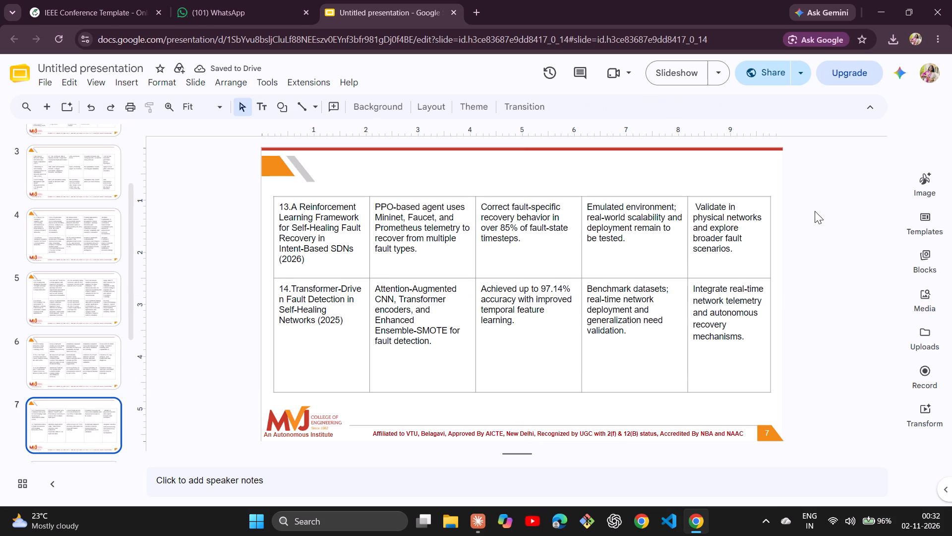
Number slide 8's Machine Learning-Enabled Data Pipelines paper 15 and put "16." before slide 9's Artificial Intelligence in Software Engineering title.
{"action": "key", "text": "Down"}
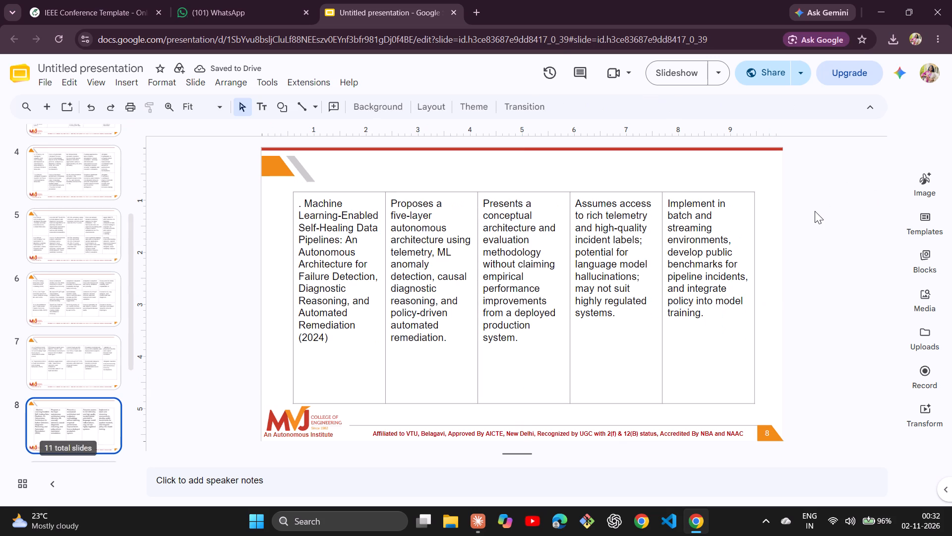
{"action": "left_click", "coordinate": [297, 202]}
{"action": "type", "text": "15"}
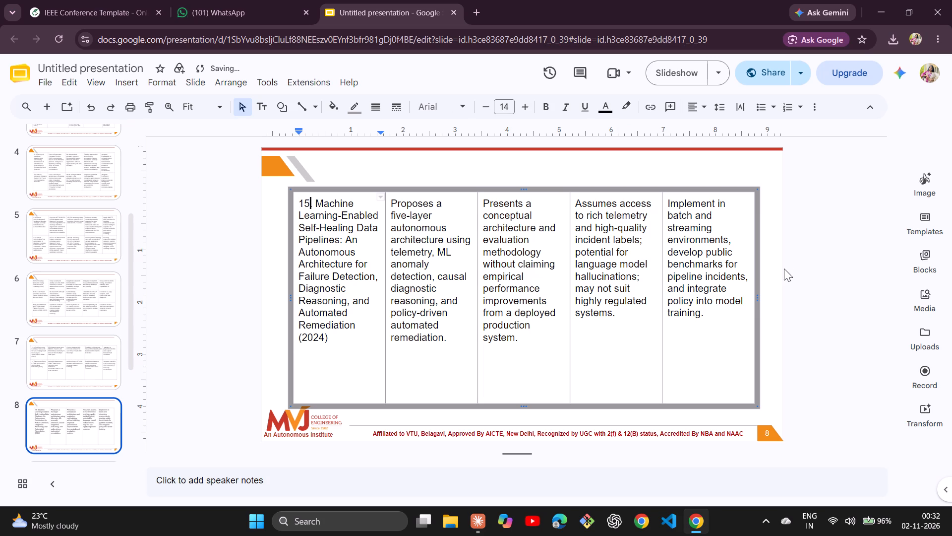
{"action": "left_click", "coordinate": [807, 271]}
{"action": "key", "text": "Down"}
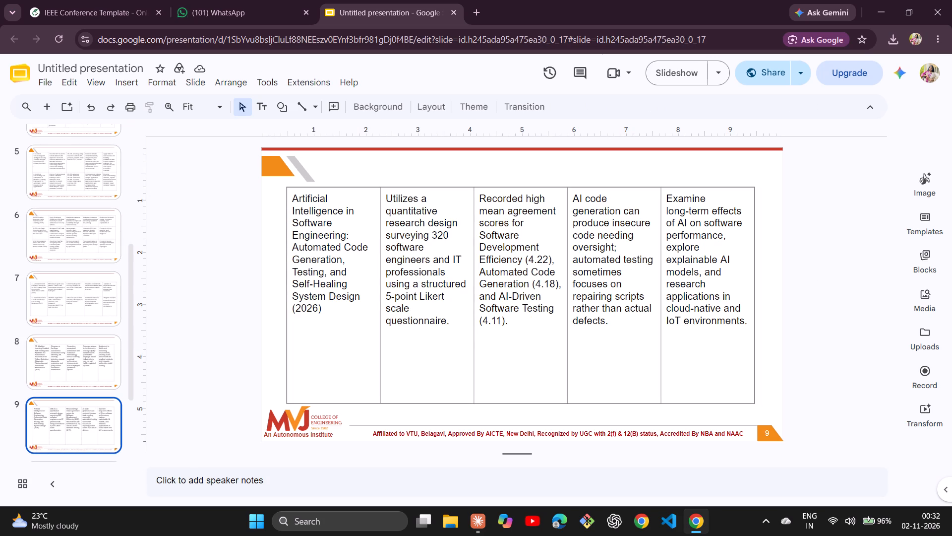
{"action": "left_click", "coordinate": [290, 199]}
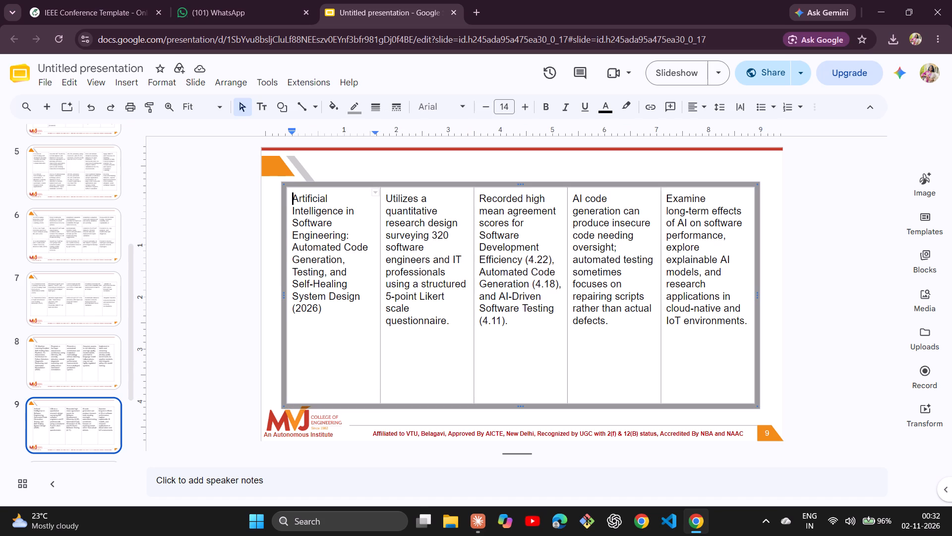
{"action": "type", "text": "16"}
{"action": "key", "text": "period"}
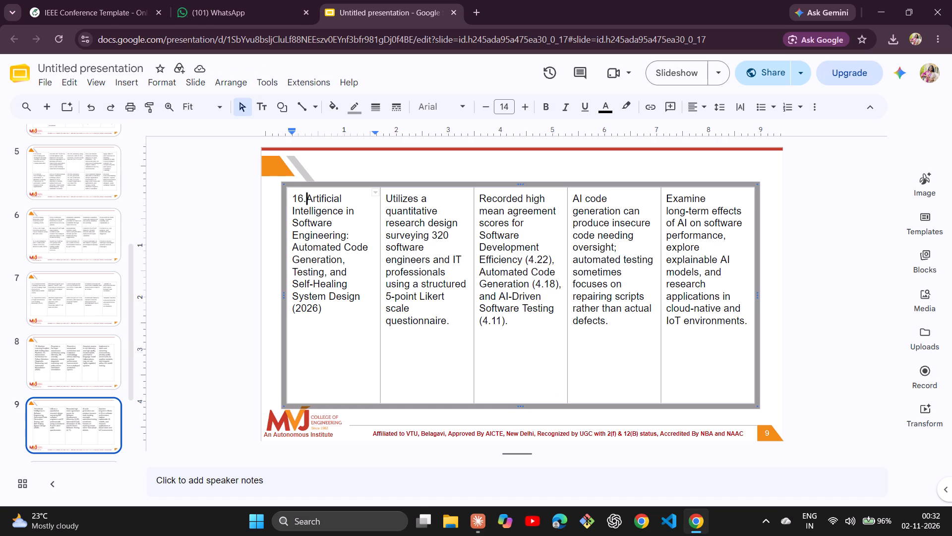
Reduce the heights of the tables on slides 9 and 8 so each ends a little below its text, clear of the footer logo.
{"action": "left_click_drag", "start_coordinate": [557, 401], "coordinate": [557, 357]}
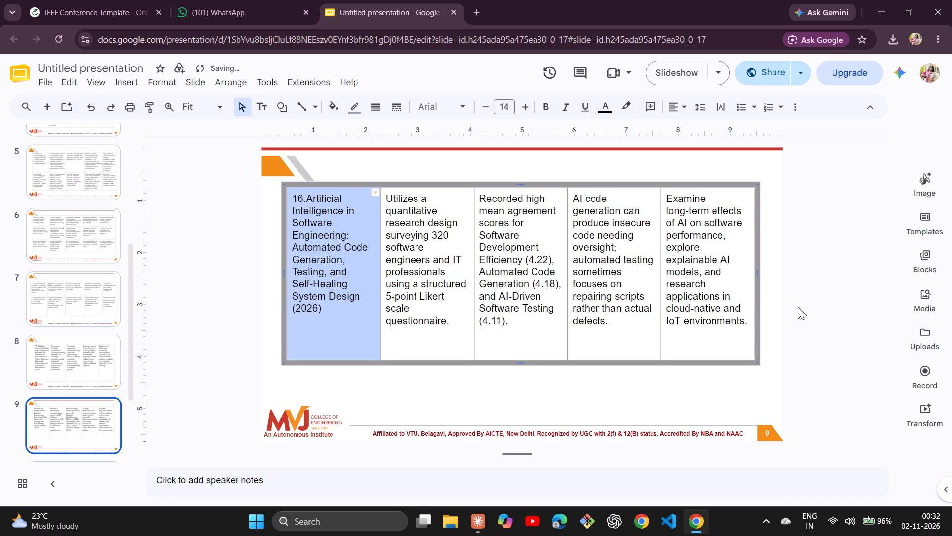
{"action": "left_click", "coordinate": [818, 289]}
{"action": "key", "text": "Up"}
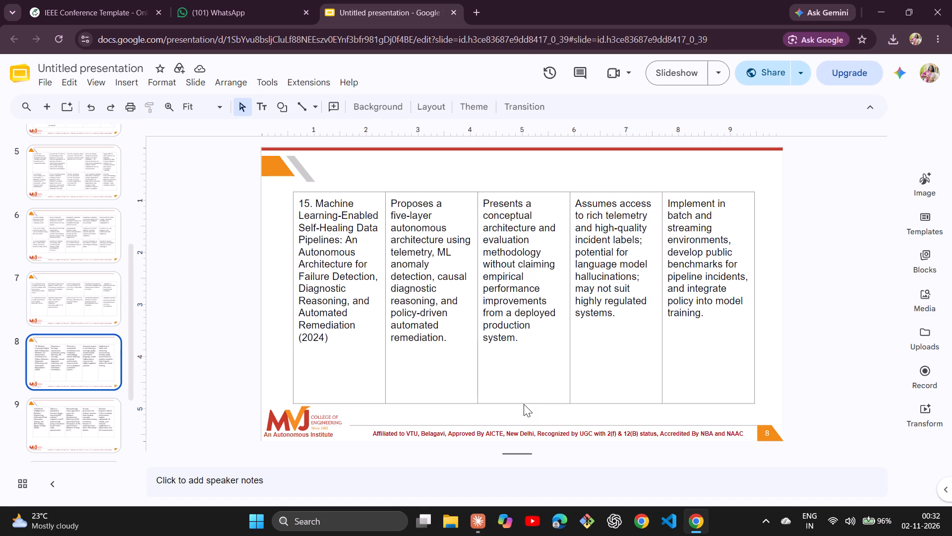
{"action": "left_click_drag", "start_coordinate": [523, 403], "coordinate": [527, 372]}
{"action": "left_click", "coordinate": [828, 298]}
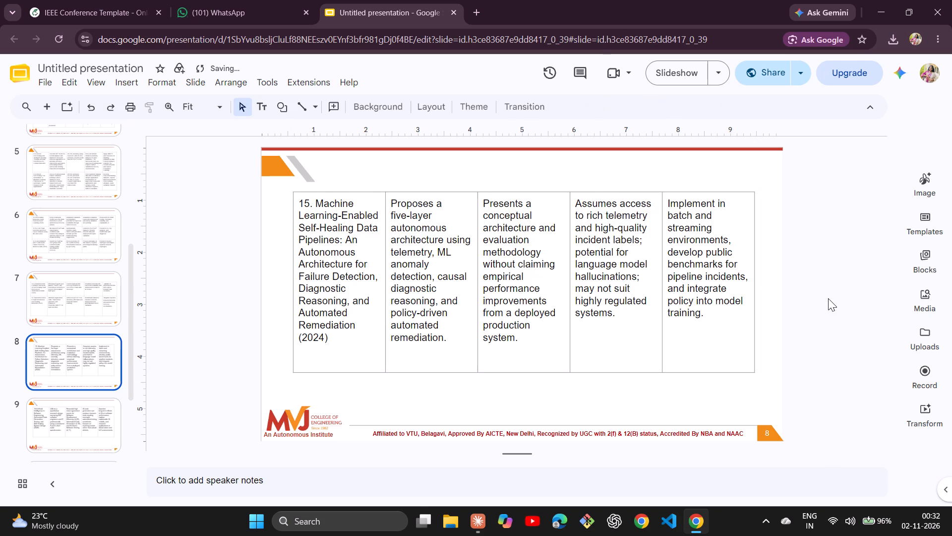
Reduce the height of slide 10's table and move it down so it sits midway between the header and footer.
{"action": "key", "text": "Down"}
{"action": "key", "text": "Down"}
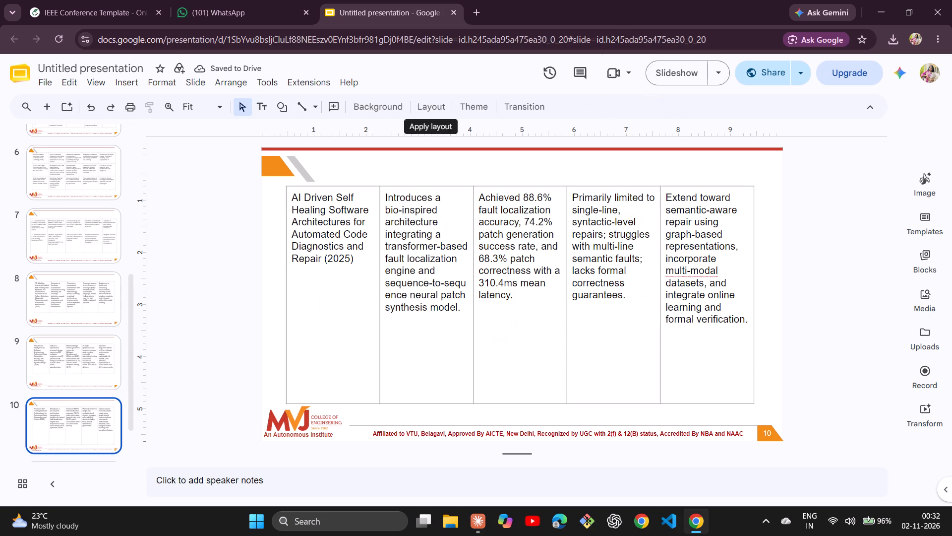
{"action": "left_click_drag", "start_coordinate": [447, 402], "coordinate": [449, 353]}
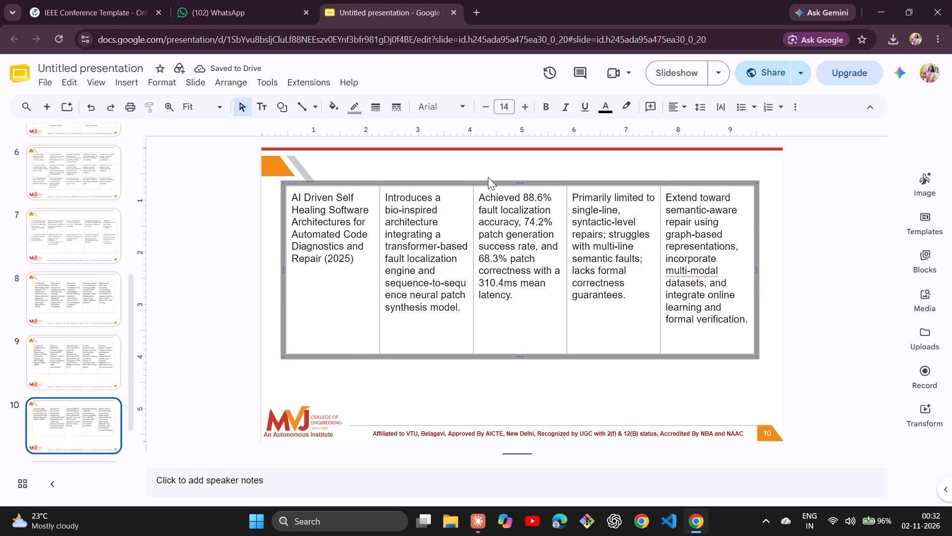
{"action": "left_click_drag", "start_coordinate": [483, 180], "coordinate": [482, 198]}
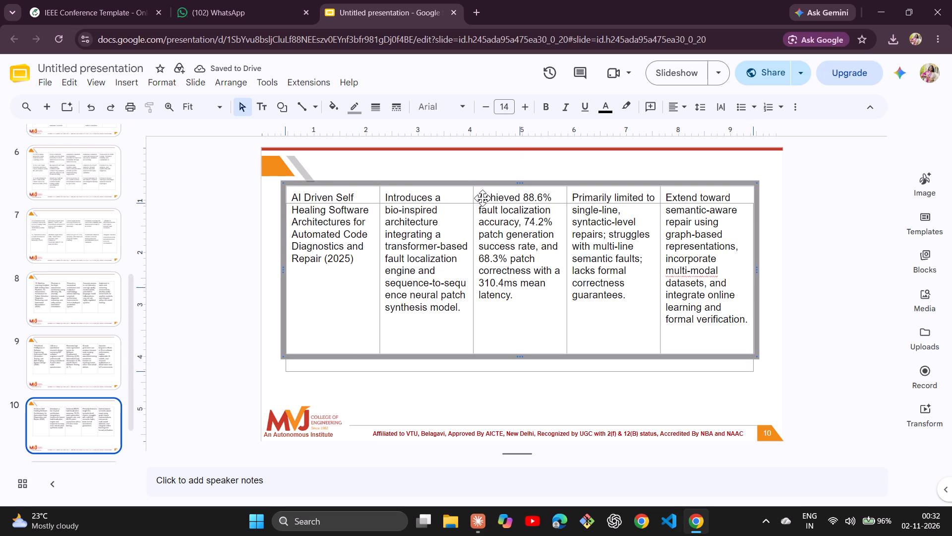
{"action": "left_click_drag", "start_coordinate": [482, 198], "coordinate": [486, 204]}
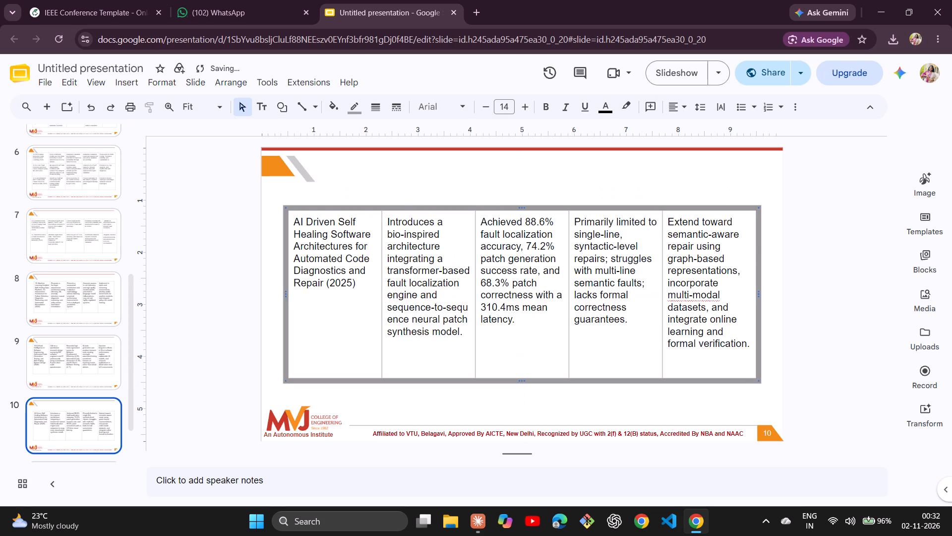
Put "17." before slide 10's AI Driven Self Healing Software Architectures paper title.
{"action": "left_click", "coordinate": [293, 218]}
{"action": "type", "text": "17."}
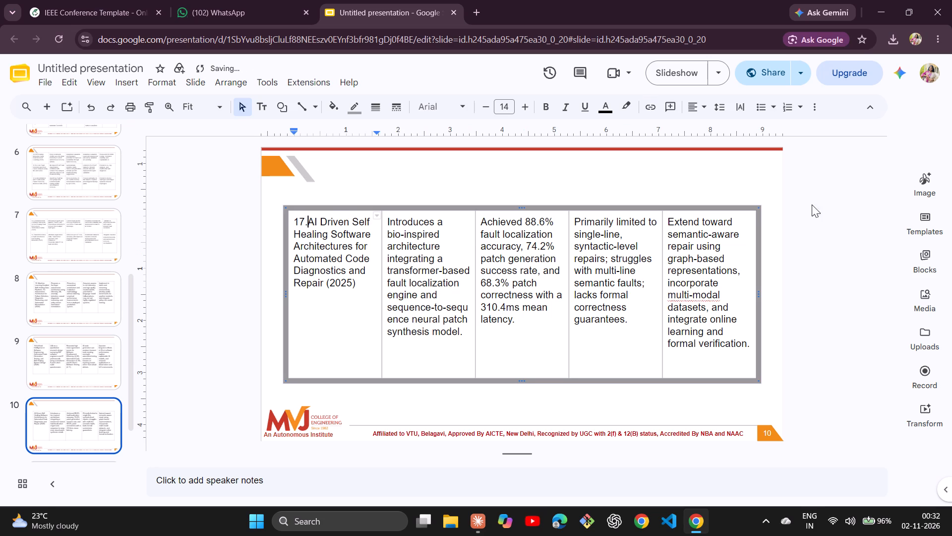
{"action": "left_click", "coordinate": [857, 225]}
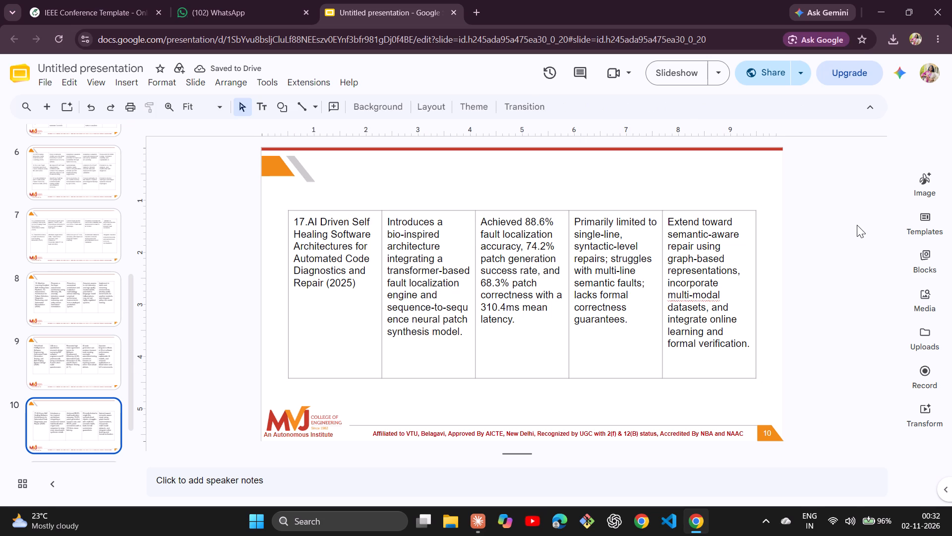
Move slide 10's table up about 0.3 in, keeping it centred horizontally on the slide.
{"action": "left_click", "coordinate": [530, 207]}
{"action": "left_click", "coordinate": [802, 217]}
{"action": "key", "text": "ctrl+a"}
{"action": "left_click_drag", "start_coordinate": [558, 210], "coordinate": [559, 197]}
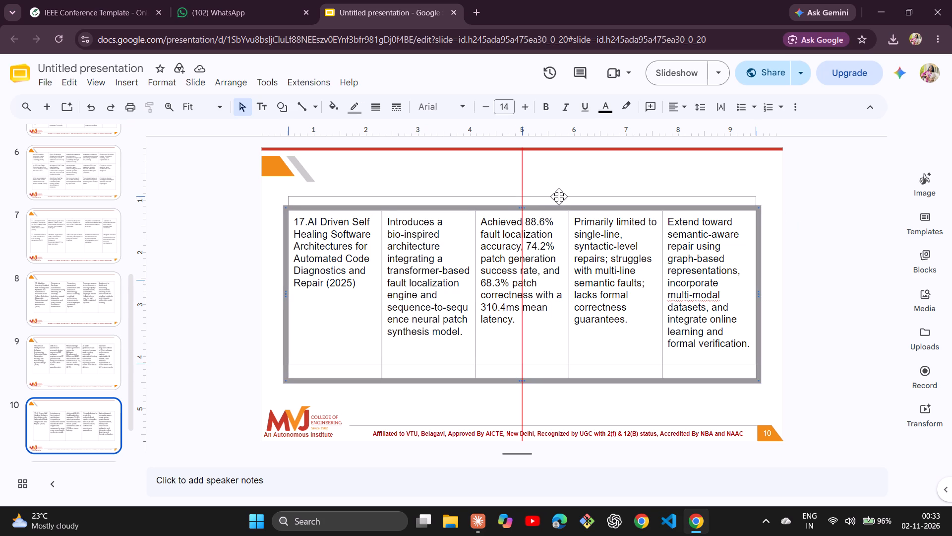
{"action": "left_click_drag", "start_coordinate": [559, 197], "coordinate": [560, 189]}
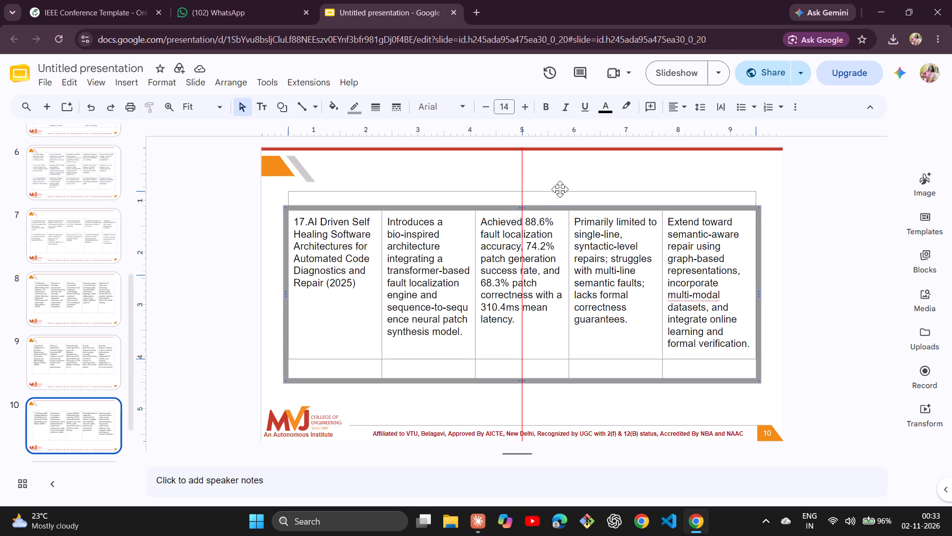
{"action": "left_click_drag", "start_coordinate": [560, 189], "coordinate": [559, 193]}
{"action": "left_click", "coordinate": [786, 231]}
Examine the table layout and paper numbering across the slides, from slides 9 to 11 back to the start of the deck.
{"action": "key", "text": "Up"}
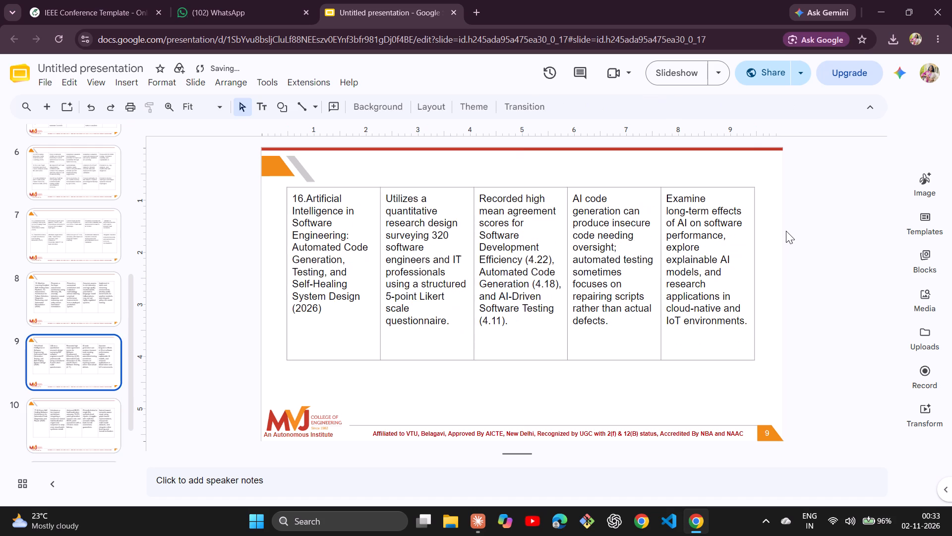
{"action": "key", "text": "Down"}
{"action": "key", "text": "Down"}
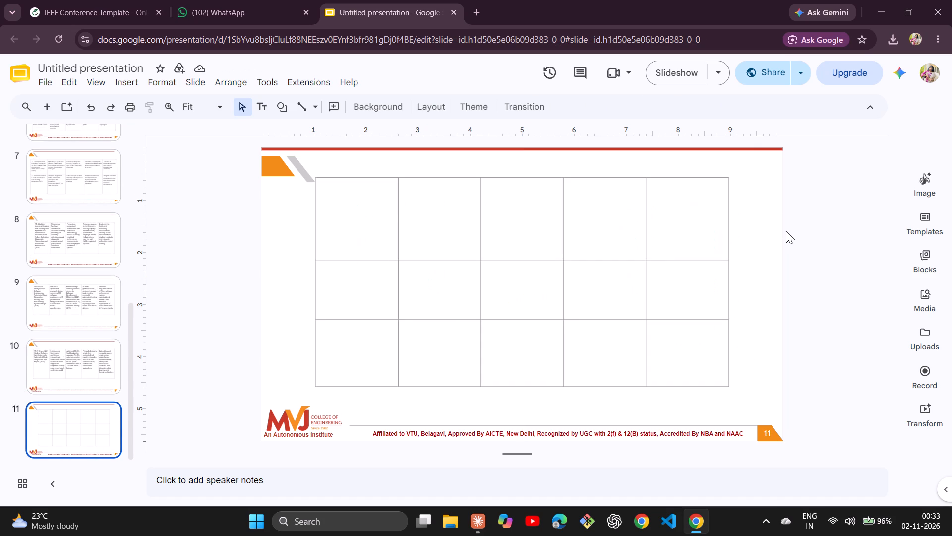
{"action": "key", "text": "Up"}
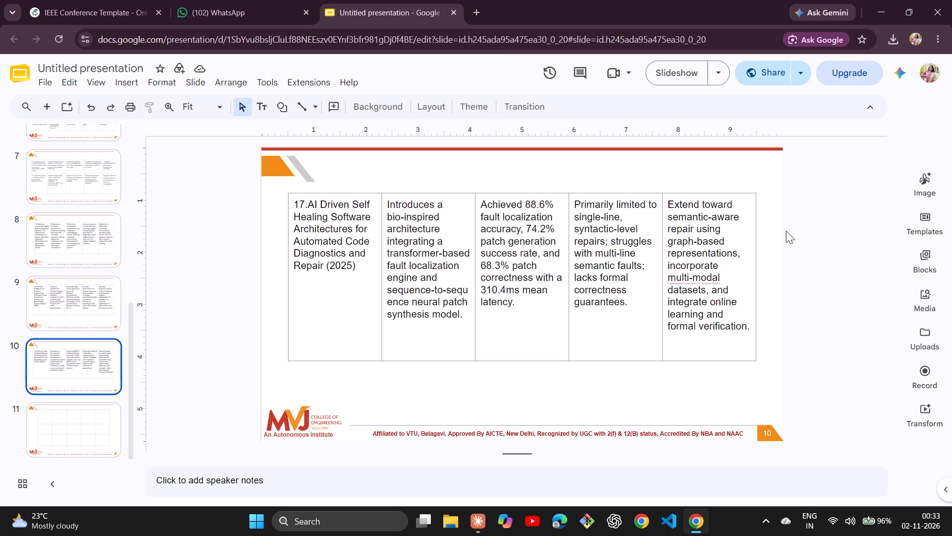
{"action": "key", "text": "Up"}
{"action": "key", "text": "Up"}
{"action": "key", "text": "Up"}
{"action": "key", "text": "Up"}
{"action": "key", "text": "Up"}
{"action": "key", "text": "Up"}
{"action": "key", "text": "Up"}
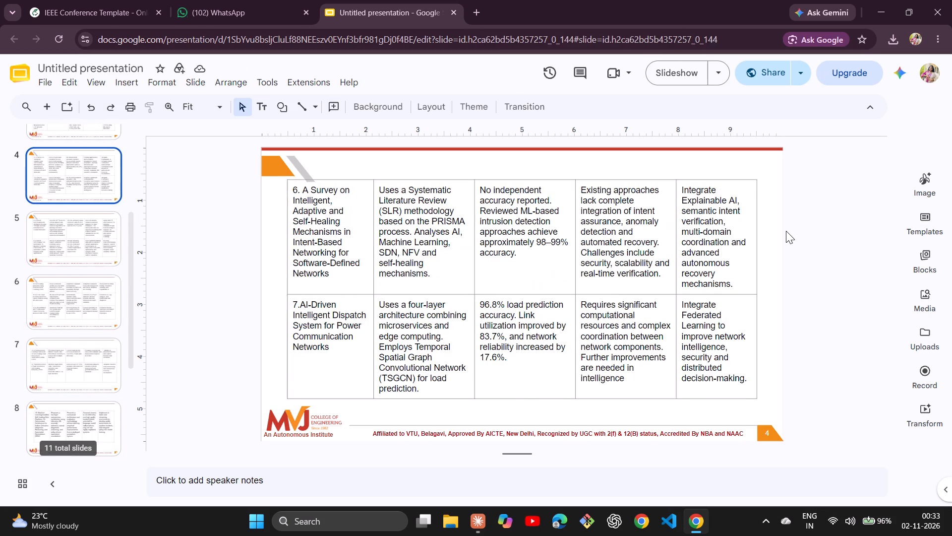
{"action": "key", "text": "Up"}
{"action": "key", "text": "Up"}
{"action": "key", "text": "Down"}
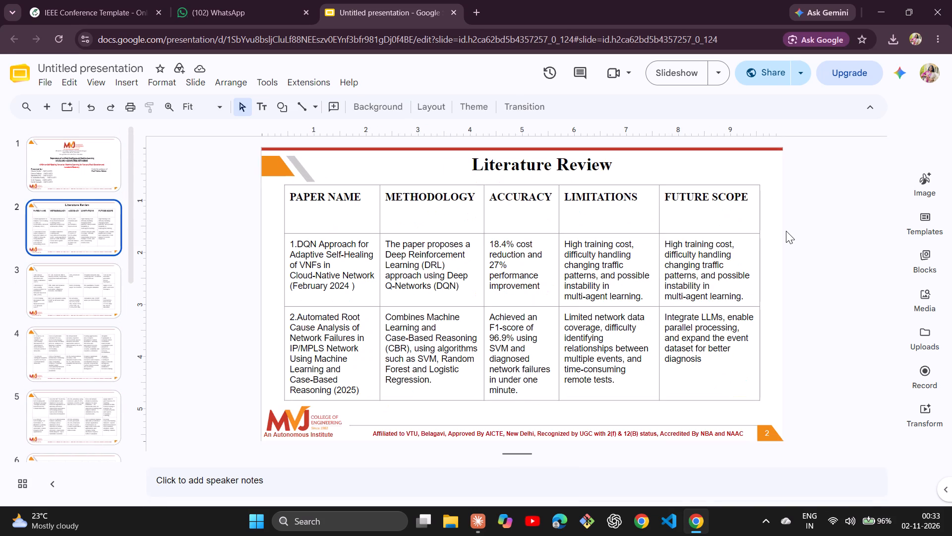
{"action": "key", "text": "Up"}
{"action": "key", "text": "Down"}
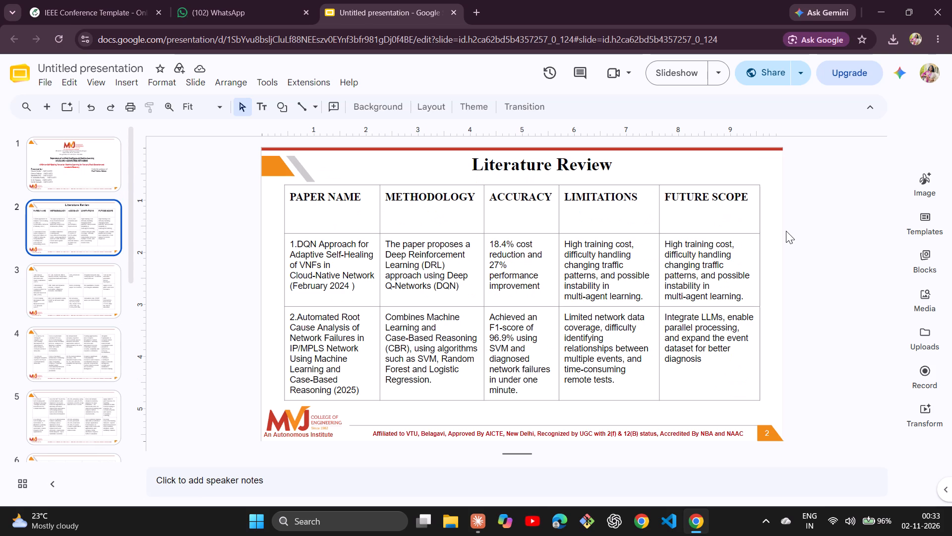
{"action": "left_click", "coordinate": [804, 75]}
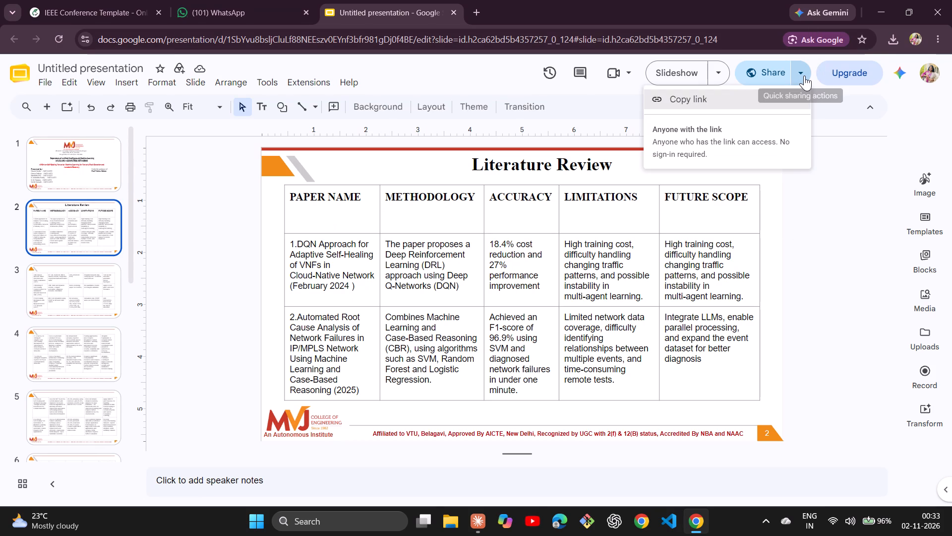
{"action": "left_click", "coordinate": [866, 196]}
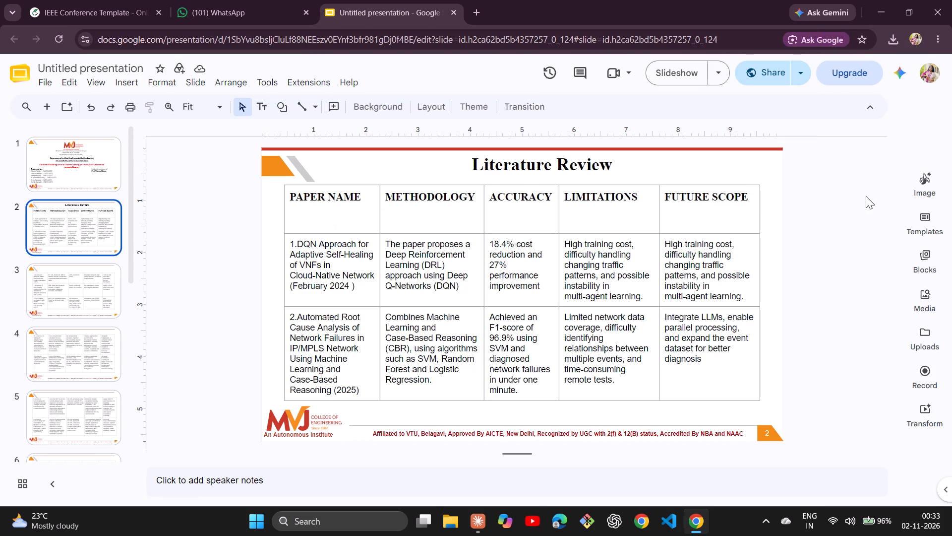
Save the presentation.
{"action": "key", "text": "ctrl+s"}
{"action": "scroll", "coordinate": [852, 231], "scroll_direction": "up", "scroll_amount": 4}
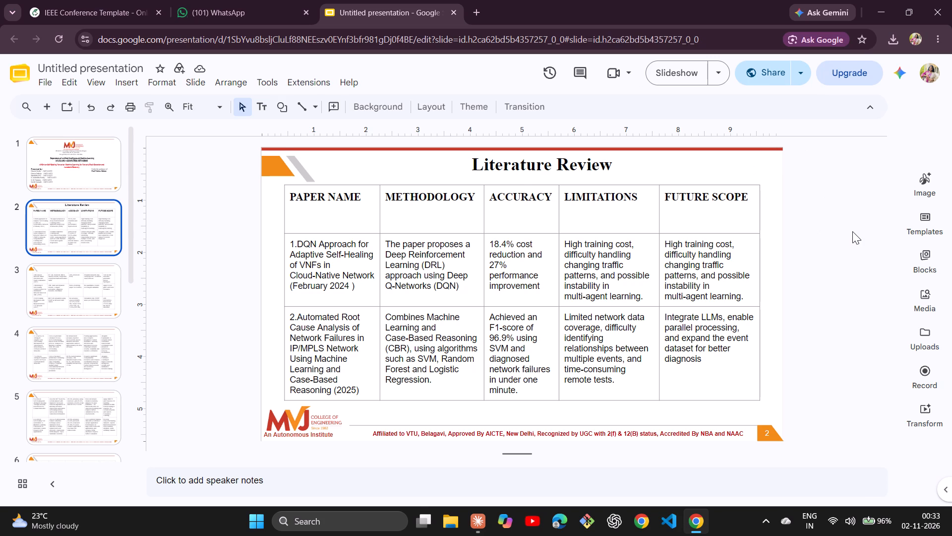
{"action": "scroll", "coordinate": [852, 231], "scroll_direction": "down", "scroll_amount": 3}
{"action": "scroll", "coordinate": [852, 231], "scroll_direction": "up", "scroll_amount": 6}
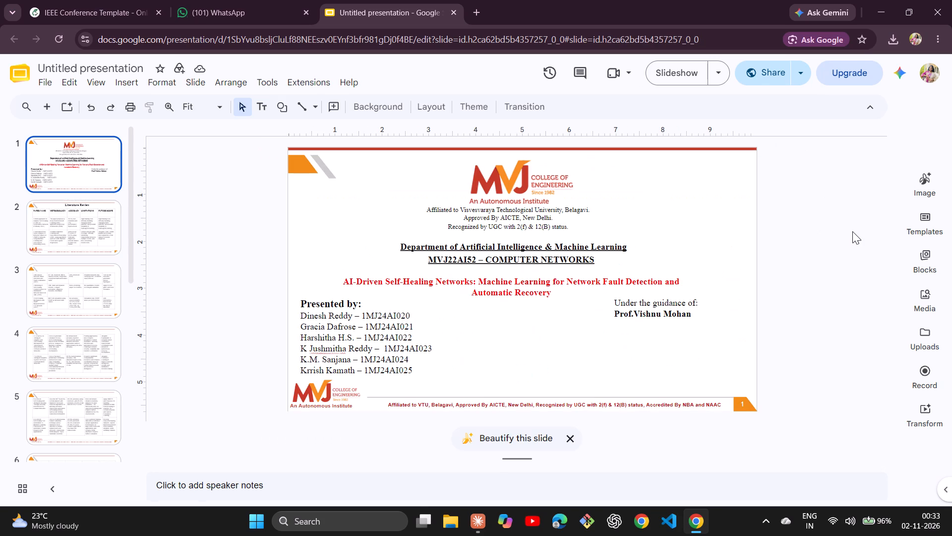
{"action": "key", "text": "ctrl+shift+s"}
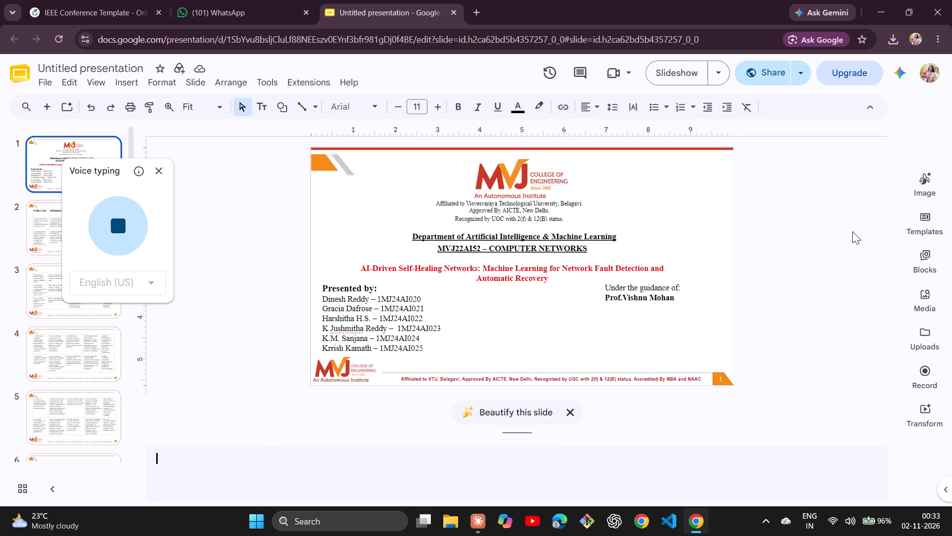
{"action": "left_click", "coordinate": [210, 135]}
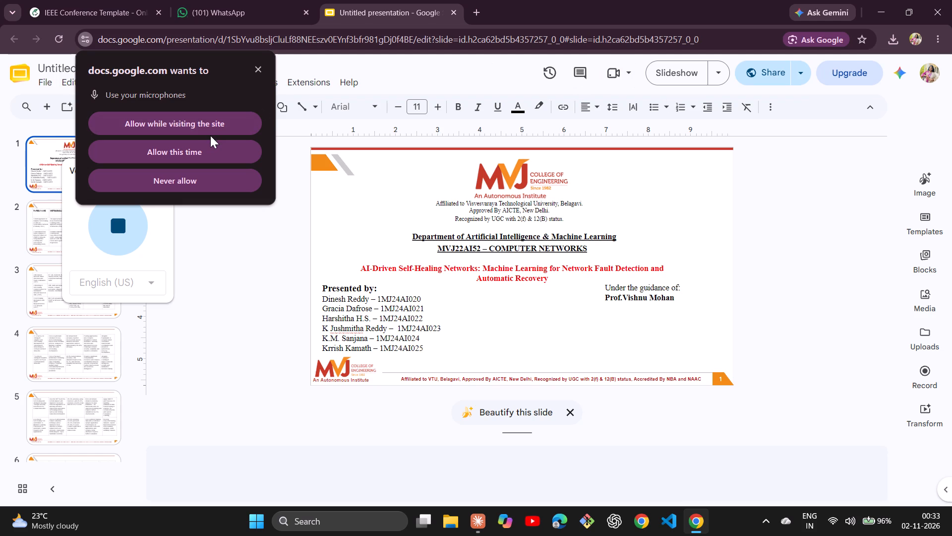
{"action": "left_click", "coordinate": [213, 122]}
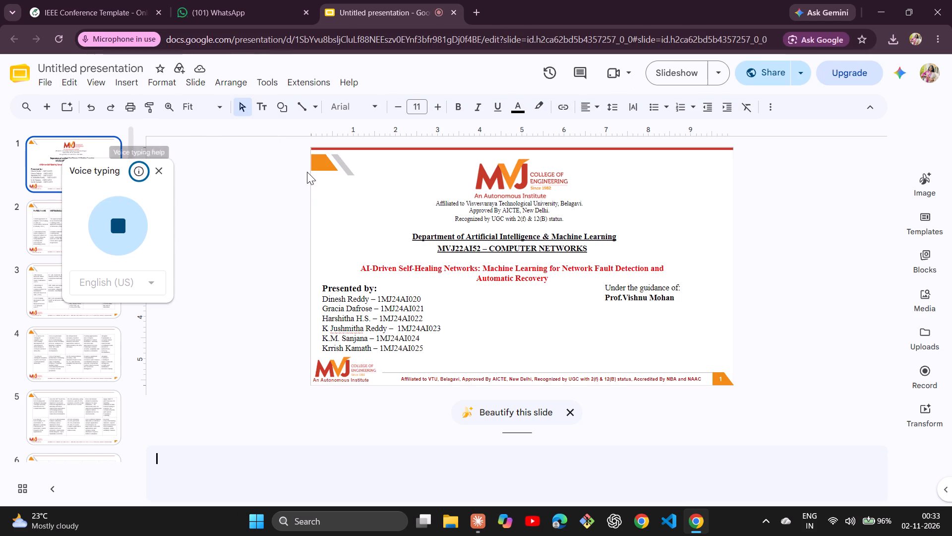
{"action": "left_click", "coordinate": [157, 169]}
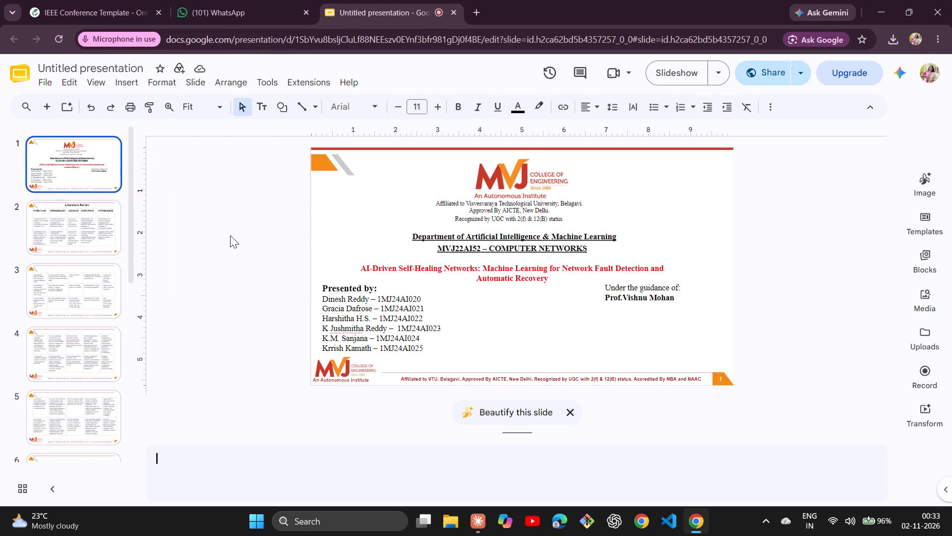
Save the presentation again and dismiss the beautify suggestion on the title slide.
{"action": "key", "text": "ctrl+s"}
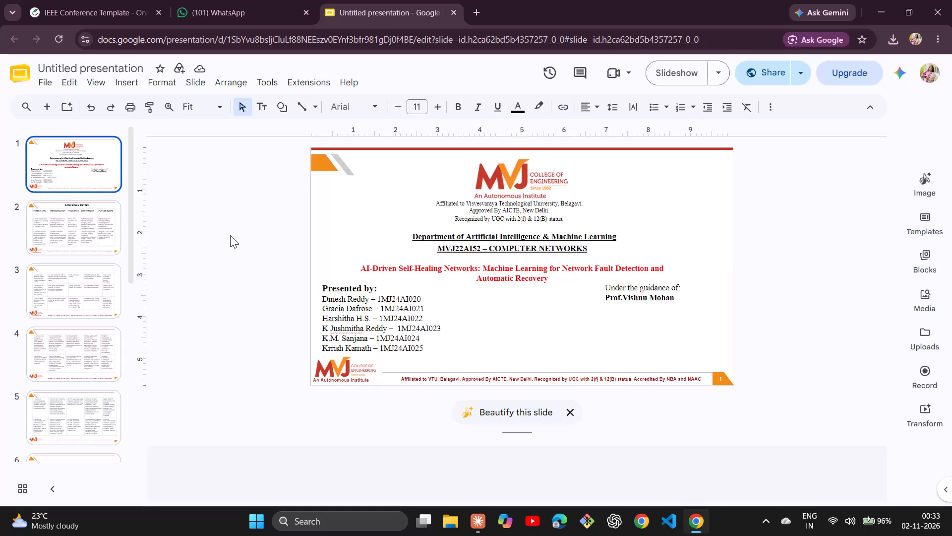
{"action": "left_click", "coordinate": [574, 409]}
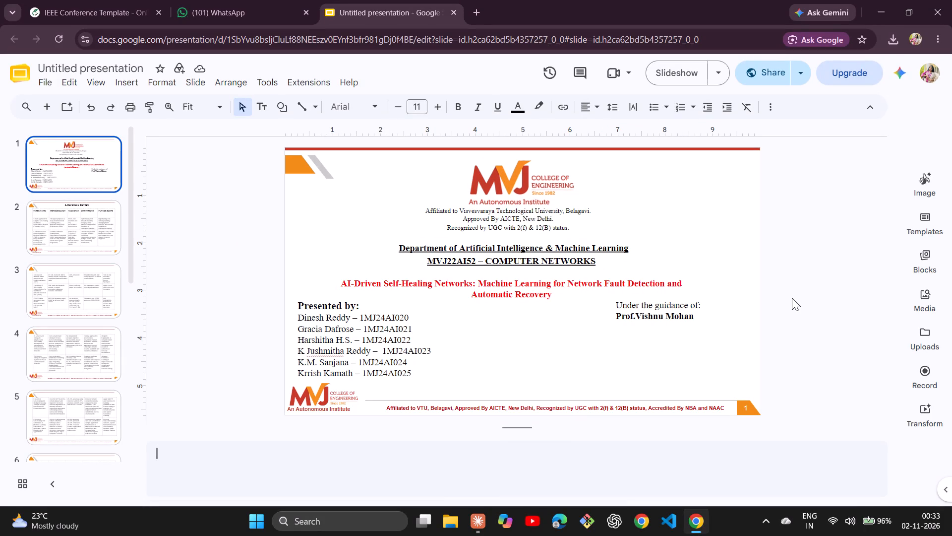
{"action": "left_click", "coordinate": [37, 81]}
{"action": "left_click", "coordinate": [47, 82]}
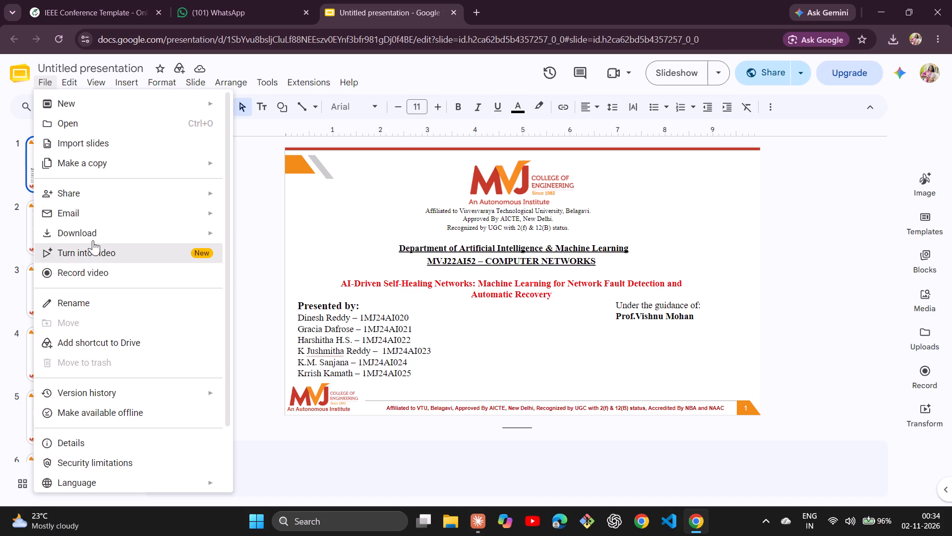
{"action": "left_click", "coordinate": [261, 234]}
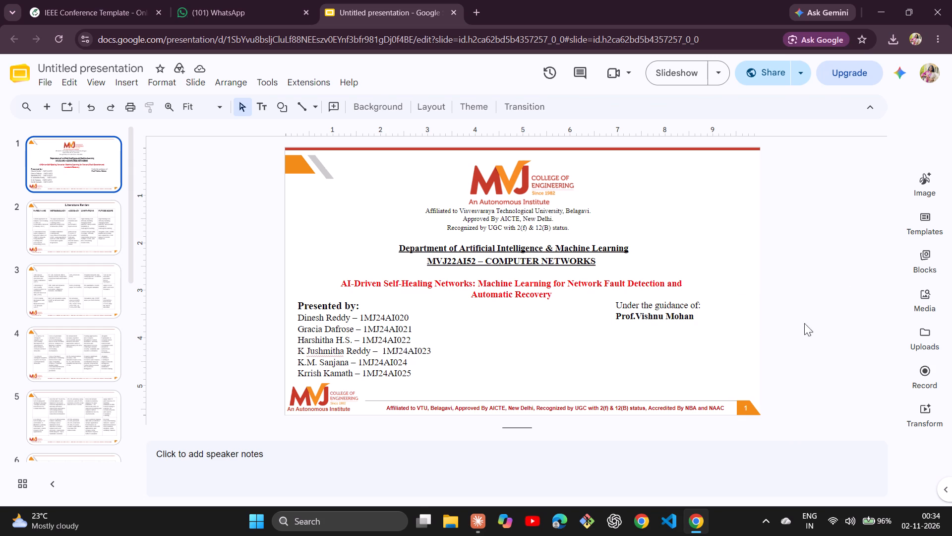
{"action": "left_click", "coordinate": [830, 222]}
Widen slide 11's empty table by extending its left edge outward, and move it down to end just above the footer logo.
{"action": "key", "text": "Down"}
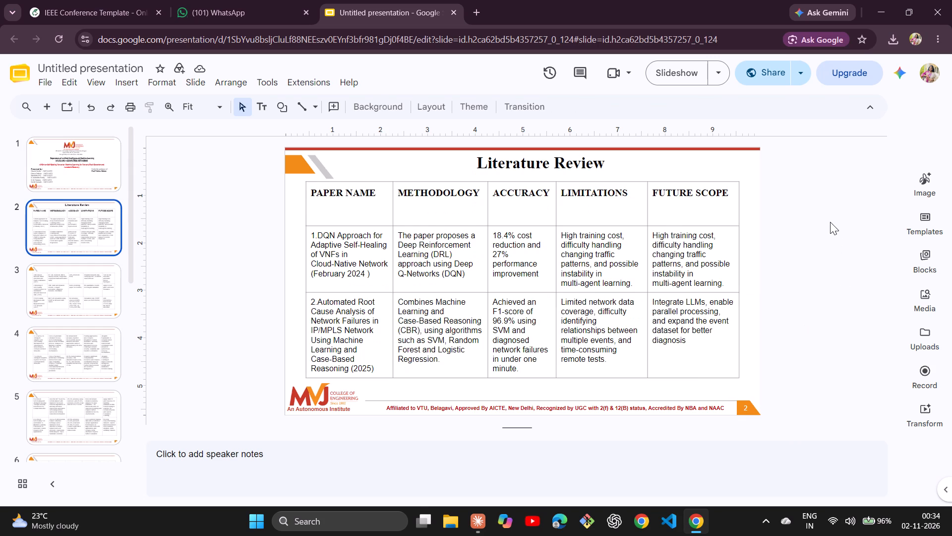
{"action": "key", "text": "Down"}
{"action": "key", "text": "Down"}
{"action": "key", "text": "Down"}
{"action": "key", "text": "Down"}
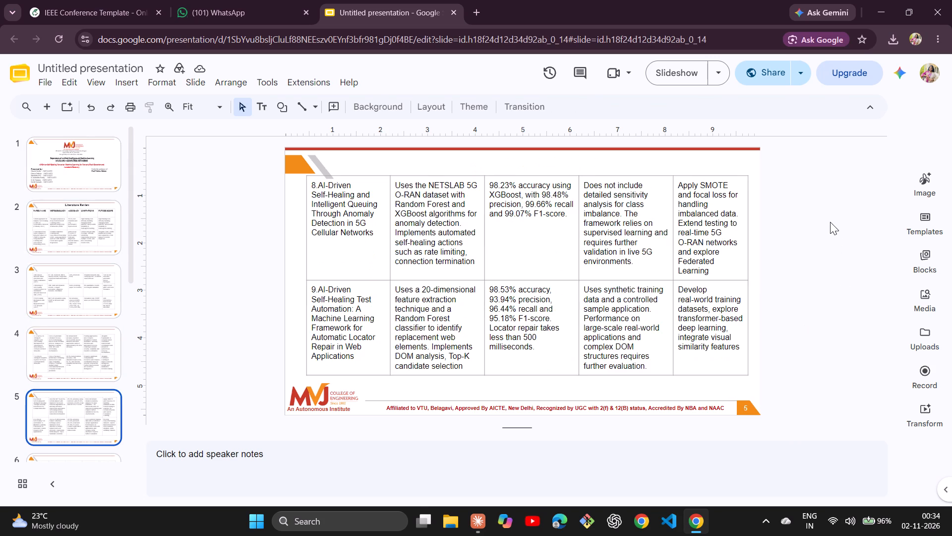
{"action": "key", "text": "Down"}
{"action": "key", "text": "Down"}
{"action": "key", "text": "Down"}
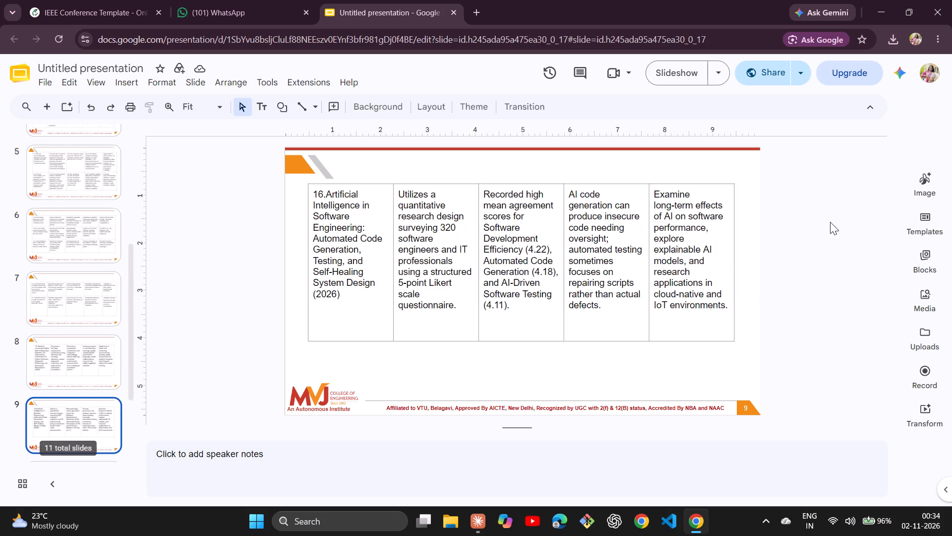
{"action": "key", "text": "Down"}
{"action": "key", "text": "Down"}
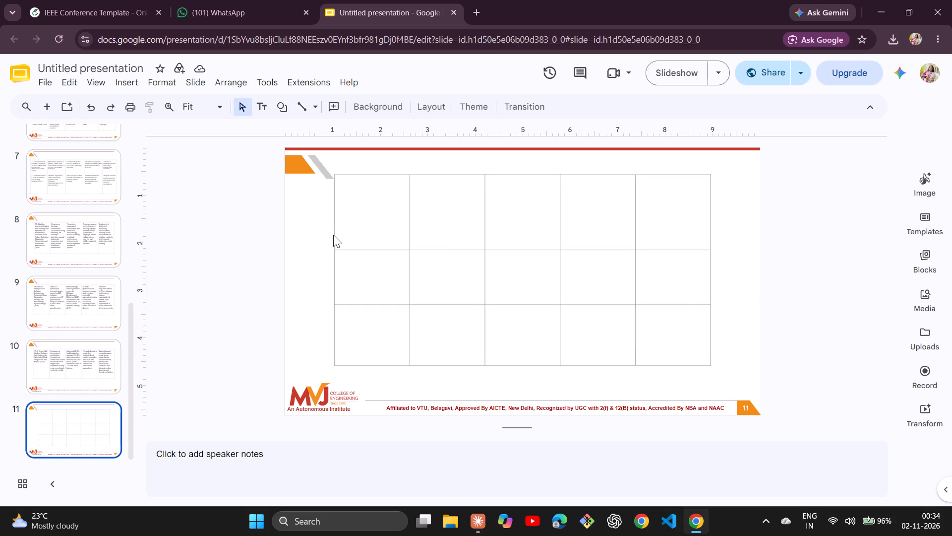
{"action": "left_click_drag", "start_coordinate": [335, 234], "coordinate": [317, 246]}
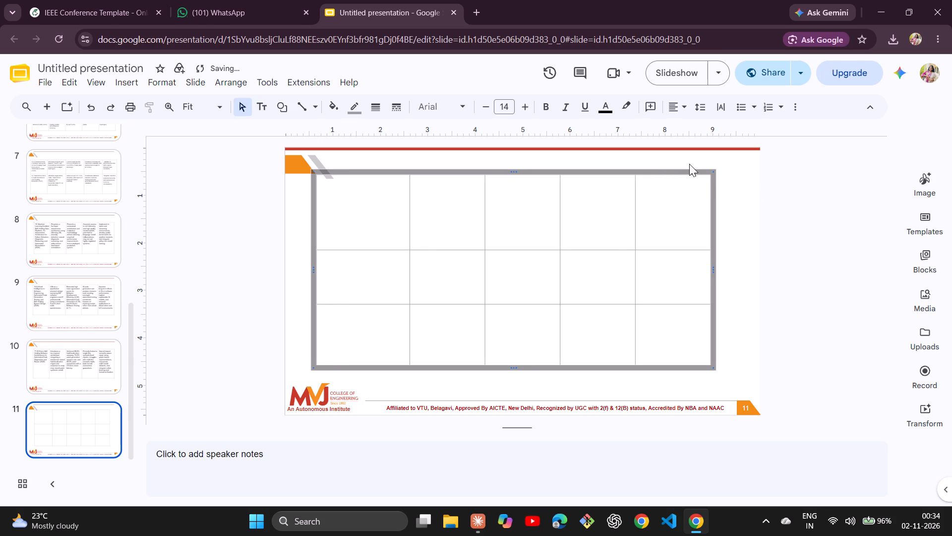
{"action": "left_click_drag", "start_coordinate": [669, 169], "coordinate": [675, 175]}
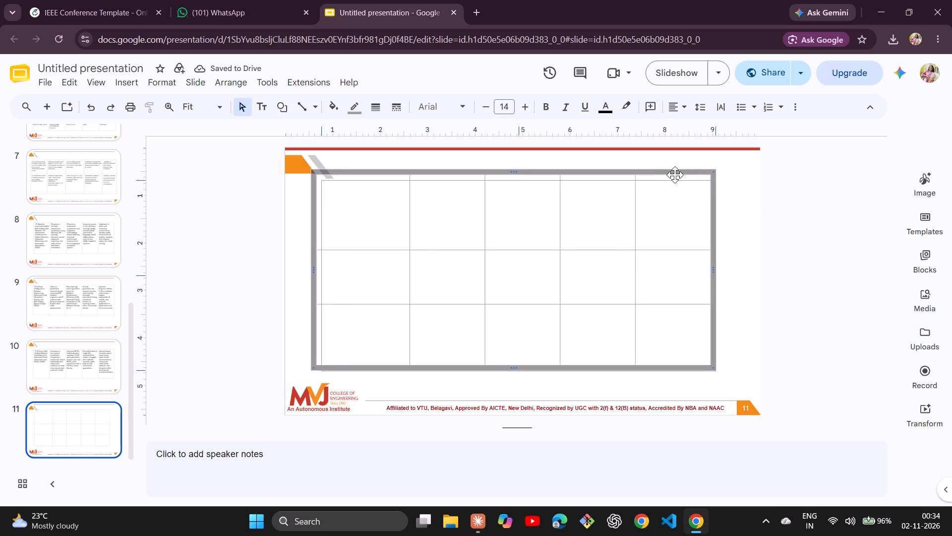
{"action": "left_click_drag", "start_coordinate": [675, 175], "coordinate": [670, 182]}
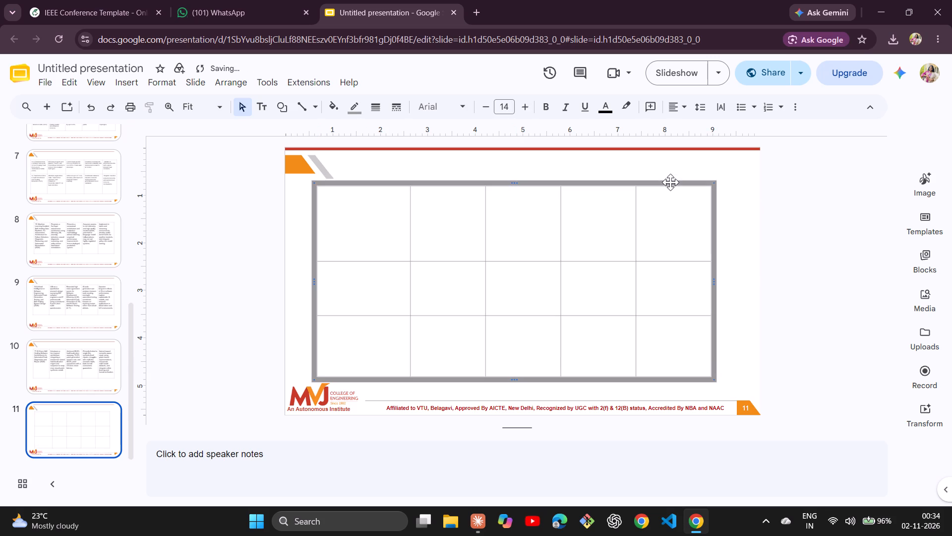
{"action": "left_click", "coordinate": [806, 194]}
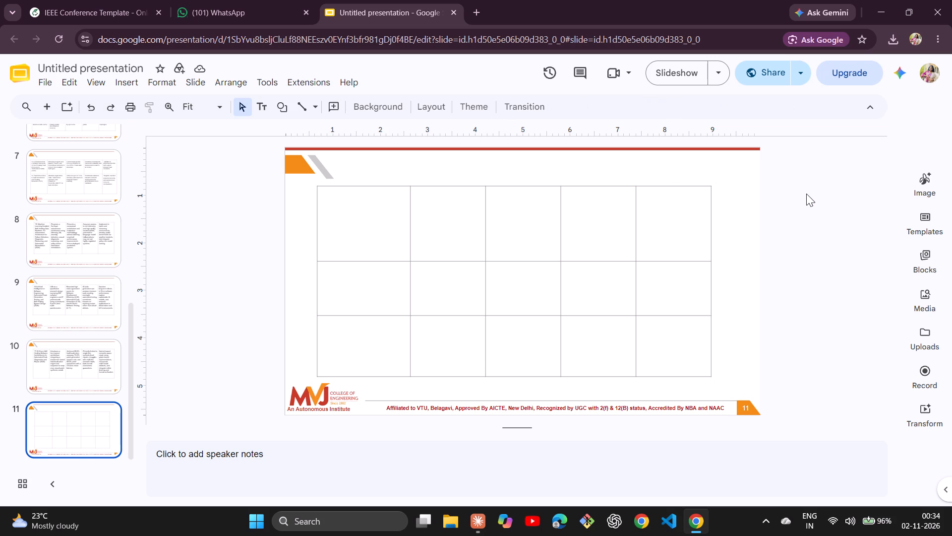
{"action": "left_click", "coordinate": [817, 297]}
Review the deck from the title slide, reading the paper entries in the literature review tables on slides 2 to 5.
{"action": "key", "text": "Up"}
{"action": "key", "text": "Up"}
{"action": "key", "text": "Up"}
{"action": "key", "text": "Up"}
{"action": "key", "text": "Up"}
{"action": "key", "text": "Up"}
{"action": "key", "text": "Up"}
{"action": "key", "text": "Up"}
{"action": "key", "text": "Up"}
{"action": "key", "text": "Up"}
{"action": "key", "text": "Up"}
{"action": "key", "text": "Up"}
{"action": "key", "text": "Up"}
{"action": "key", "text": "Up"}
{"action": "key", "text": "Up"}
{"action": "key", "text": "Up"}
{"action": "key", "text": "Up"}
{"action": "key", "text": "Up"}
{"action": "key", "text": "Up"}
{"action": "key", "text": "Up"}
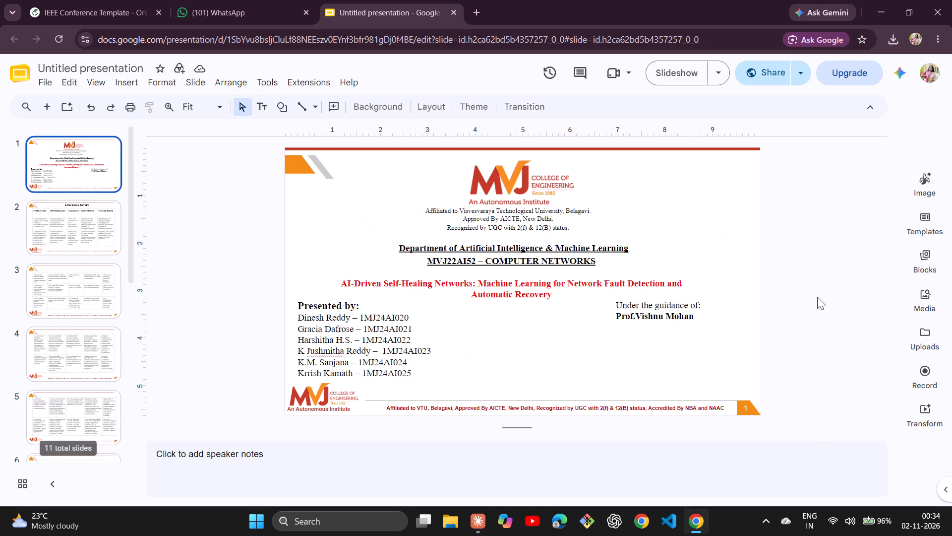
{"action": "key", "text": "Down"}
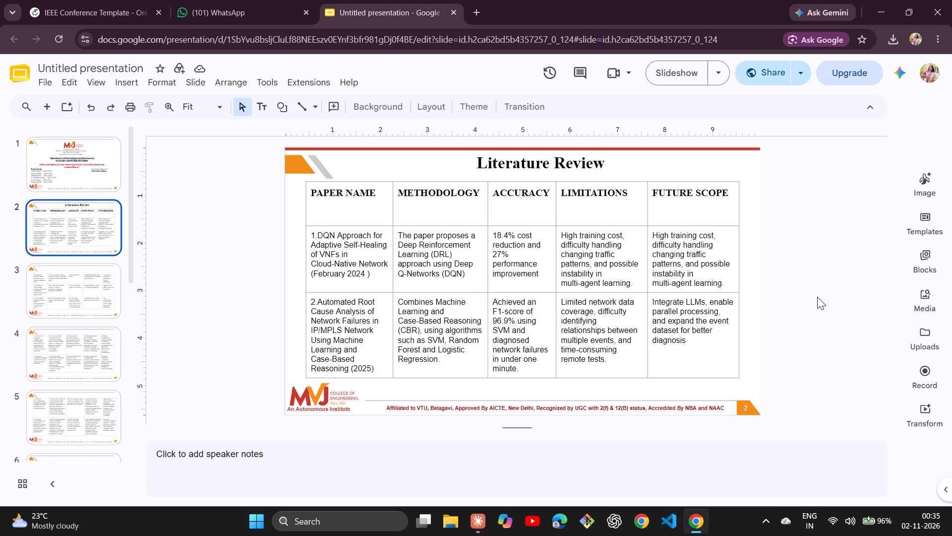
{"action": "key", "text": "Down"}
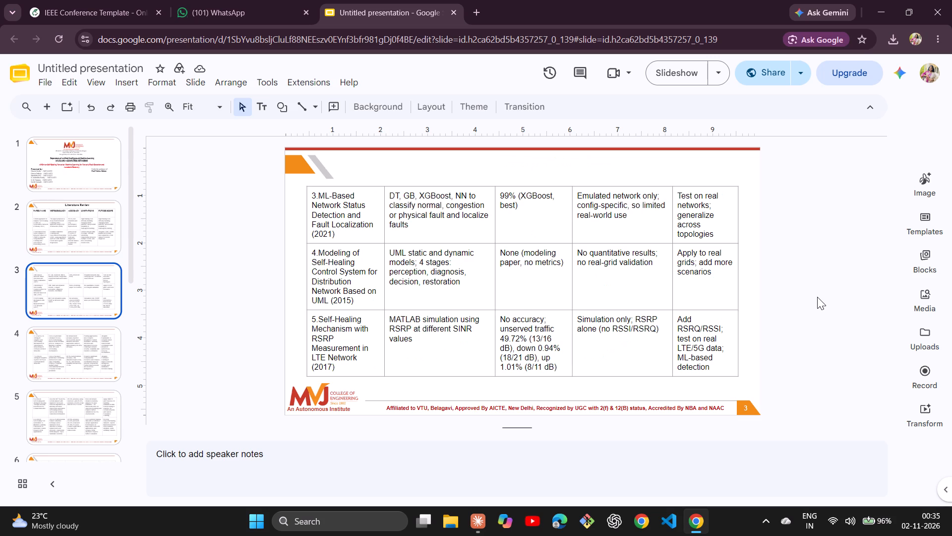
{"action": "key", "text": "Down"}
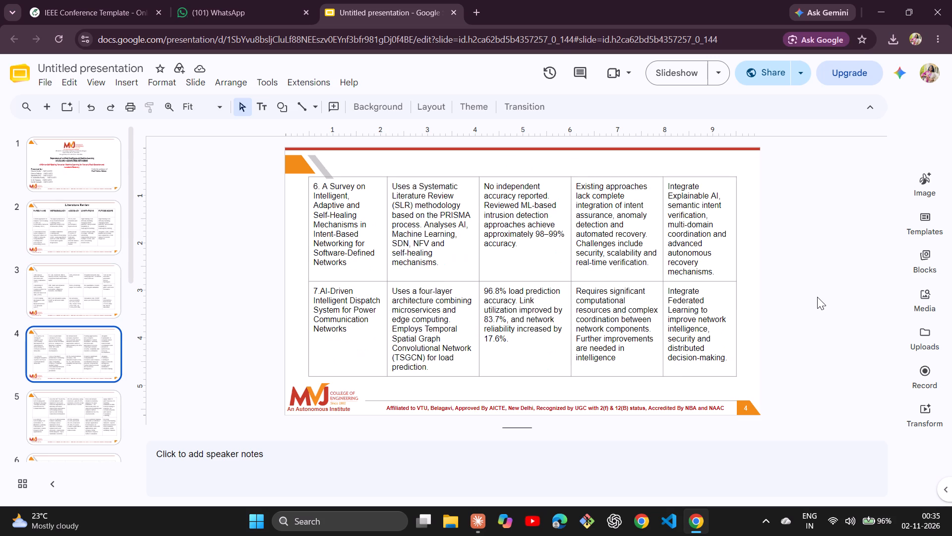
{"action": "key", "text": "Up"}
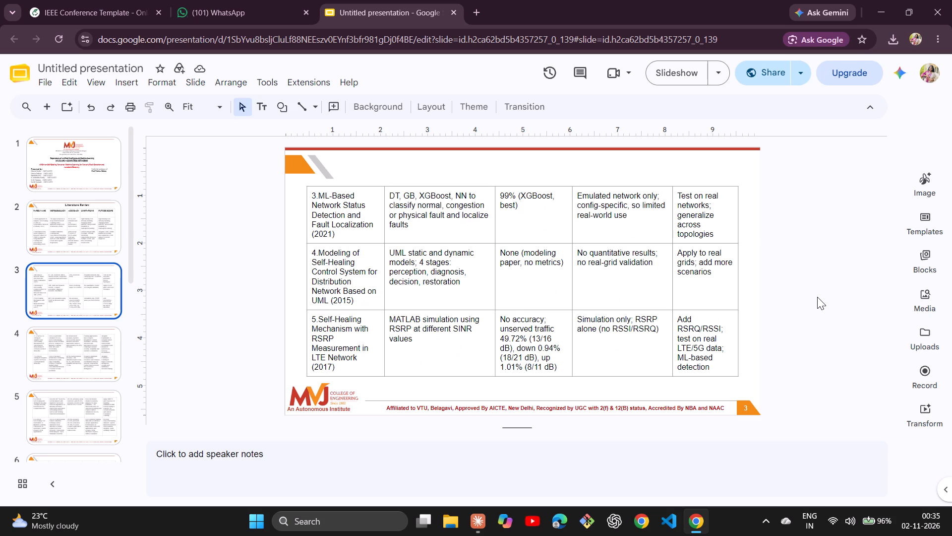
{"action": "key", "text": "Down"}
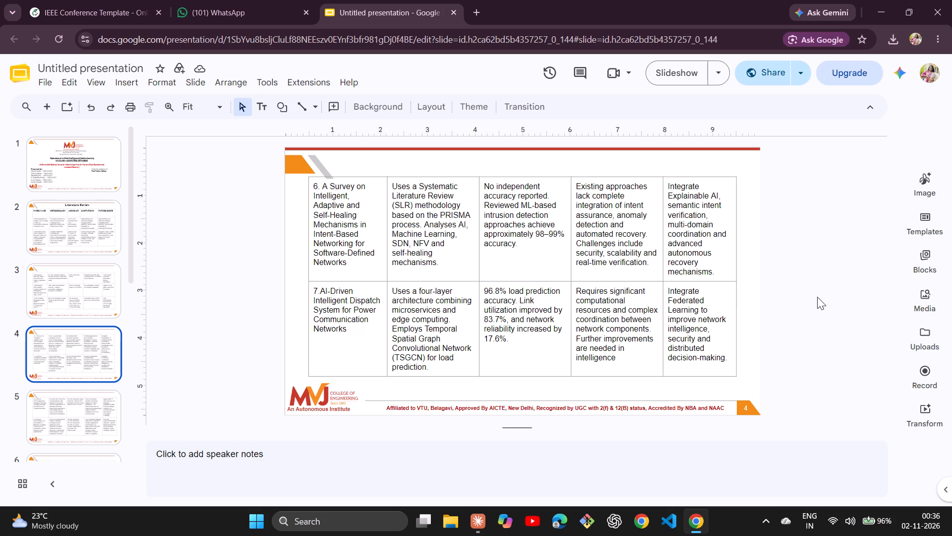
{"action": "key", "text": "Down"}
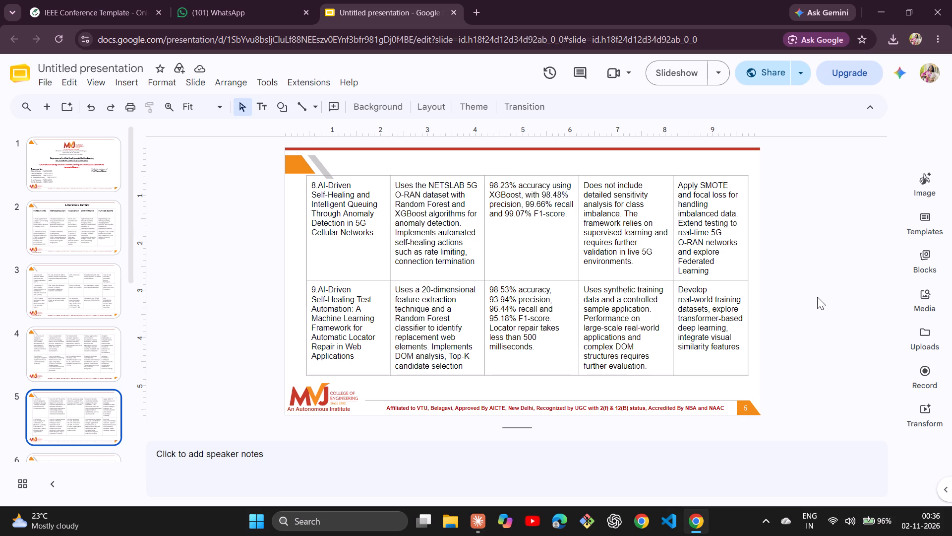
Skim the tables on slides 6 to 10, return to the start of the deck, and re-examine the tables on slides 2 and 3.
{"action": "key", "text": "Down"}
{"action": "key", "text": "Down"}
{"action": "key", "text": "Down"}
{"action": "key", "text": "Down"}
{"action": "key", "text": "Down"}
{"action": "key", "text": "Up"}
{"action": "key", "text": "Up"}
{"action": "key", "text": "Up"}
{"action": "key", "text": "Up"}
{"action": "key", "text": "Up"}
{"action": "key", "text": "Up"}
{"action": "key", "text": "Up"}
{"action": "key", "text": "Up"}
{"action": "key", "text": "Up"}
{"action": "key", "text": "Up"}
{"action": "key", "text": "Up"}
{"action": "key", "text": "Up"}
{"action": "key", "text": "Up"}
{"action": "key", "text": "Up"}
{"action": "key", "text": "Up"}
{"action": "key", "text": "Up"}
{"action": "key", "text": "Up"}
{"action": "key", "text": "Up"}
{"action": "key", "text": "Up"}
{"action": "key", "text": "Up"}
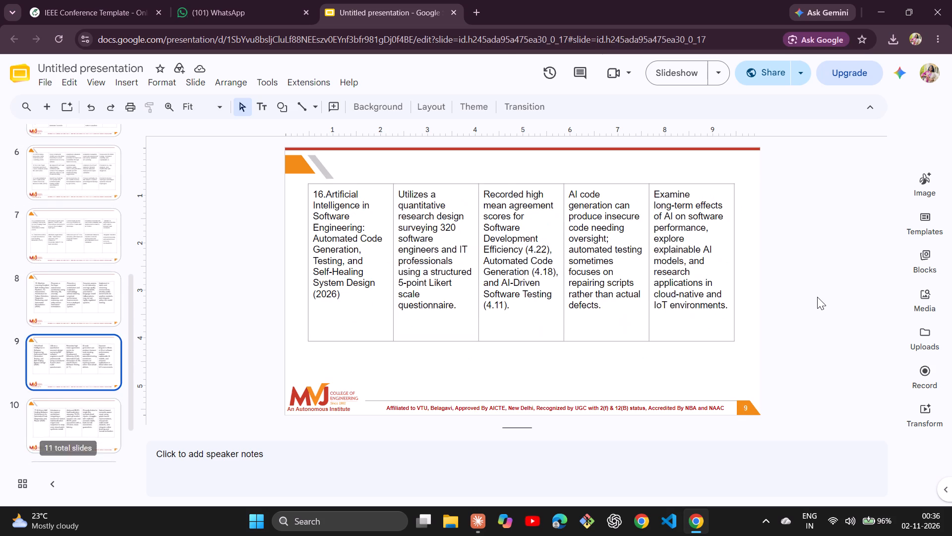
{"action": "key", "text": "Down"}
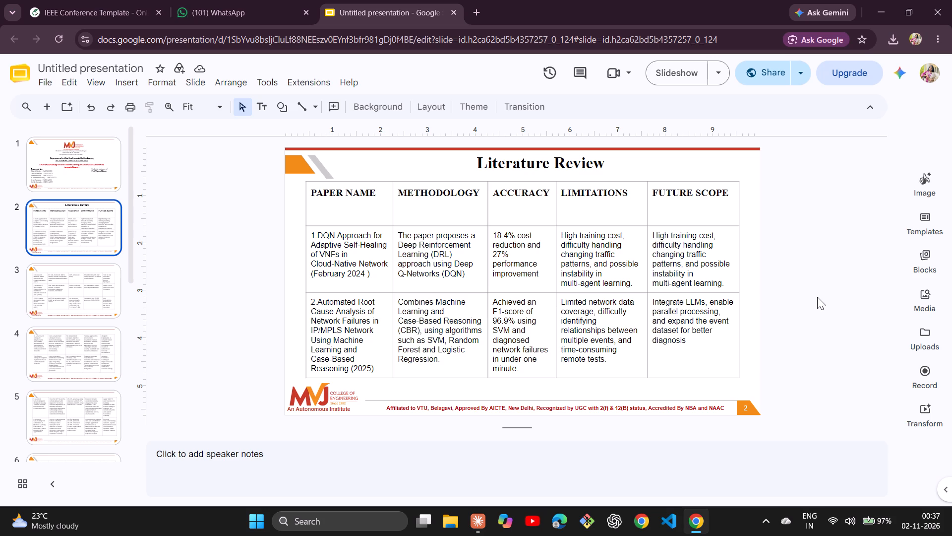
{"action": "key", "text": "Down"}
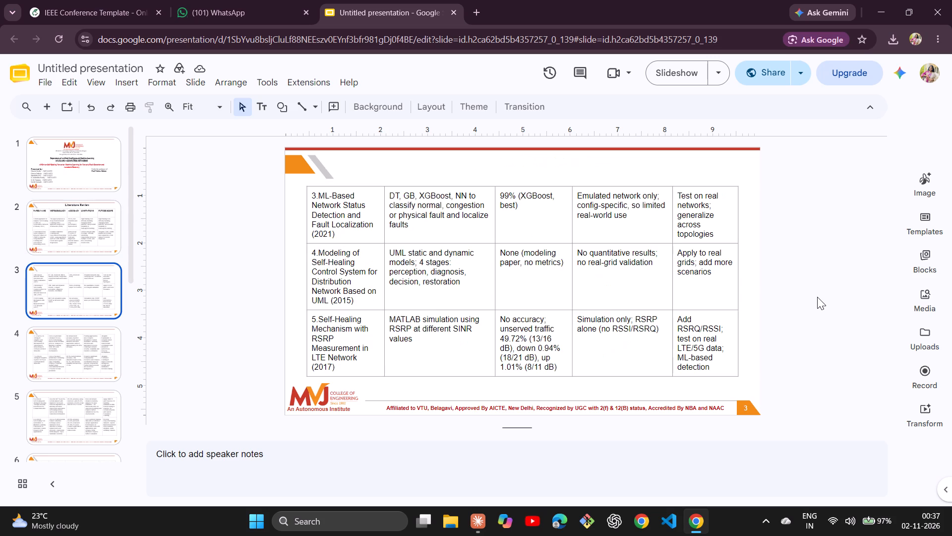
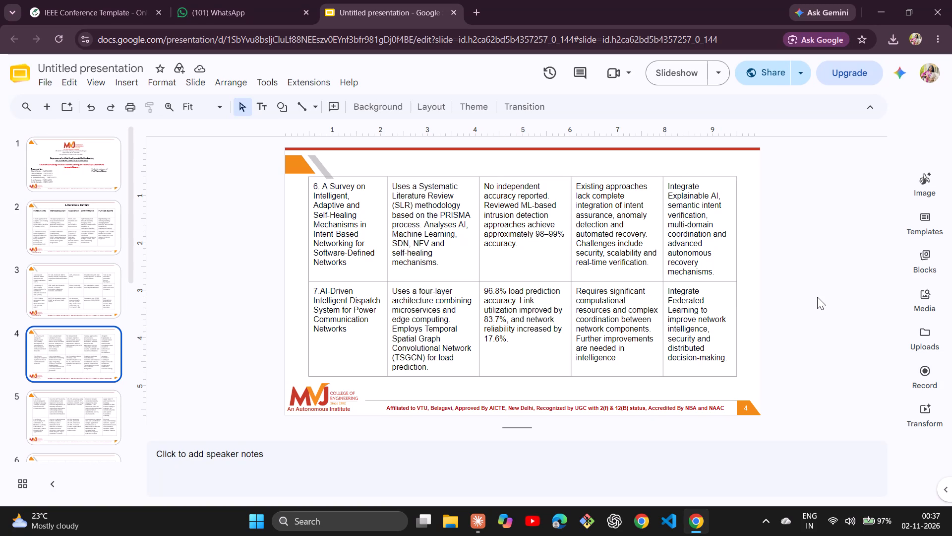
Proofread the literature review tables on slides 5 to 10, comparing slides 7 and 8, and continue to the empty table on slide 11.
{"action": "key", "text": "Down"}
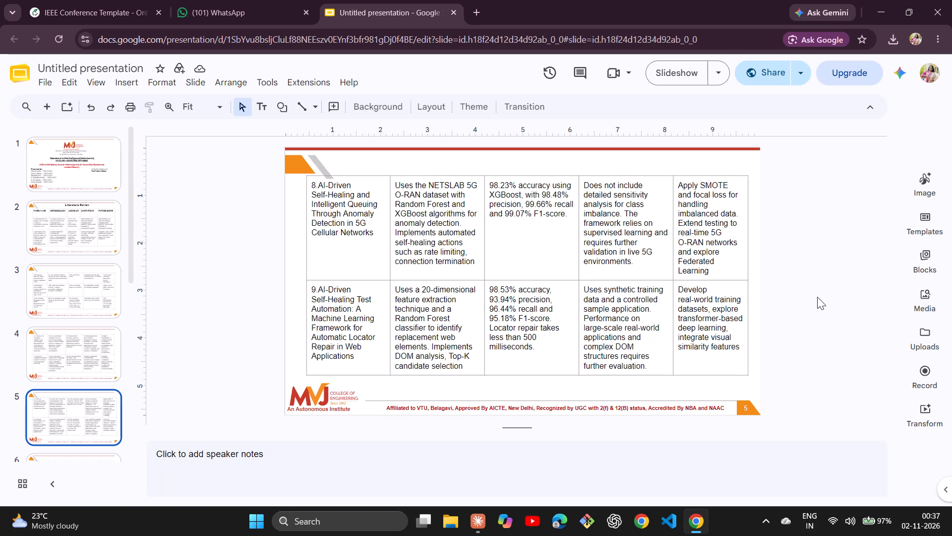
{"action": "key", "text": "Down"}
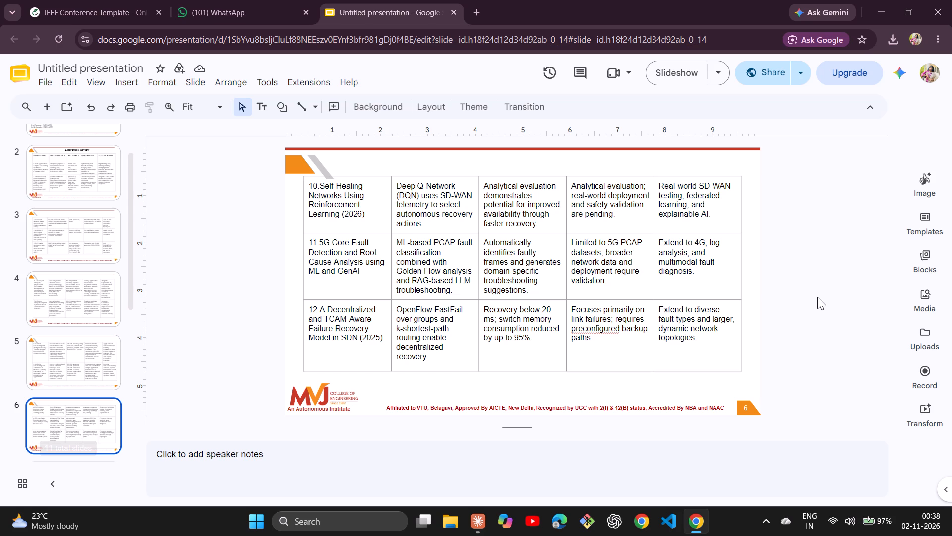
{"action": "key", "text": "Down"}
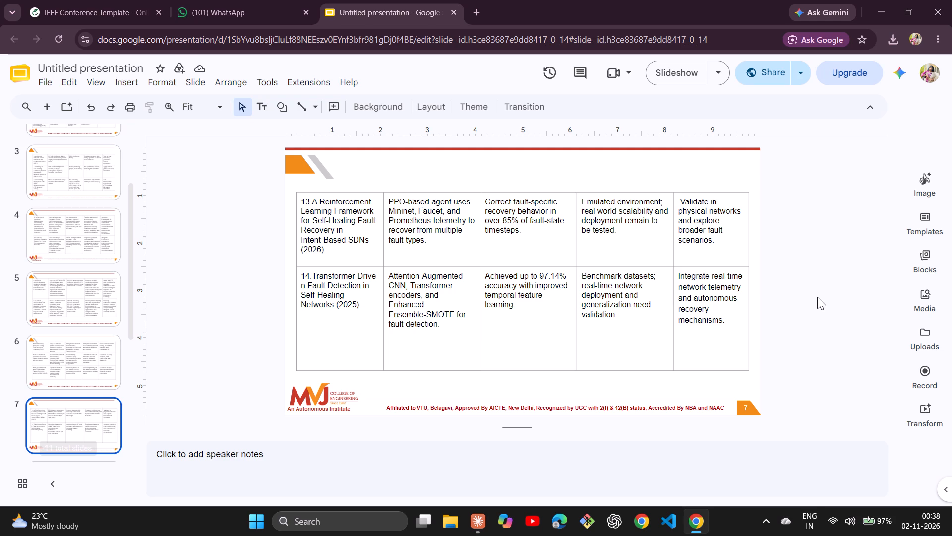
{"action": "key", "text": "Down"}
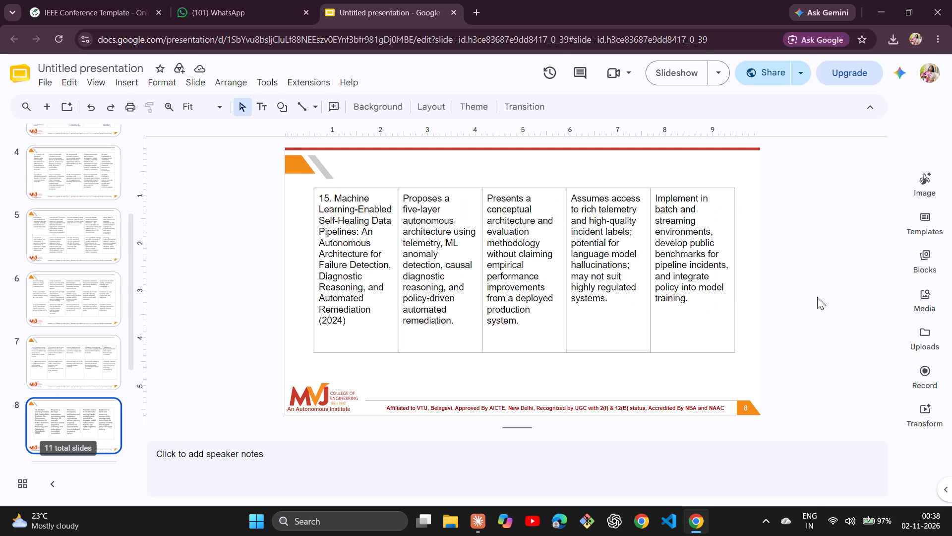
{"action": "key", "text": "Up"}
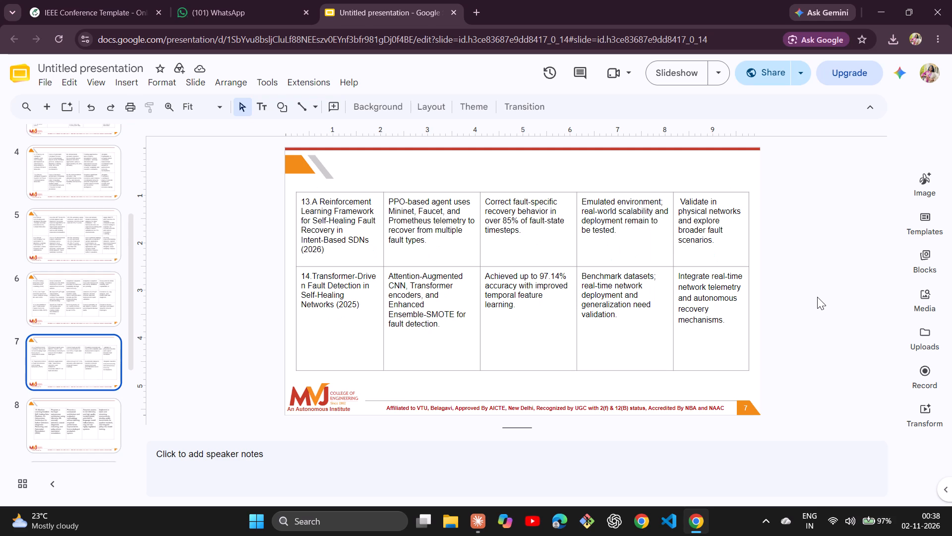
{"action": "key", "text": "Down"}
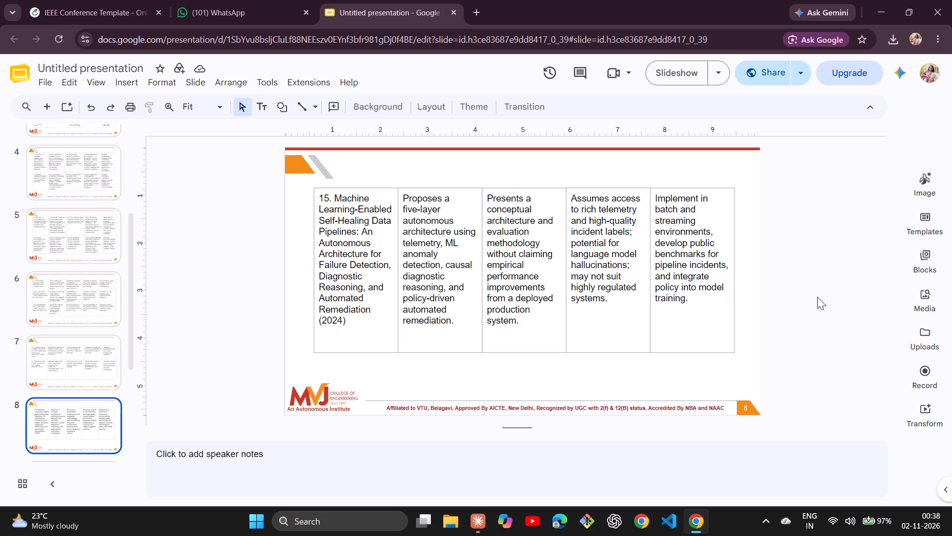
{"action": "key", "text": "Up"}
{"action": "key", "text": "Down"}
{"action": "key", "text": "Down"}
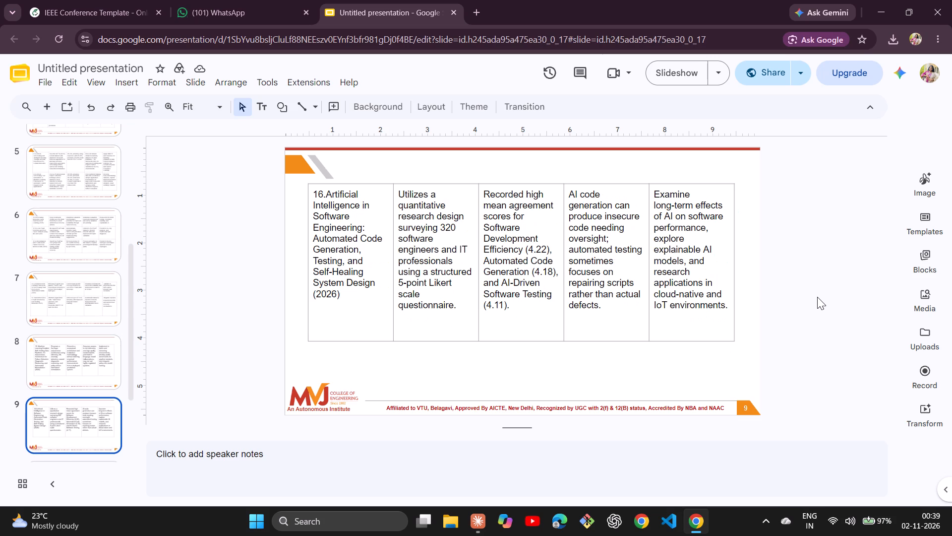
{"action": "key", "text": "Down"}
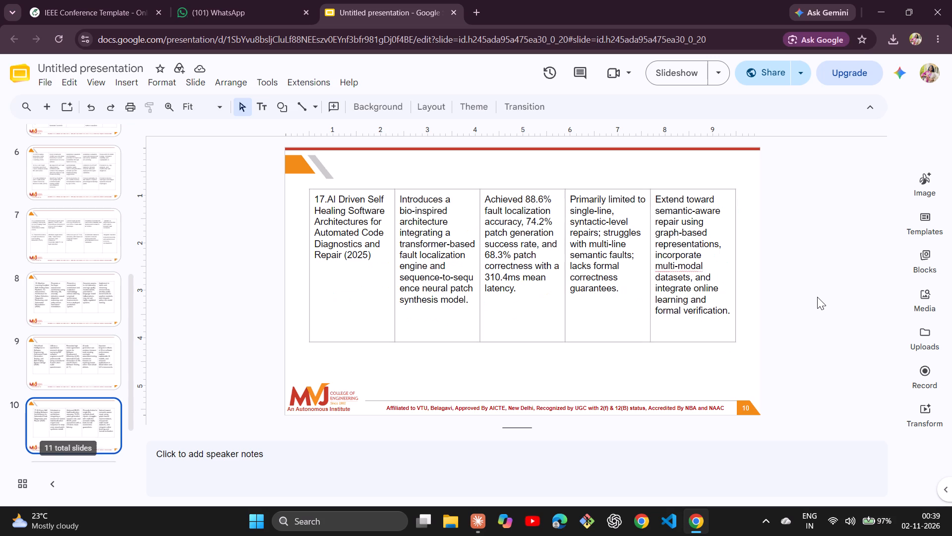
{"action": "key", "text": "Down"}
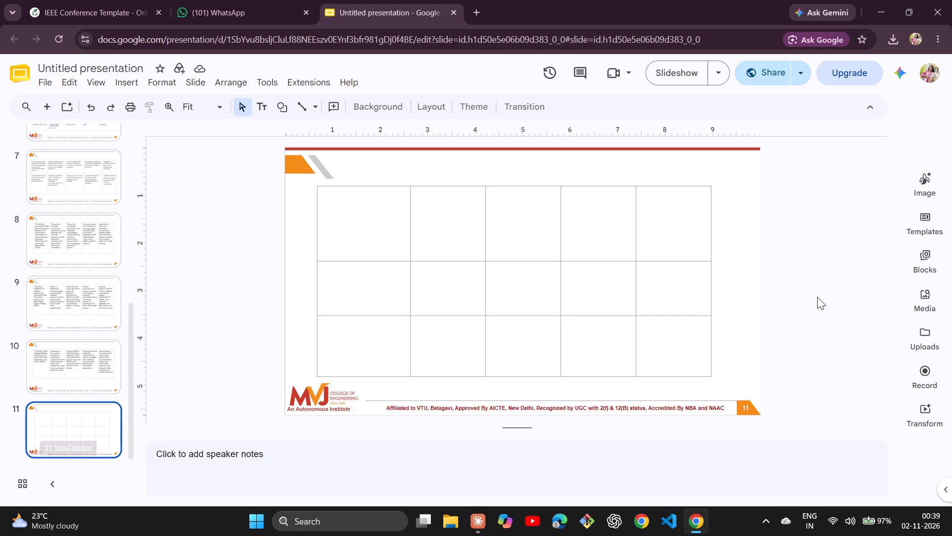
Skim the literature review tables backward from slide 10 to the title slide.
{"action": "key", "text": "Up"}
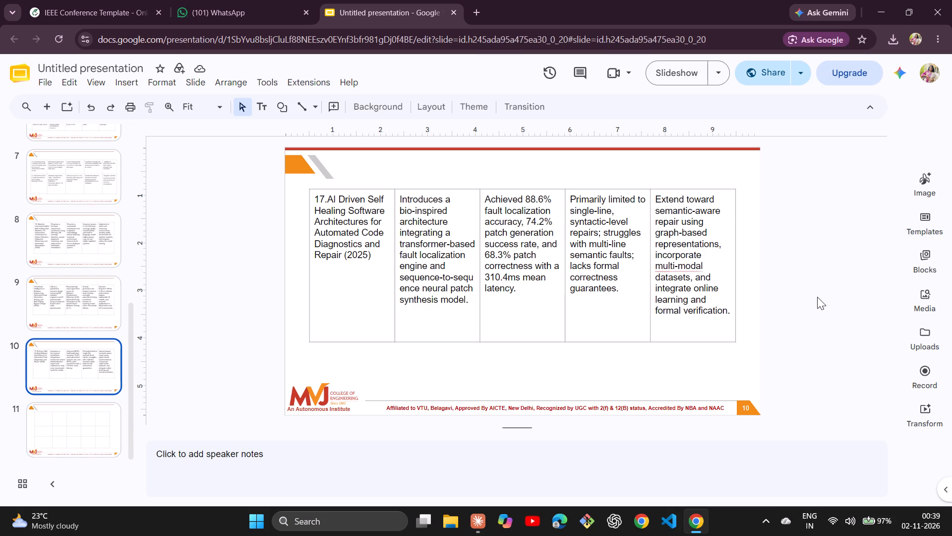
{"action": "key", "text": "Up"}
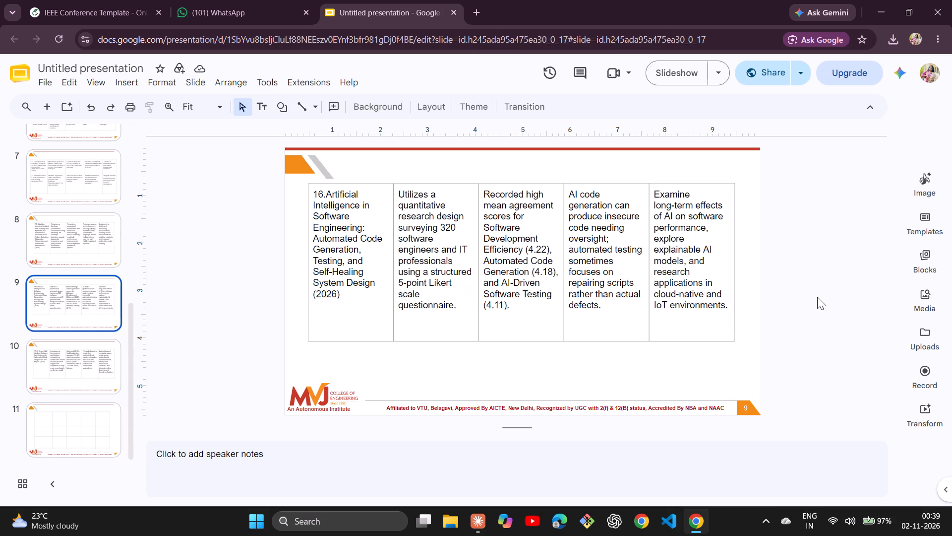
{"action": "key", "text": "Up"}
{"action": "key", "text": "Up"}
{"action": "key", "text": "Up"}
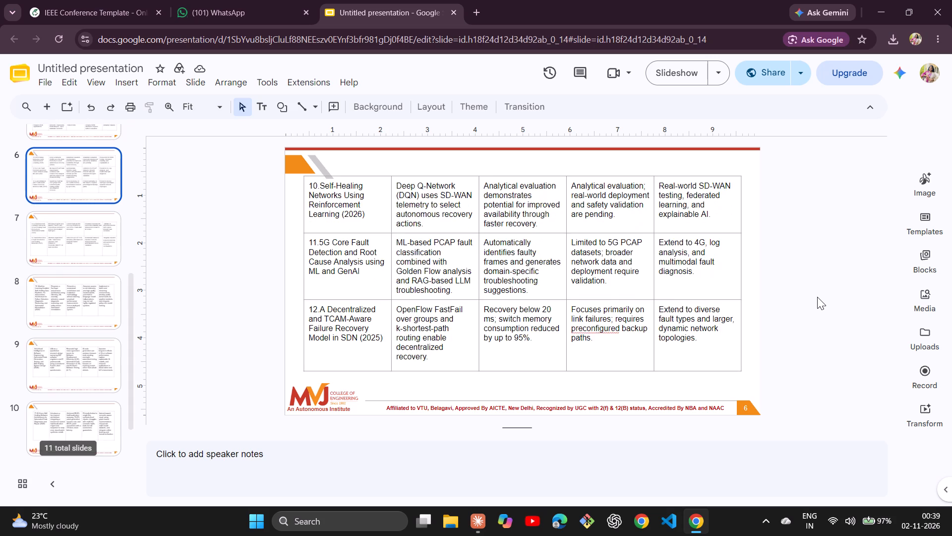
{"action": "key", "text": "Up"}
{"action": "key", "text": "Up"}
{"action": "key", "text": "Up"}
{"action": "key", "text": "Up"}
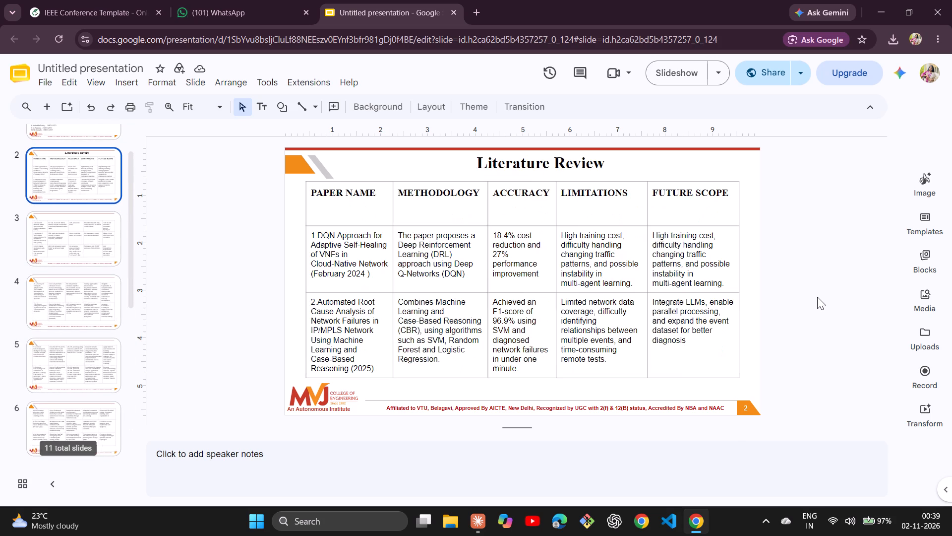
{"action": "key", "text": "Up"}
Review the literature review tables once more from slide 2 through slide 11, examining the entries on slides 5 and 10 closely.
{"action": "key", "text": "Down"}
{"action": "key", "text": "Down"}
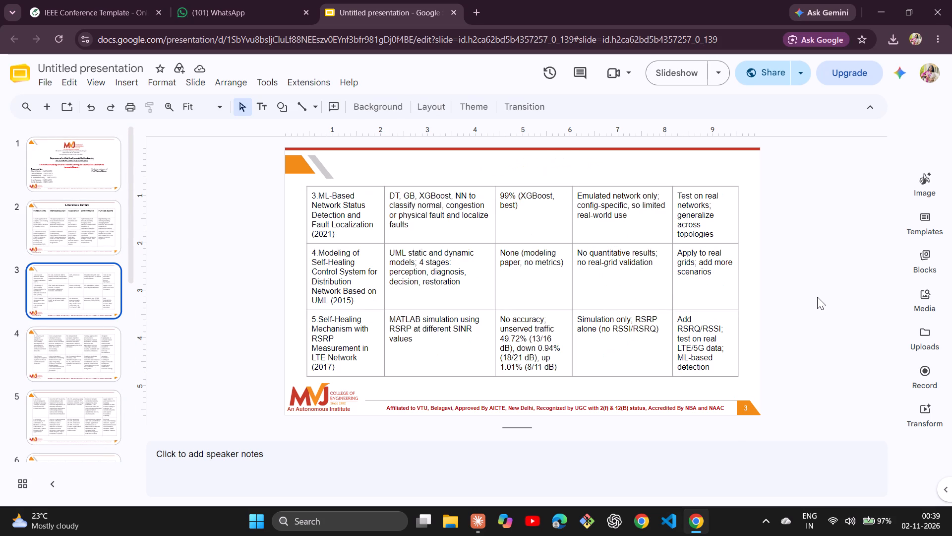
{"action": "key", "text": "Up"}
{"action": "key", "text": "Down"}
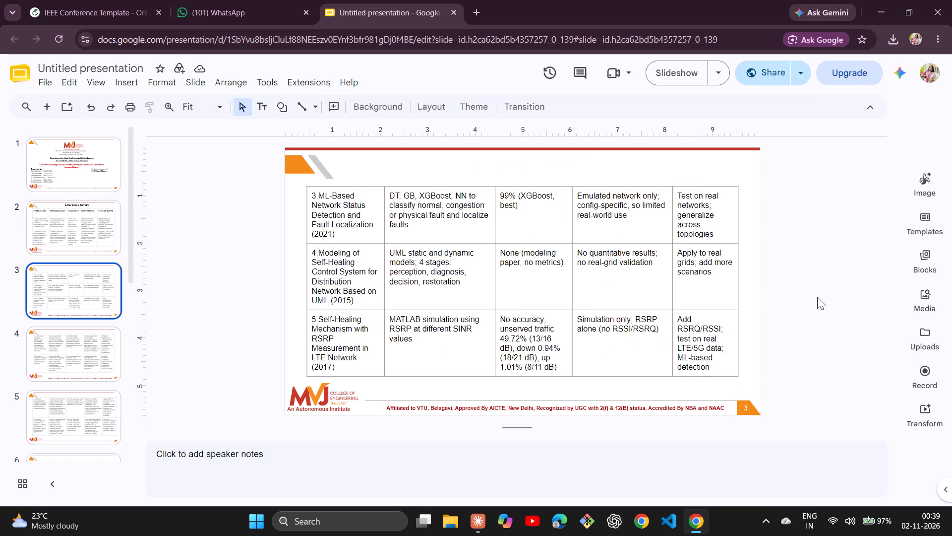
{"action": "key", "text": "Down"}
{"action": "key", "text": "Down"}
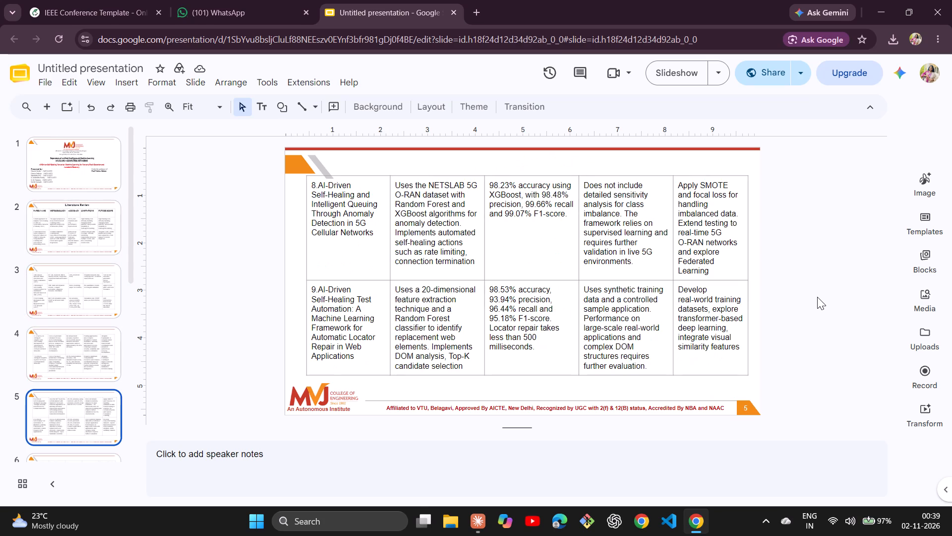
{"action": "key", "text": "Down"}
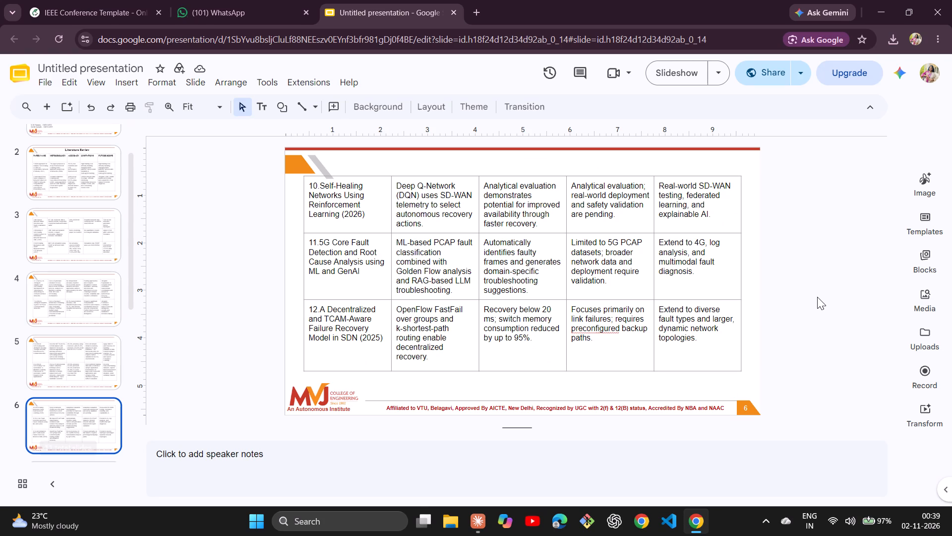
{"action": "key", "text": "Down"}
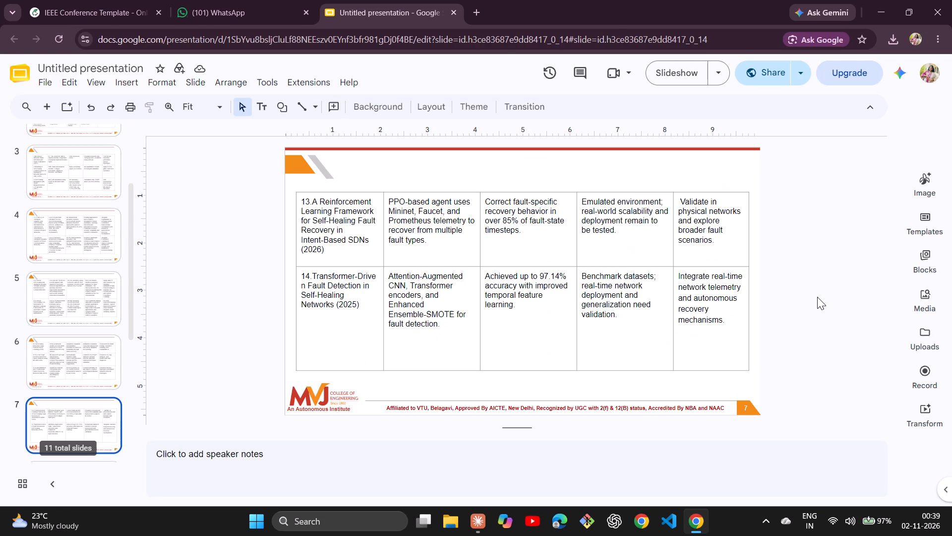
{"action": "key", "text": "Down"}
{"action": "key", "text": "Down"}
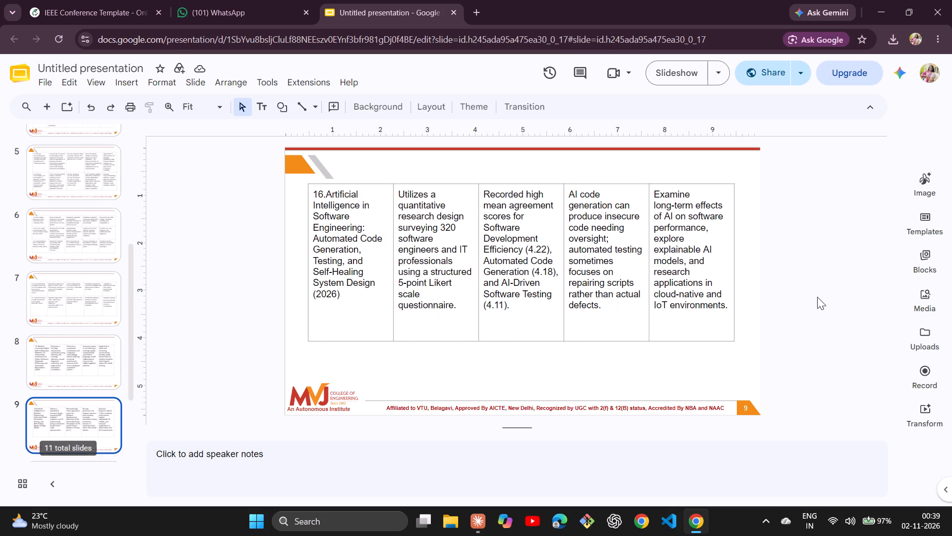
{"action": "key", "text": "Down"}
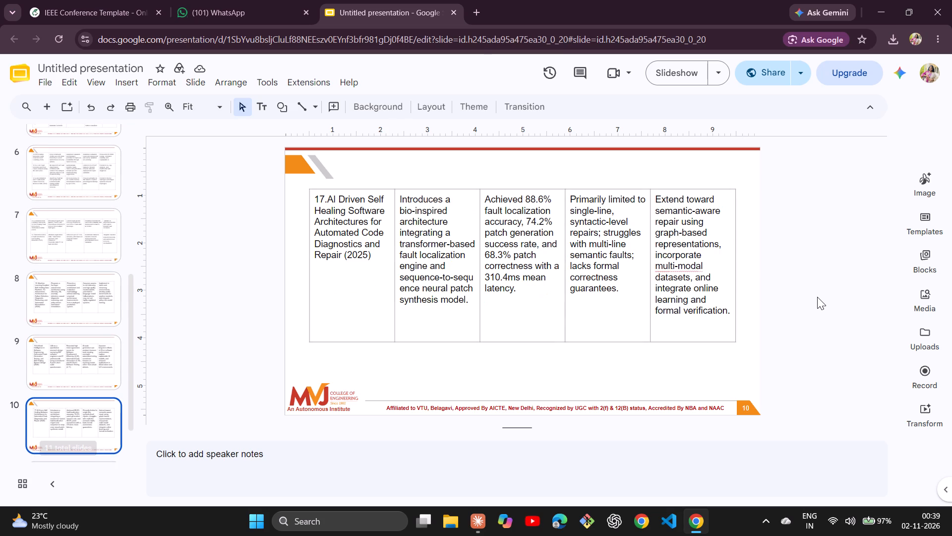
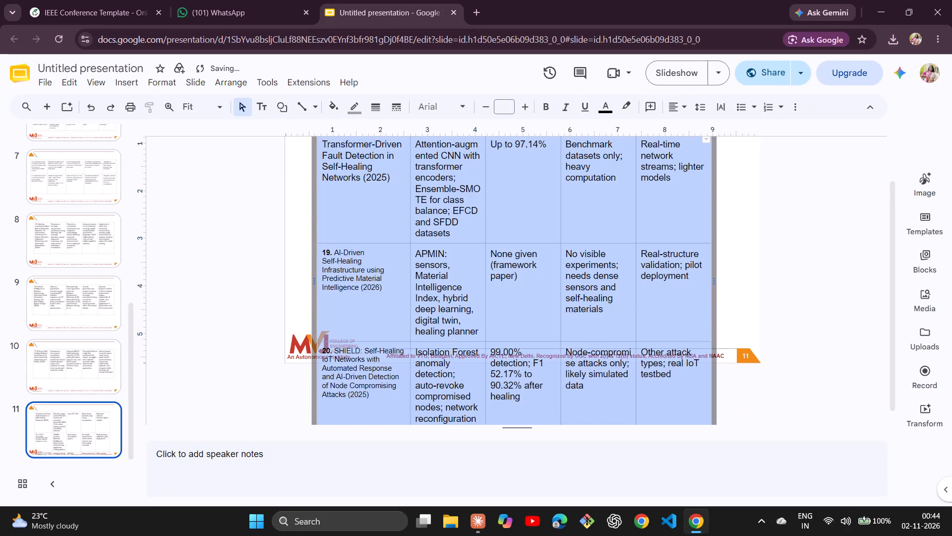
Set the font size of all text in slide 11's pasted table to 12.
{"action": "scroll", "coordinate": [528, 219], "scroll_direction": "up", "scroll_amount": 2}
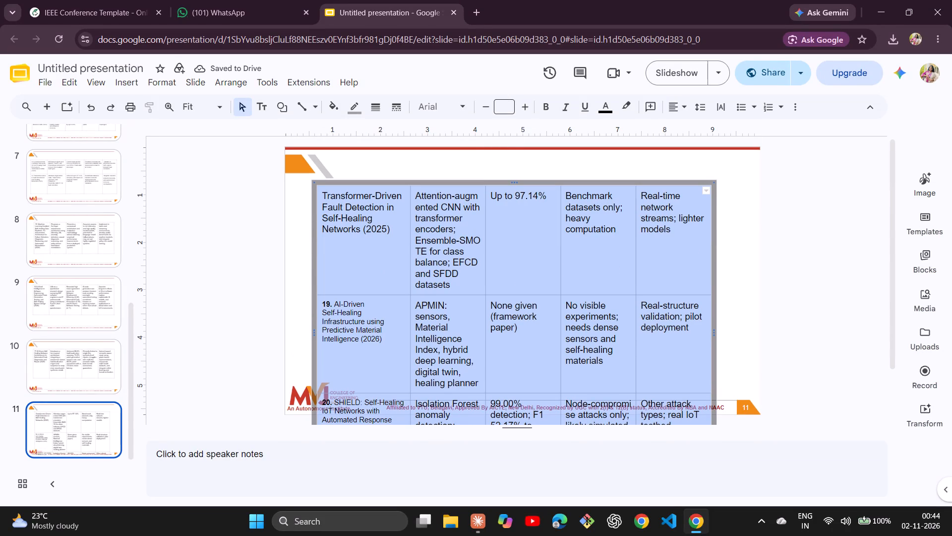
{"action": "left_click", "coordinate": [501, 103]}
{"action": "type", "text": "12"}
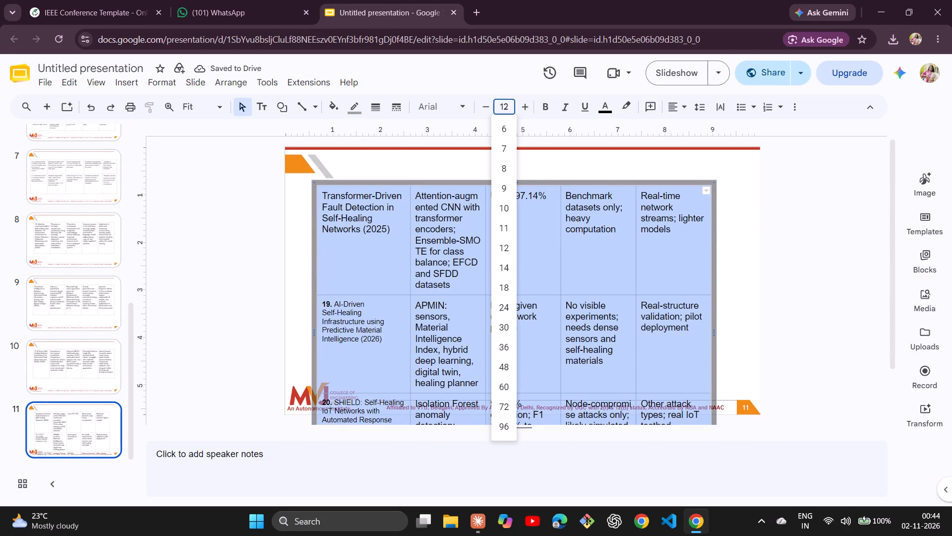
{"action": "key", "text": "Return"}
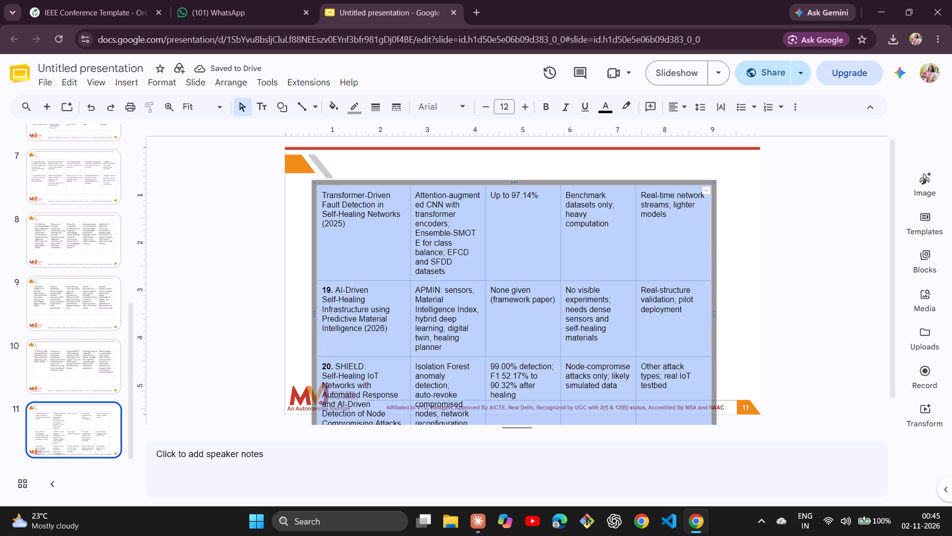
{"action": "left_click", "coordinate": [747, 222]}
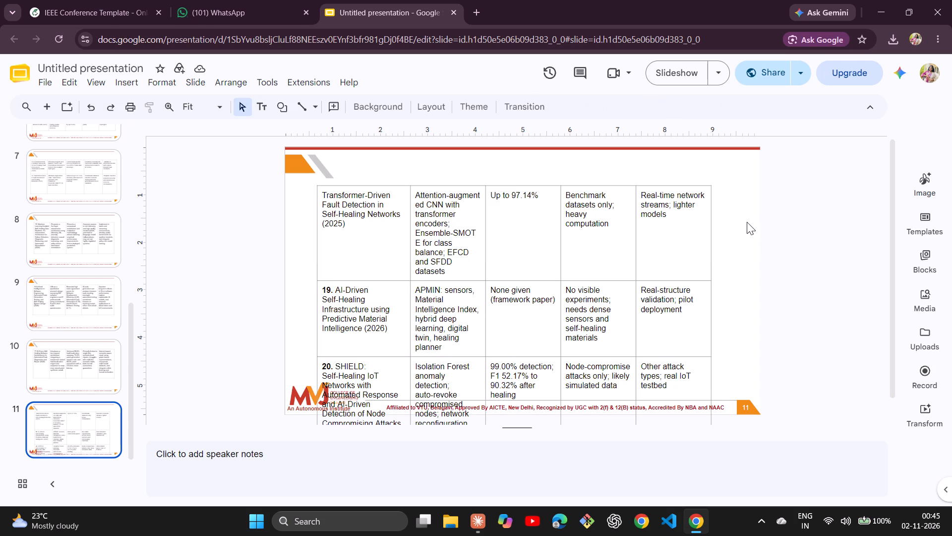
Narrow the title column and widen the methodology column at the results column's expense, tightening the Transformer-Driven row's height.
{"action": "key", "text": "ctrl+a"}
{"action": "scroll", "coordinate": [642, 205], "scroll_direction": "down", "scroll_amount": 1}
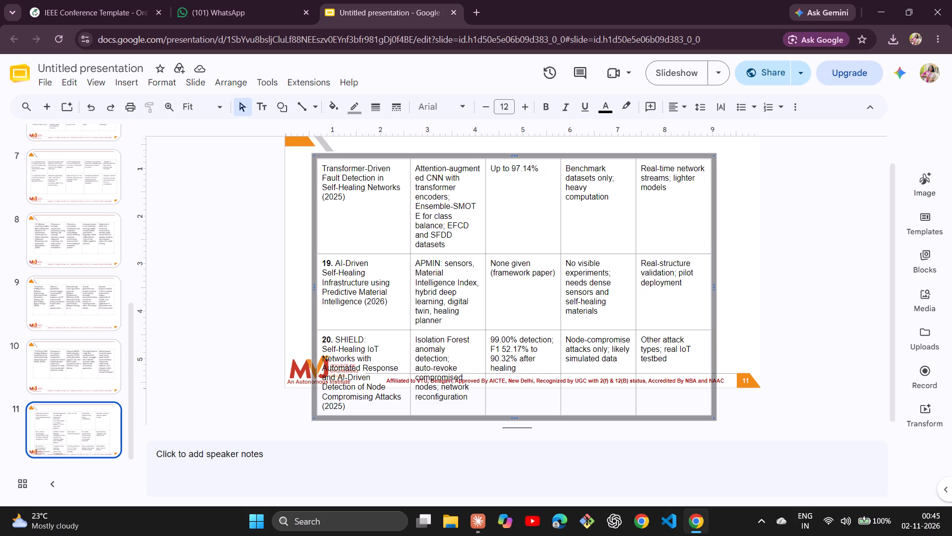
{"action": "left_click_drag", "start_coordinate": [411, 211], "coordinate": [402, 211]}
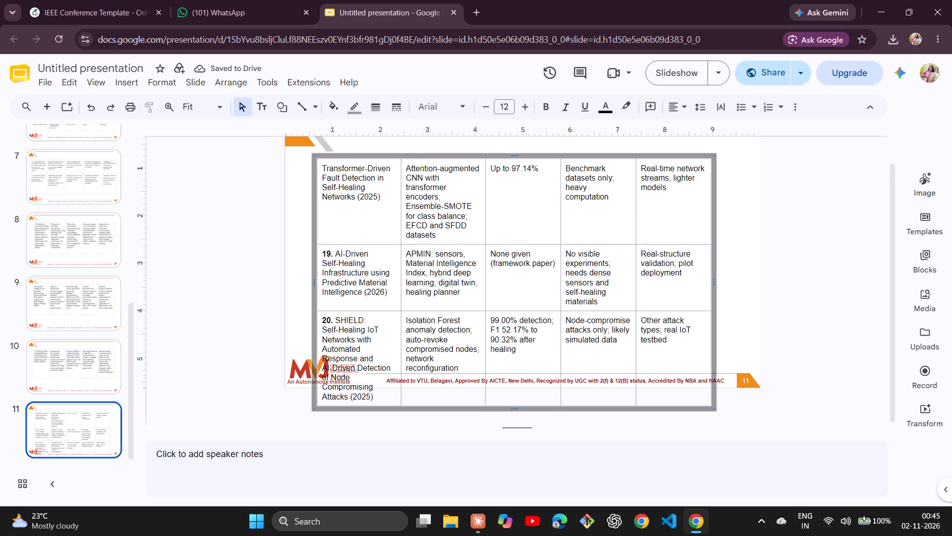
{"action": "left_click_drag", "start_coordinate": [486, 203], "coordinate": [476, 204]}
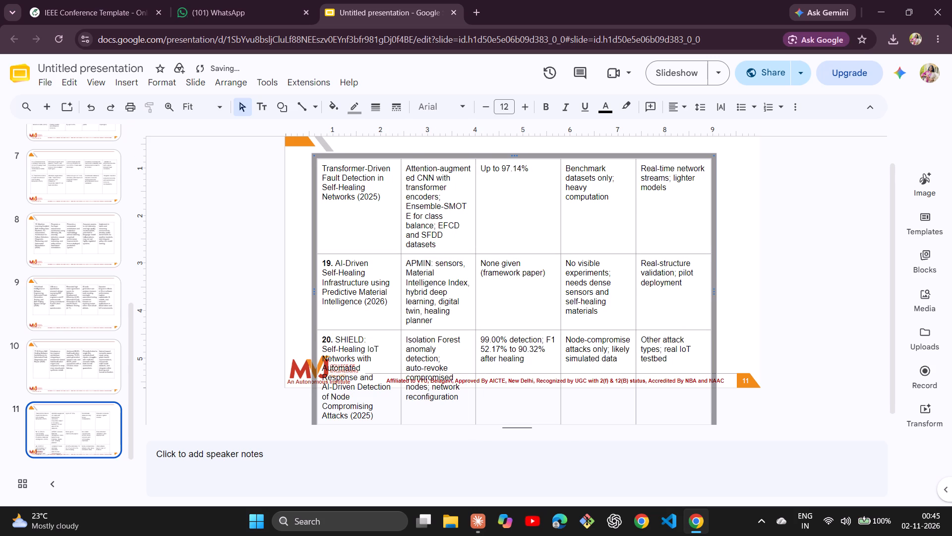
{"action": "left_click_drag", "start_coordinate": [476, 210], "coordinate": [514, 212]}
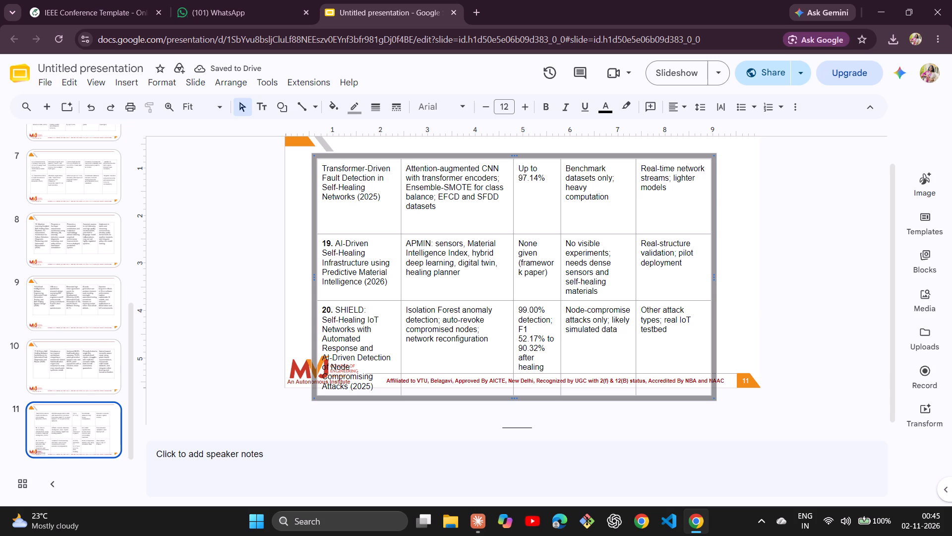
{"action": "left_click_drag", "start_coordinate": [490, 235], "coordinate": [492, 223]}
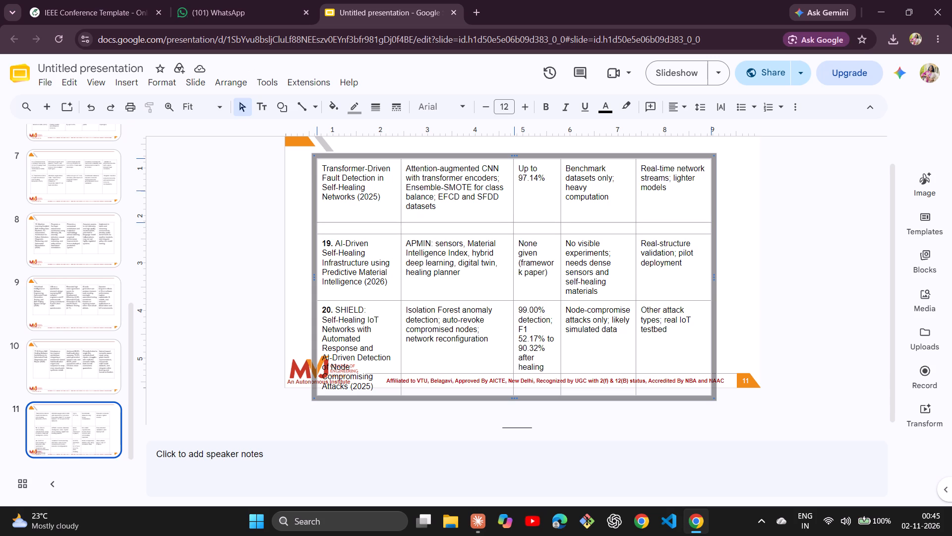
{"action": "left_click_drag", "start_coordinate": [492, 223], "coordinate": [492, 223]}
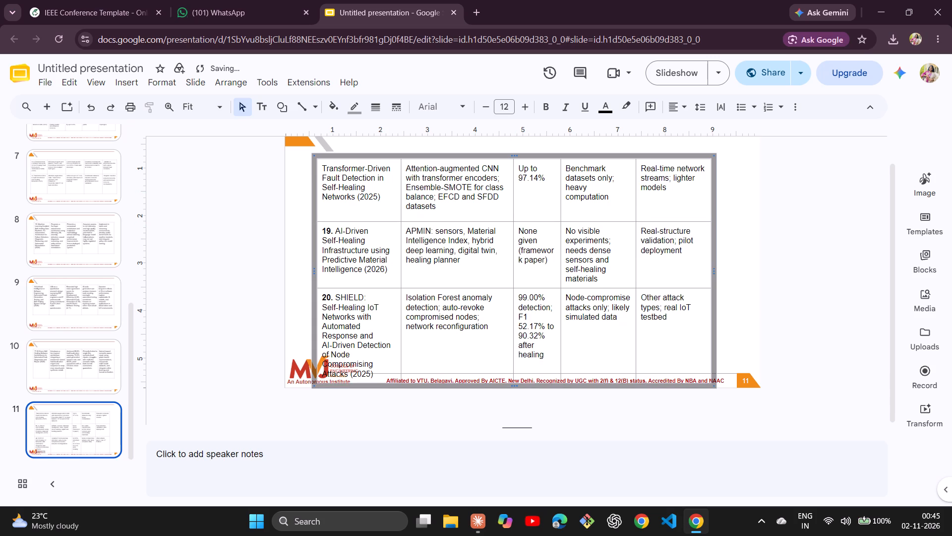
{"action": "left_click_drag", "start_coordinate": [486, 286], "coordinate": [488, 269]}
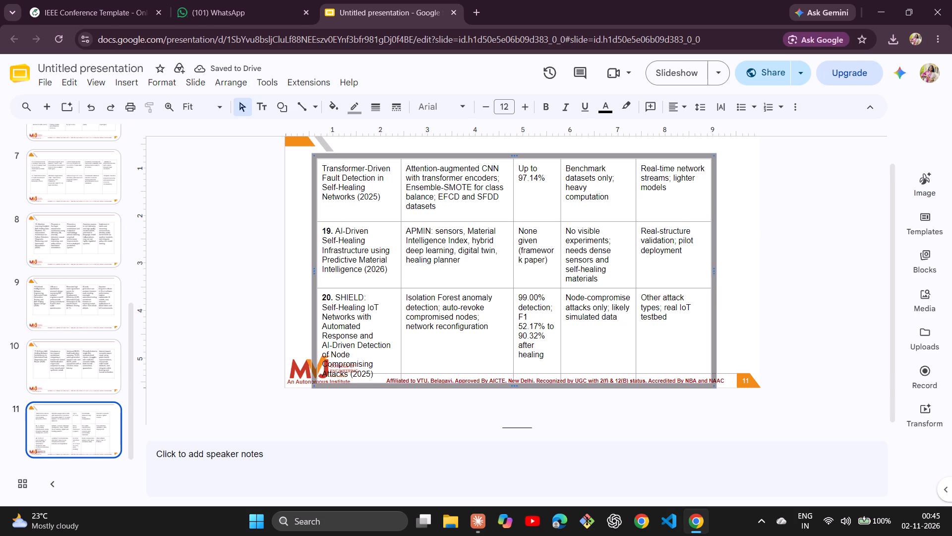
Widen the limitations column and the title column so the table's rows become shorter and clear the footer logo.
{"action": "left_click_drag", "start_coordinate": [635, 252], "coordinate": [621, 252]}
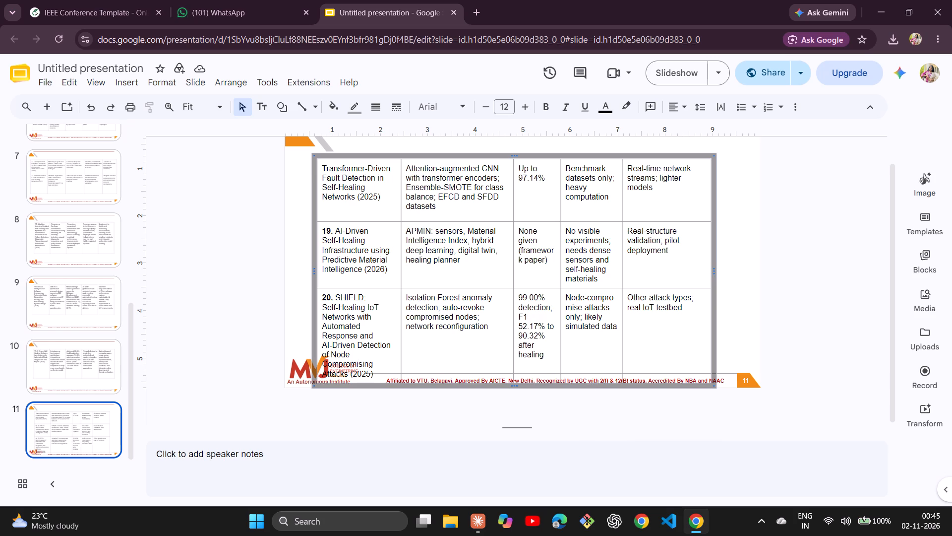
{"action": "left_click_drag", "start_coordinate": [386, 289], "coordinate": [392, 277]}
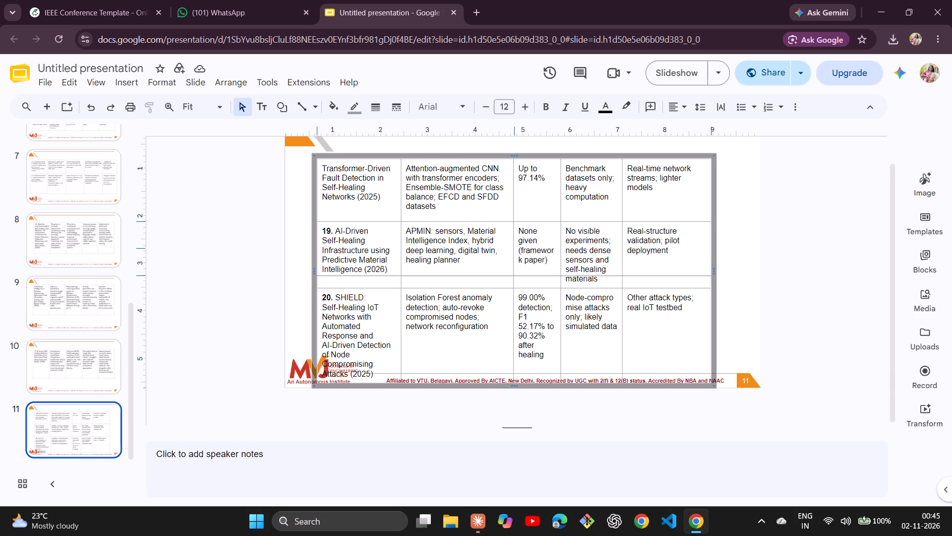
{"action": "left_click_drag", "start_coordinate": [392, 277], "coordinate": [392, 277]}
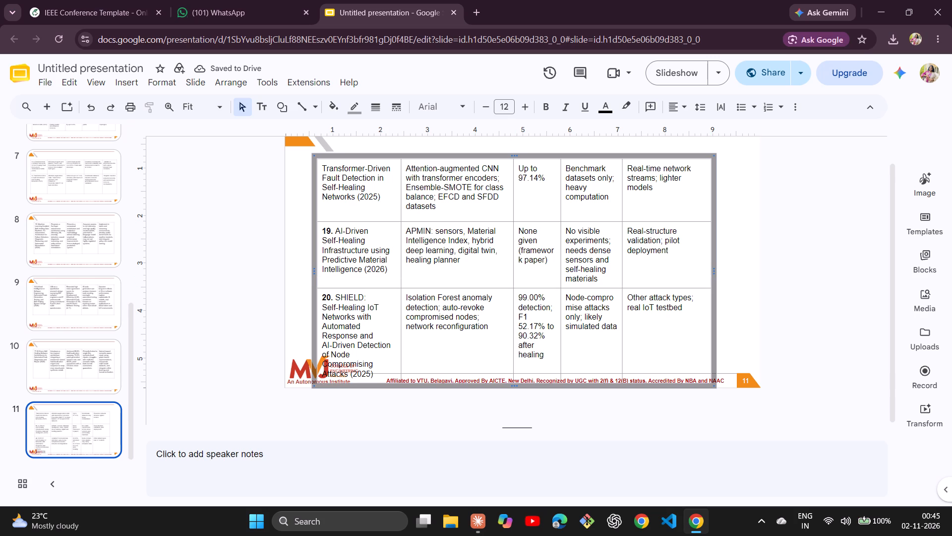
{"action": "left_click_drag", "start_coordinate": [622, 200], "coordinate": [650, 201]}
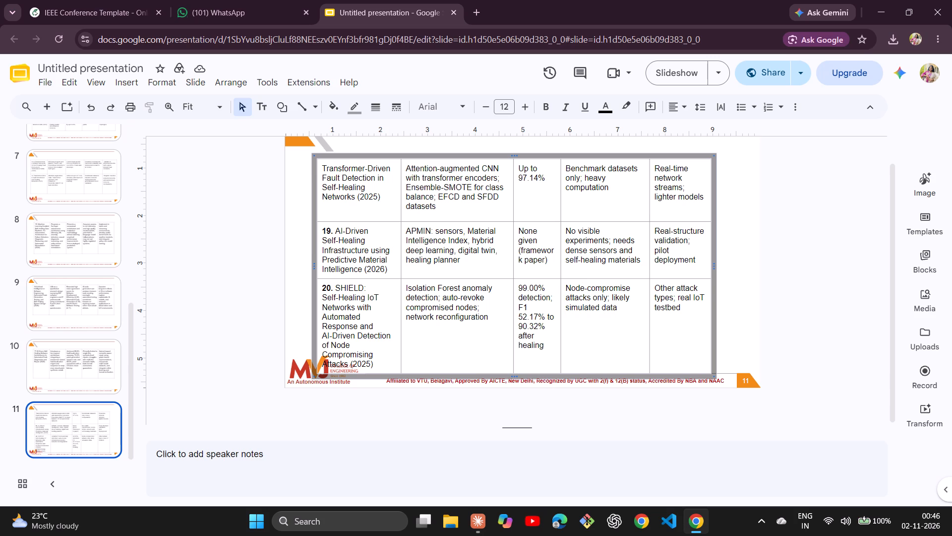
{"action": "left_click_drag", "start_coordinate": [402, 307], "coordinate": [404, 307]}
{"action": "left_click_drag", "start_coordinate": [404, 307], "coordinate": [418, 308]}
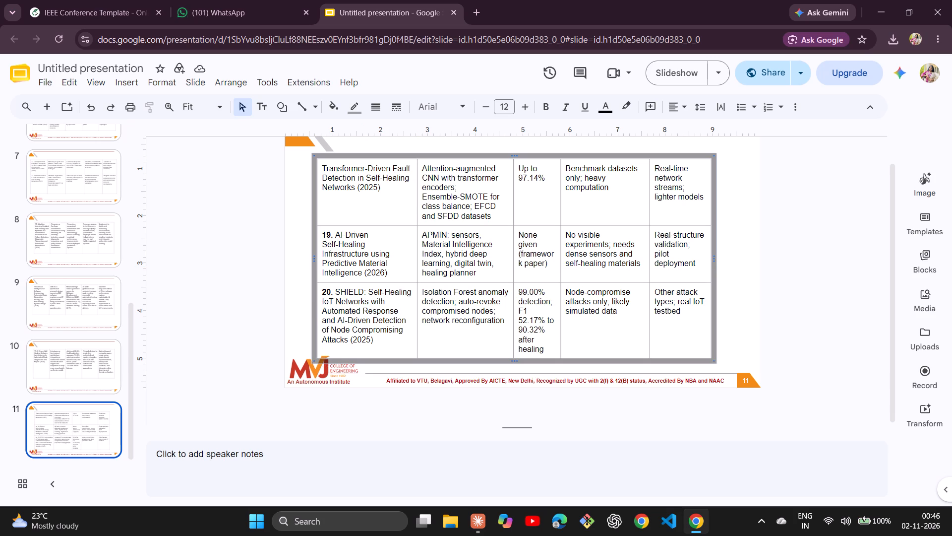
In the Transformer-Driven row's methodology cell, remove the space before "Ensemble-SMOTE" and delete "and SFDD datasets".
{"action": "left_click", "coordinate": [419, 196]}
{"action": "key", "text": "BackSpace"}
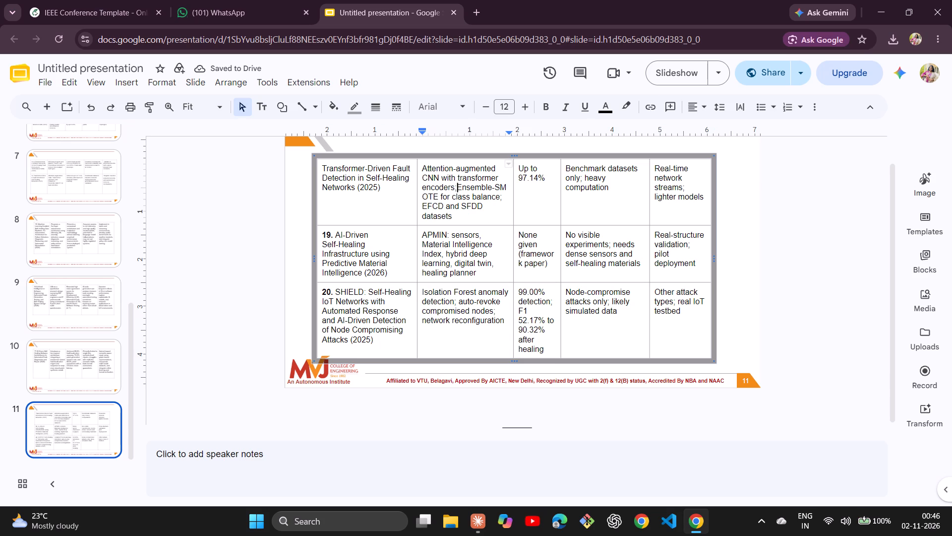
{"action": "left_click_drag", "start_coordinate": [446, 207], "coordinate": [455, 213]}
{"action": "key", "text": "BackSpace"}
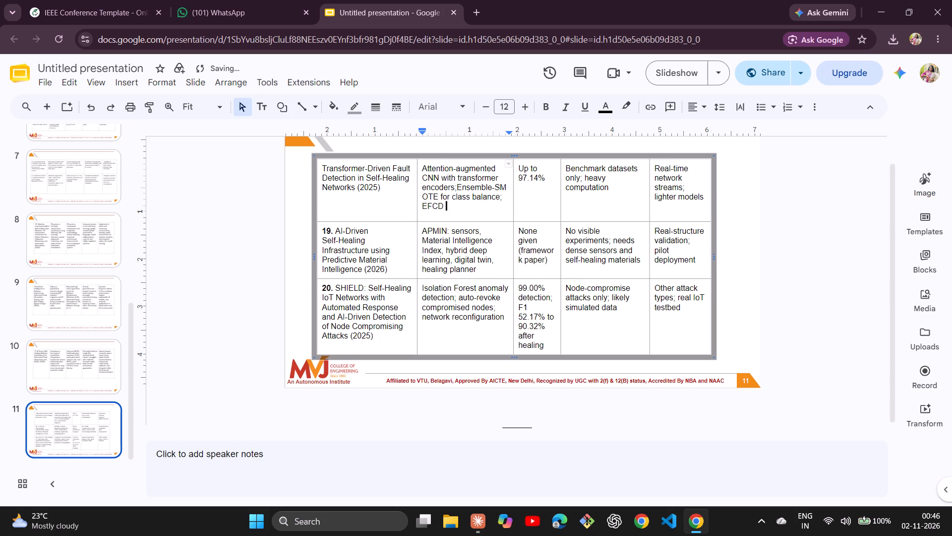
{"action": "left_click", "coordinate": [488, 218]}
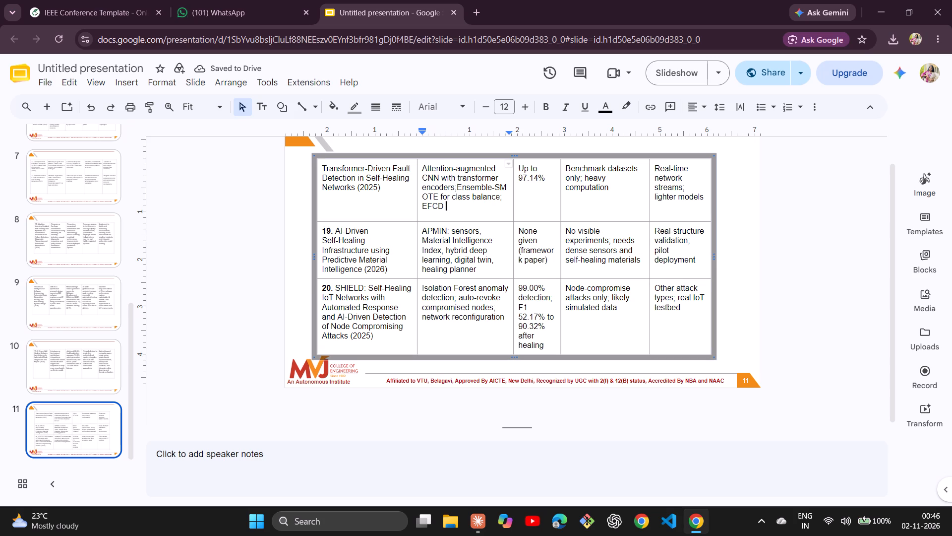
Shrink slide 11's whole table slightly and reposition it a little up and to the right, above the footer logo.
{"action": "left_click", "coordinate": [764, 241]}
{"action": "key", "text": "ctrl+a"}
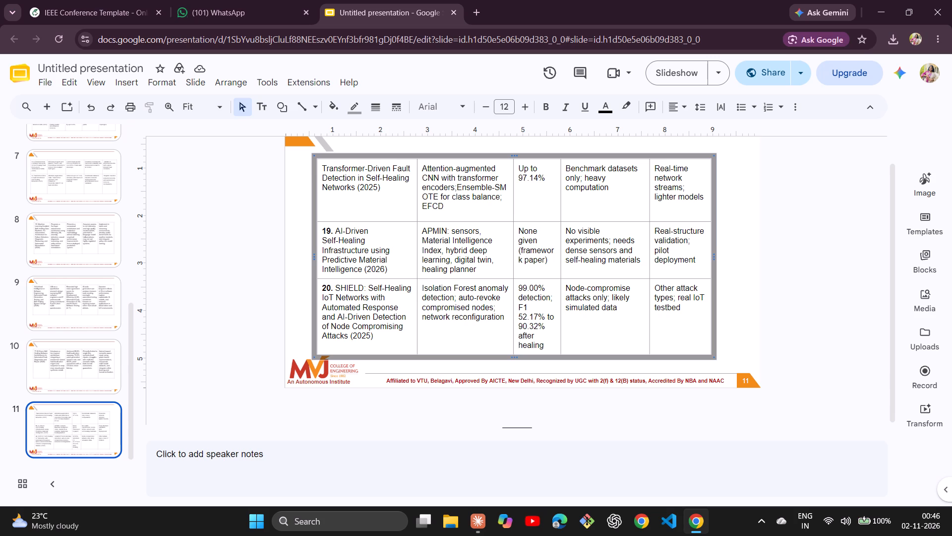
{"action": "left_click", "coordinate": [710, 358]}
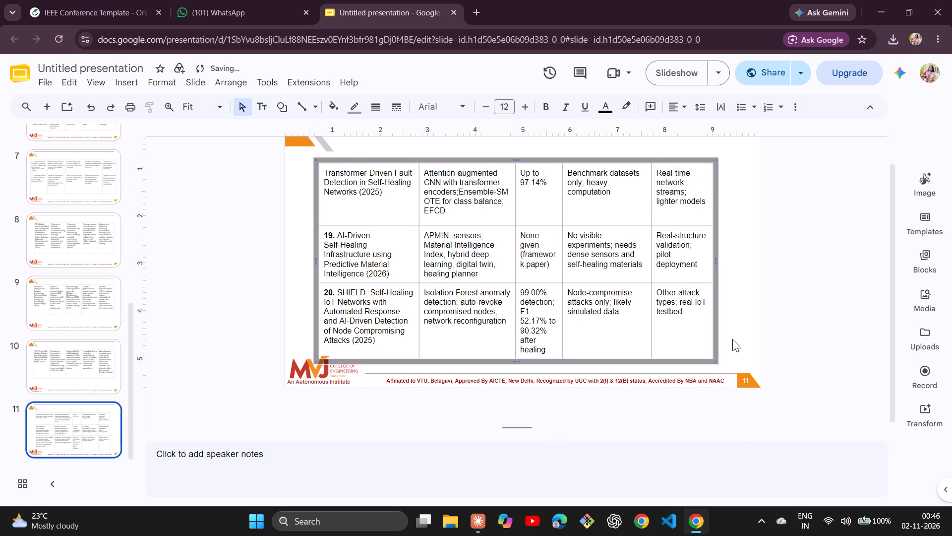
{"action": "scroll", "coordinate": [732, 339], "scroll_direction": "up", "scroll_amount": 1}
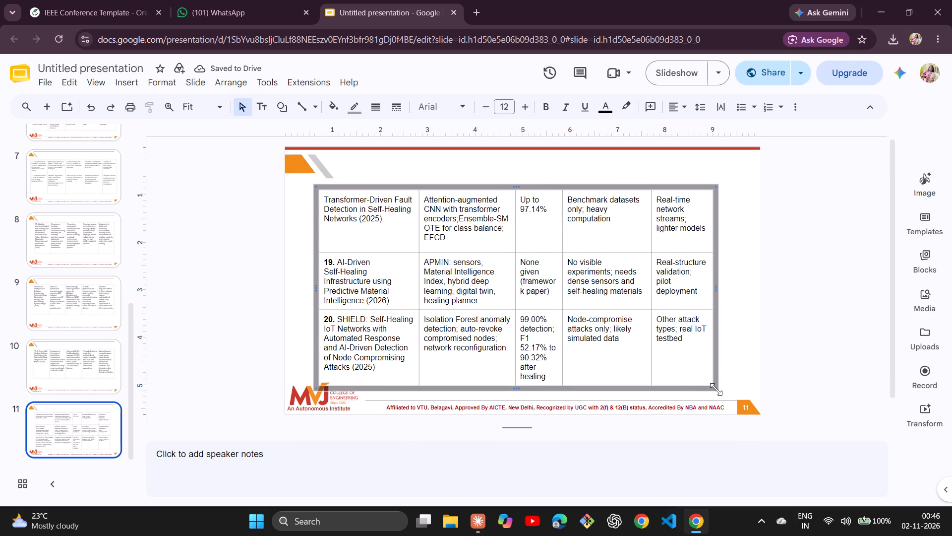
{"action": "left_click_drag", "start_coordinate": [716, 389], "coordinate": [713, 365]}
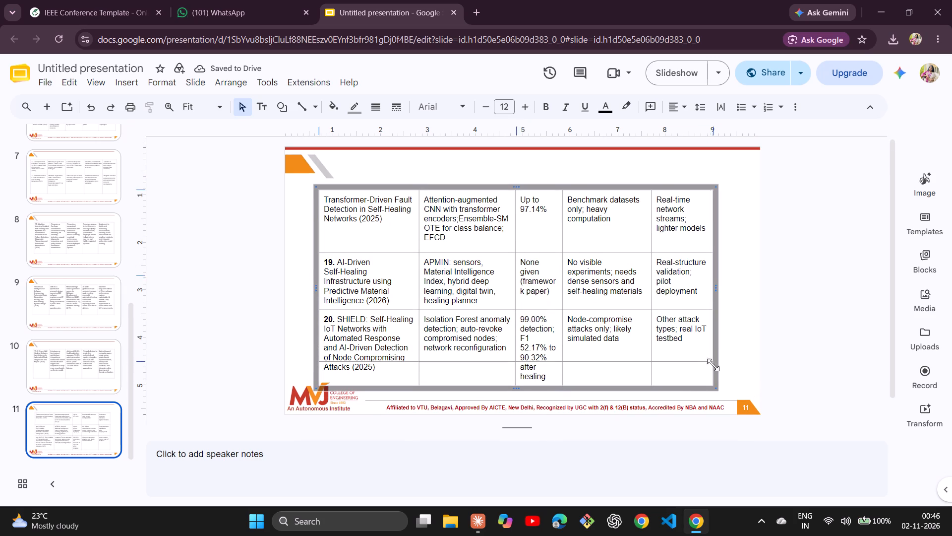
{"action": "left_click_drag", "start_coordinate": [713, 365], "coordinate": [731, 398]}
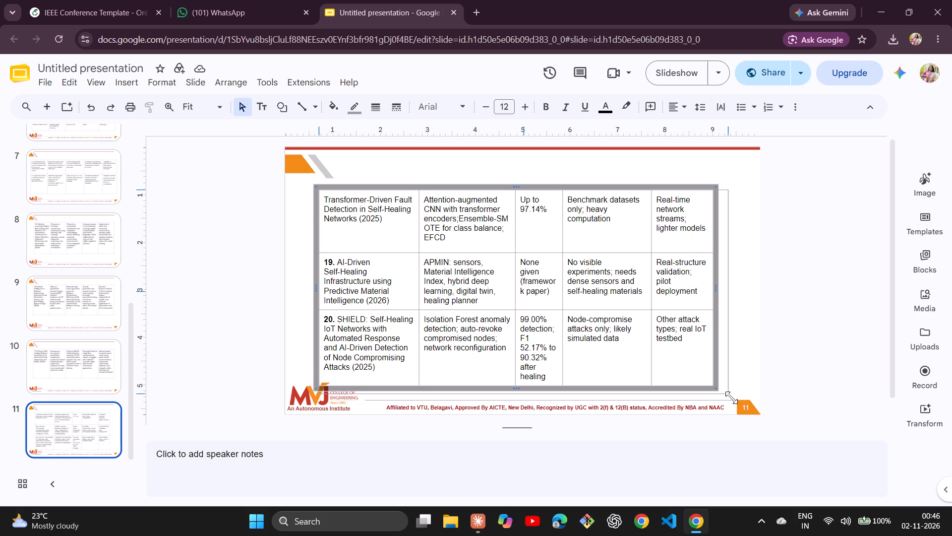
{"action": "left_click_drag", "start_coordinate": [731, 398], "coordinate": [711, 383]}
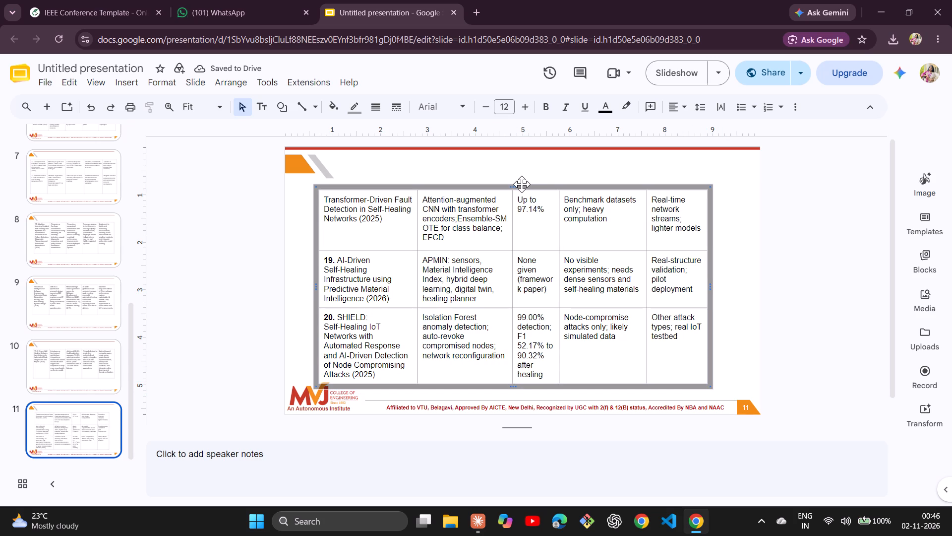
{"action": "left_click_drag", "start_coordinate": [522, 184], "coordinate": [529, 183]}
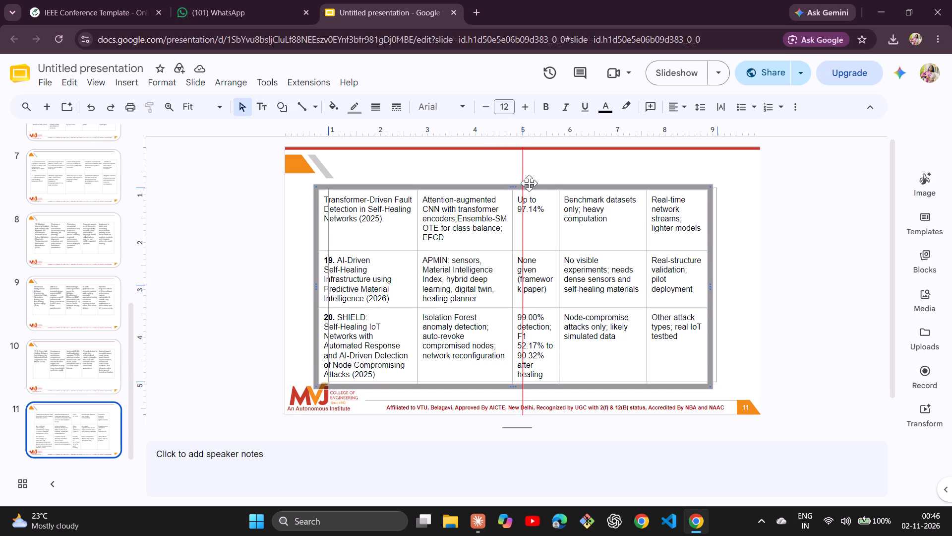
{"action": "left_click_drag", "start_coordinate": [529, 183], "coordinate": [526, 180]}
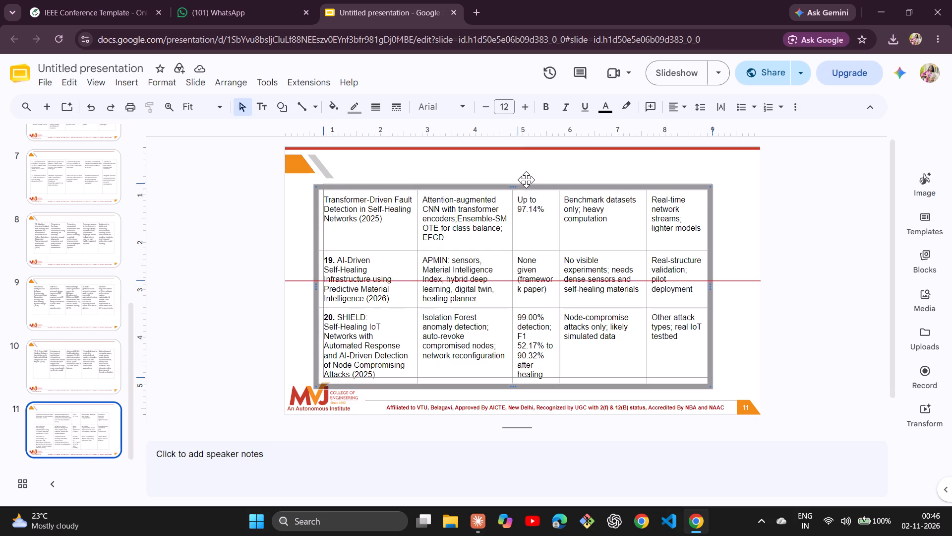
{"action": "left_click_drag", "start_coordinate": [526, 180], "coordinate": [531, 186]}
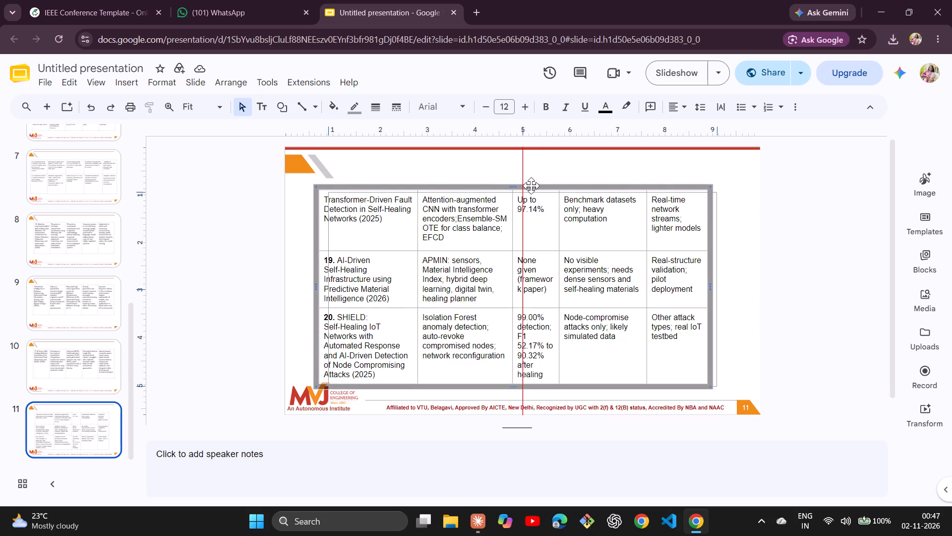
{"action": "left_click_drag", "start_coordinate": [531, 186], "coordinate": [532, 177]}
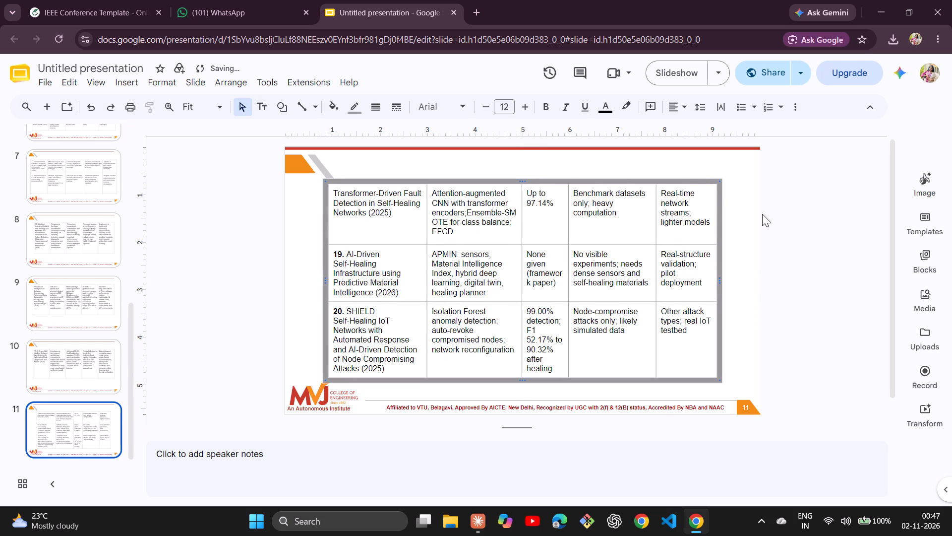
{"action": "left_click", "coordinate": [762, 214]}
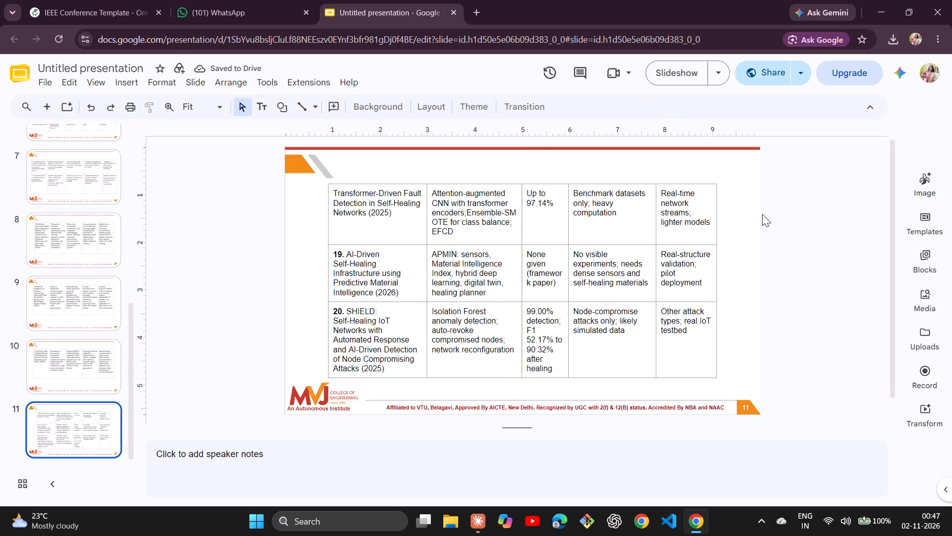
Add the paper number "18." before the Transformer-Driven title in the table's first row.
{"action": "left_click", "coordinate": [333, 196]}
{"action": "type", "text": "18."}
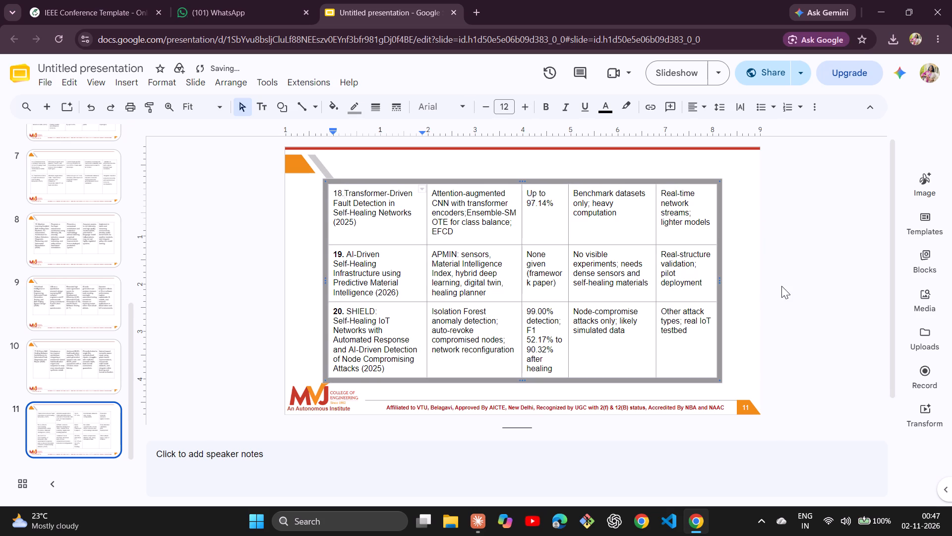
{"action": "left_click", "coordinate": [753, 274]}
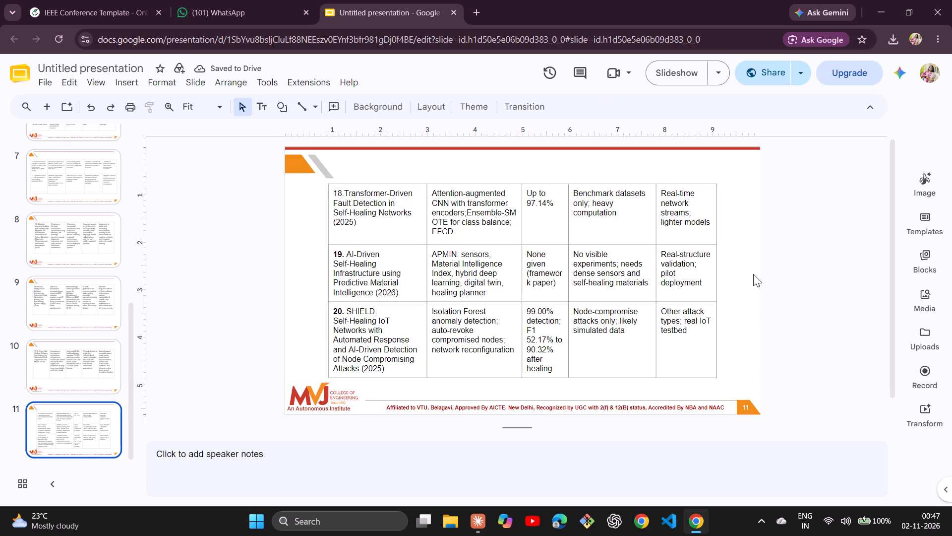
Remove bold from all of slide 11's table text so the paper numbers match.
{"action": "key", "text": "ctrl+a"}
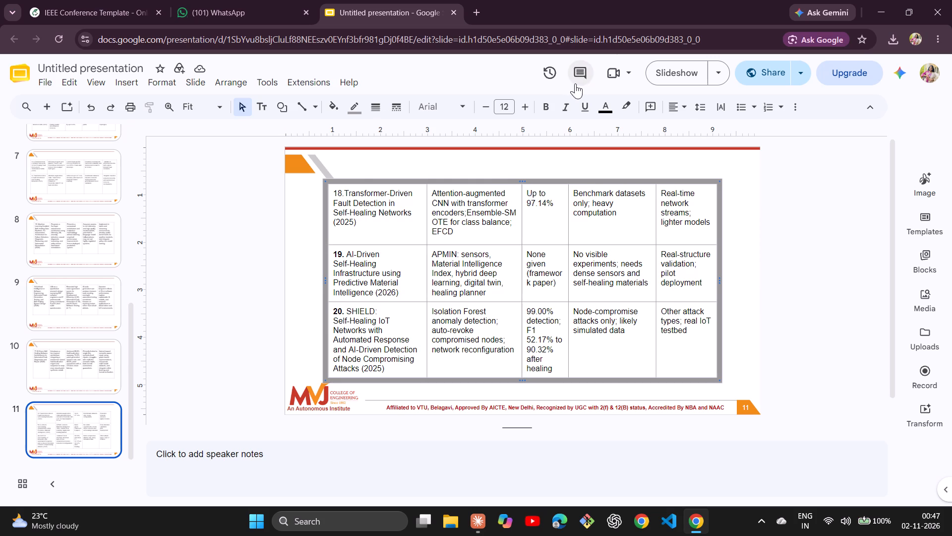
{"action": "left_click", "coordinate": [544, 104]}
{"action": "left_click", "coordinate": [544, 104]}
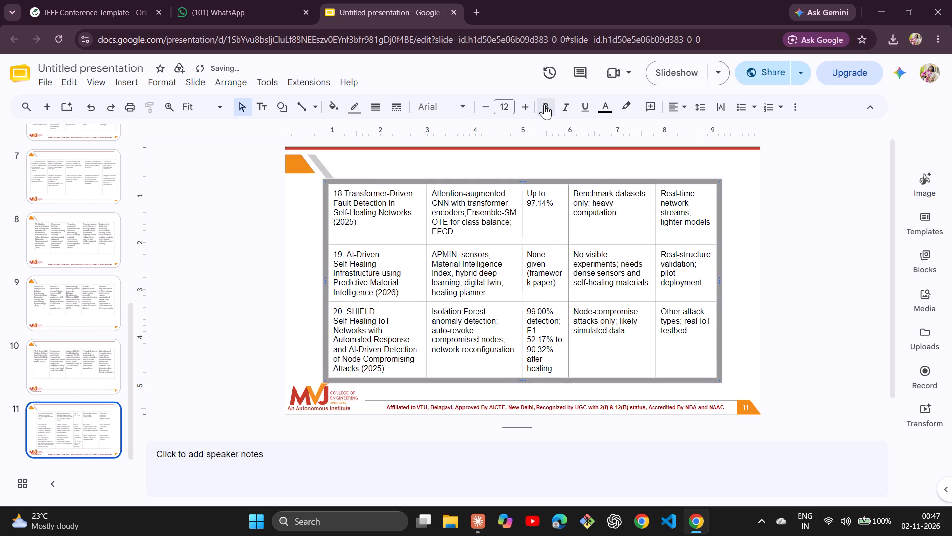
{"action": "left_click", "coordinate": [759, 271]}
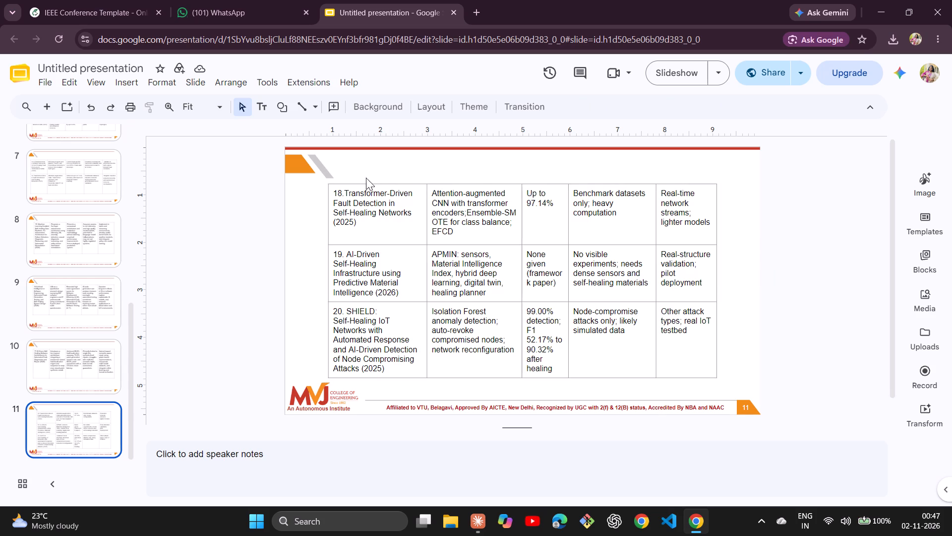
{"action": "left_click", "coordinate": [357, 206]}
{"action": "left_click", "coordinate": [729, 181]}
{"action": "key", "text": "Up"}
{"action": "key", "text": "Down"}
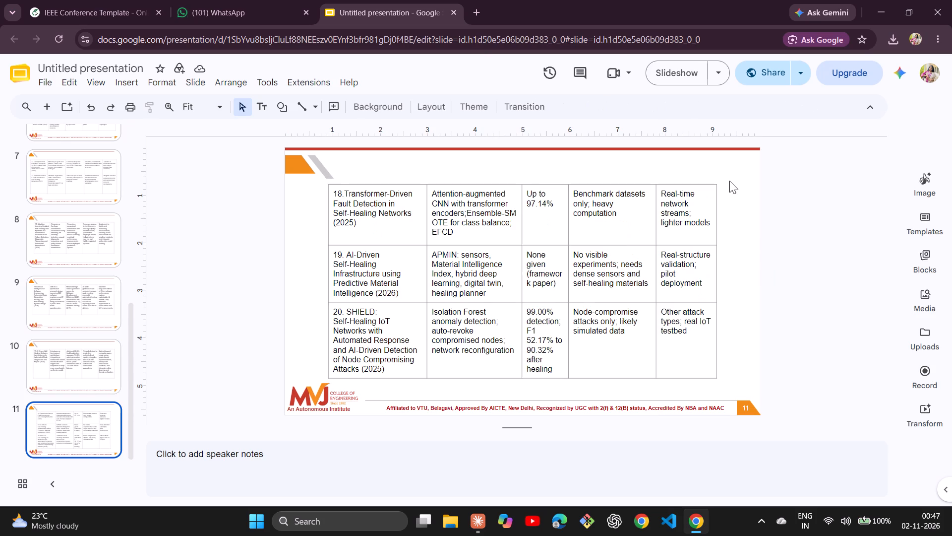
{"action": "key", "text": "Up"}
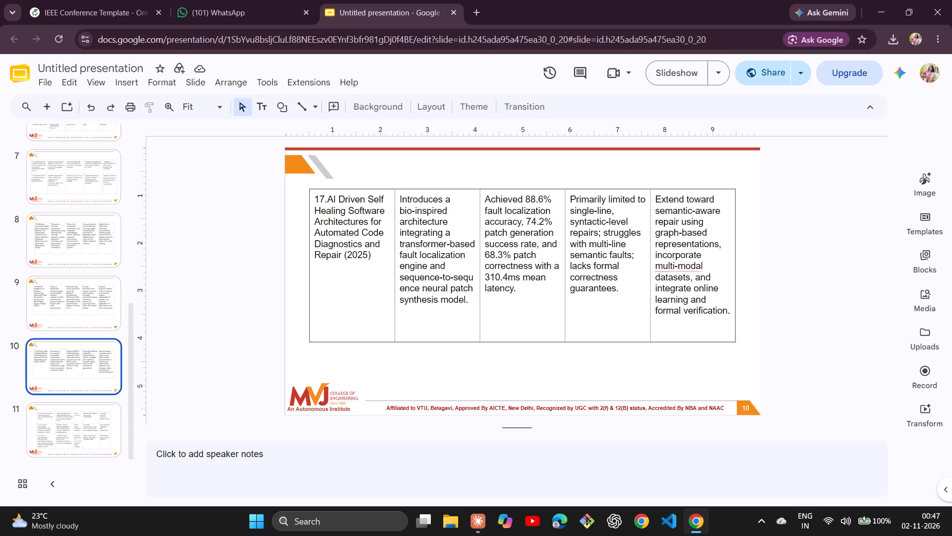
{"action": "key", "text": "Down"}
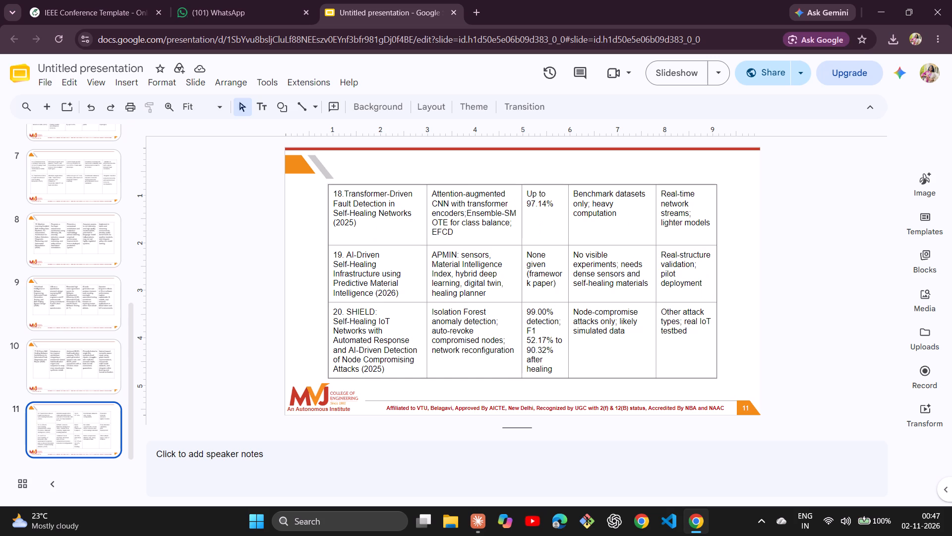
Change the font of all text in slide 11's table, papers 18 to 20, to Times New Roman.
{"action": "left_click", "coordinate": [463, 207]}
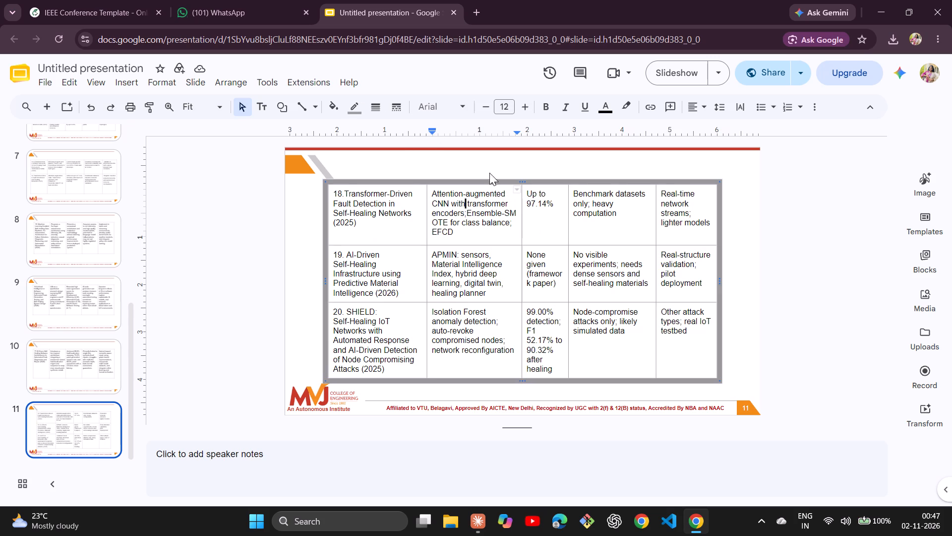
{"action": "key", "text": "ctrl+a"}
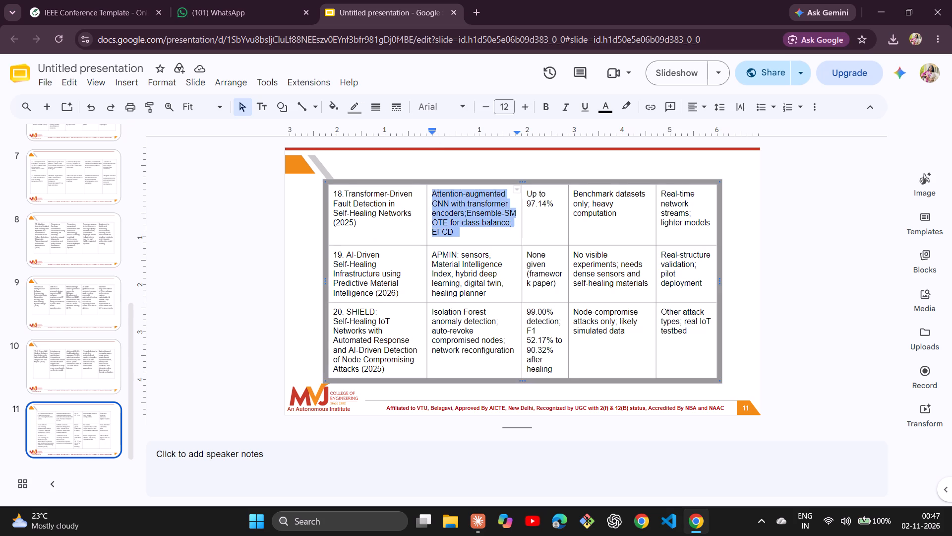
{"action": "left_click", "coordinate": [775, 233]}
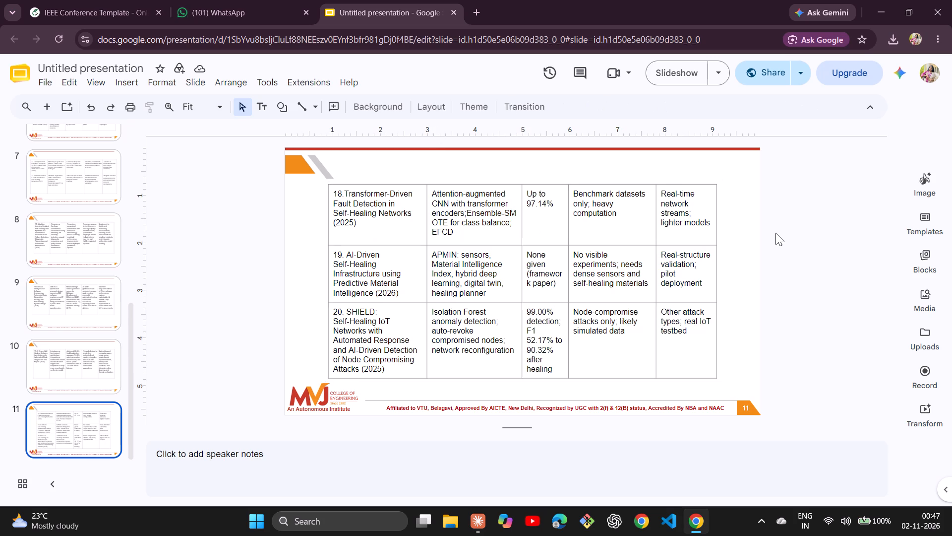
{"action": "key", "text": "ctrl+a"}
{"action": "left_click", "coordinate": [465, 105]}
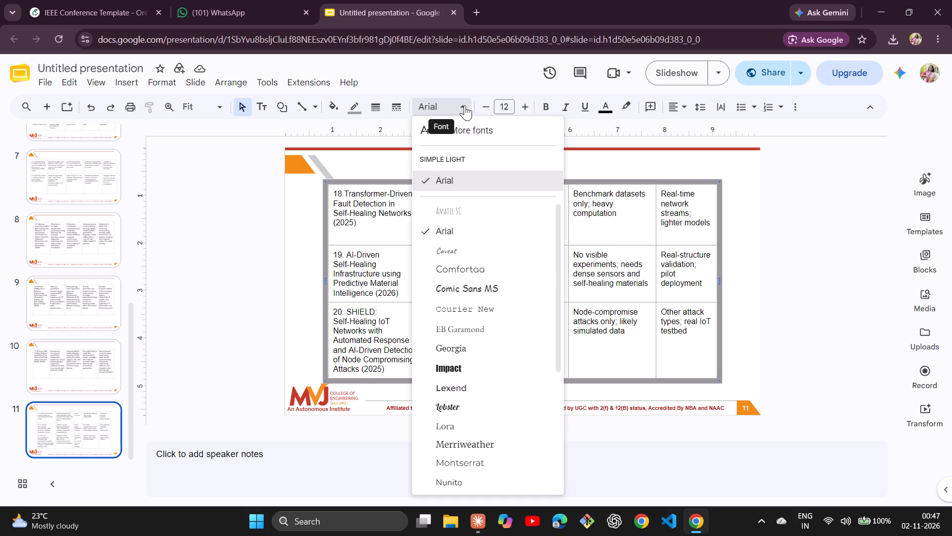
{"action": "key", "text": "t"}
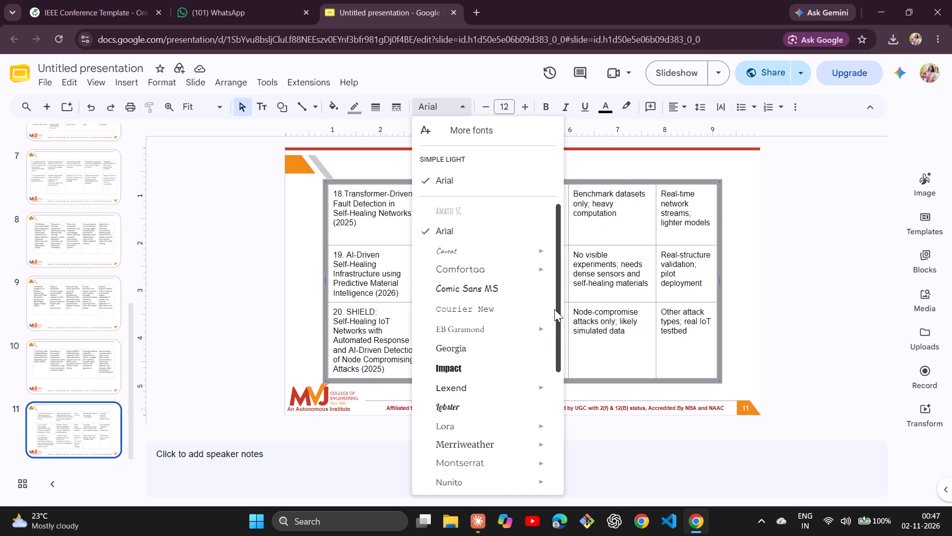
{"action": "left_click_drag", "start_coordinate": [560, 309], "coordinate": [520, 508]}
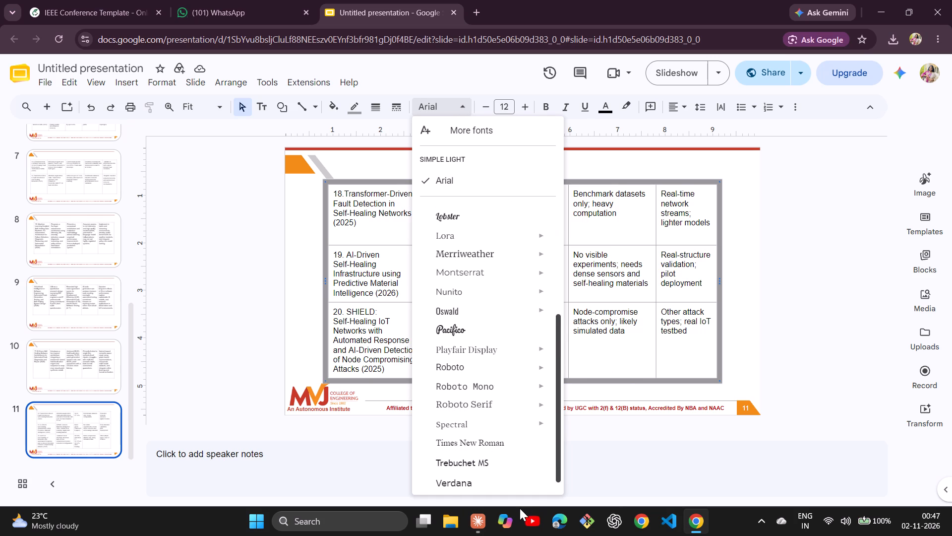
{"action": "left_click_drag", "start_coordinate": [520, 508], "coordinate": [520, 510]}
{"action": "left_click", "coordinate": [496, 440]}
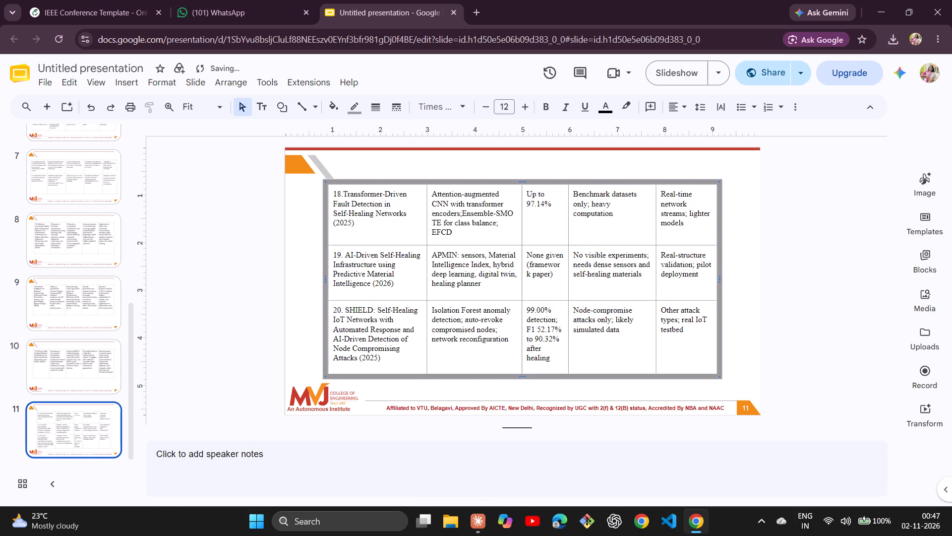
{"action": "left_click", "coordinate": [753, 245]}
Change the font of the whole table on slide 10, paper 17, to Times New Roman.
{"action": "key", "text": "Up"}
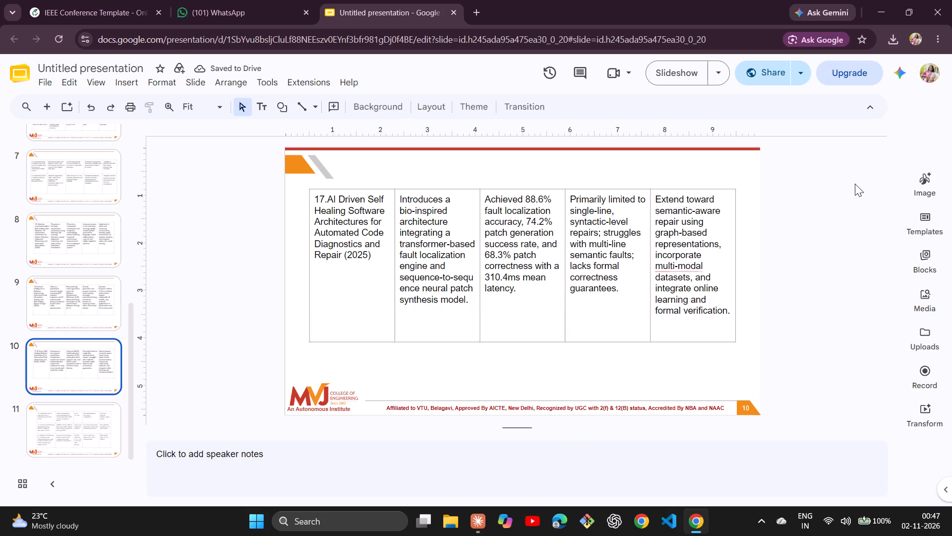
{"action": "key", "text": "ctrl+a"}
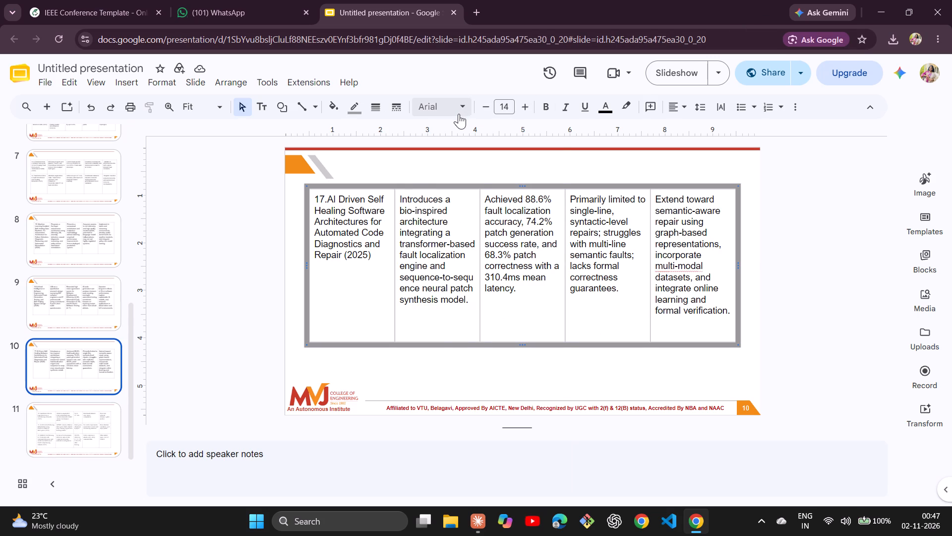
{"action": "left_click", "coordinate": [459, 114]}
{"action": "left_click", "coordinate": [444, 231]}
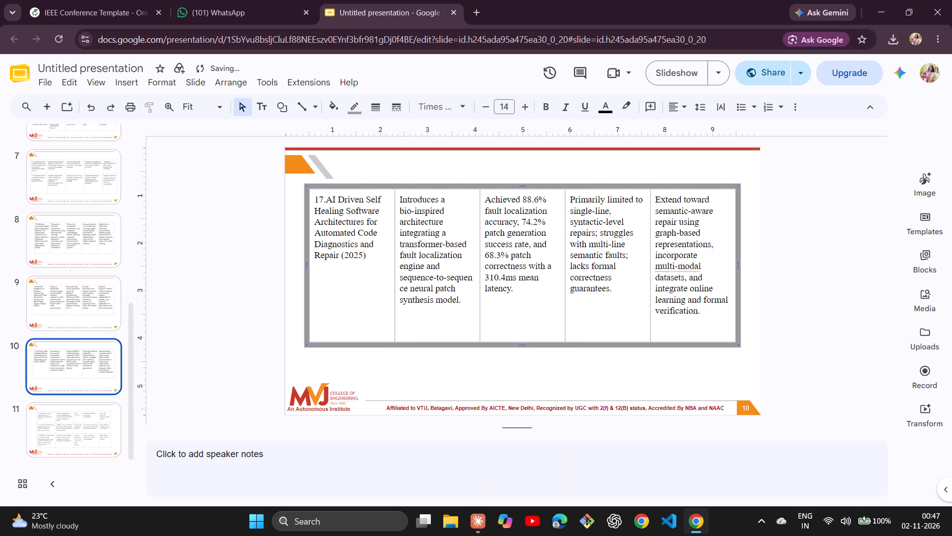
{"action": "left_click", "coordinate": [818, 191]}
Change the font of the whole table on slide 9, paper 16, to Times New Roman.
{"action": "key", "text": "Up"}
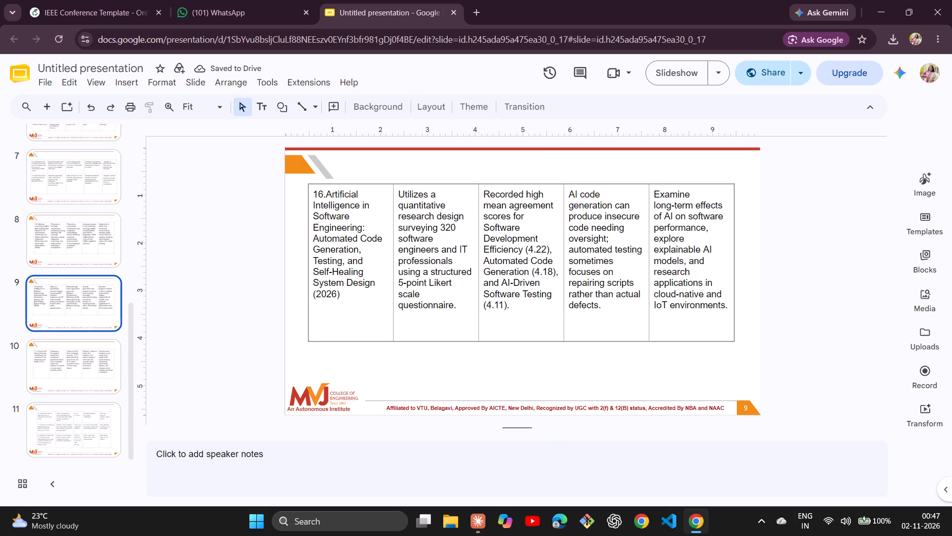
{"action": "key", "text": "ctrl+a"}
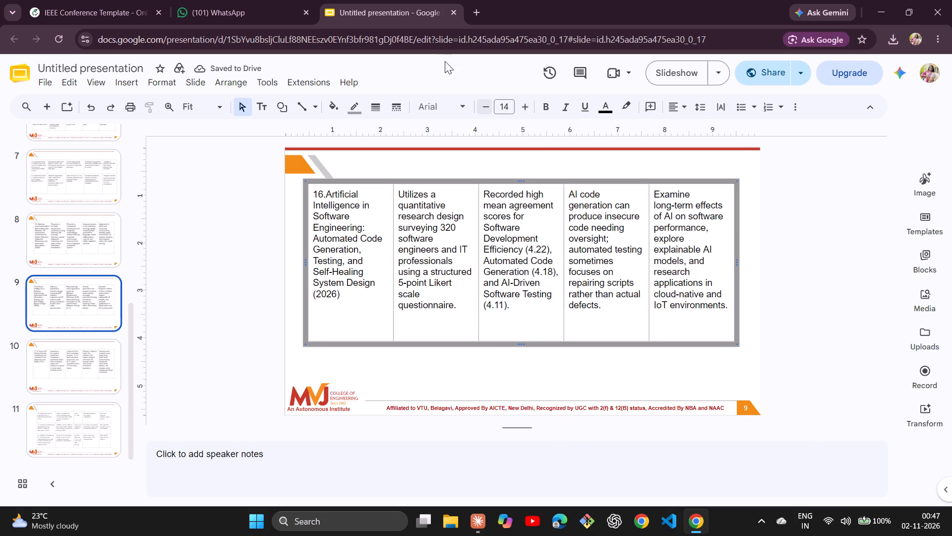
{"action": "left_click", "coordinate": [460, 108]}
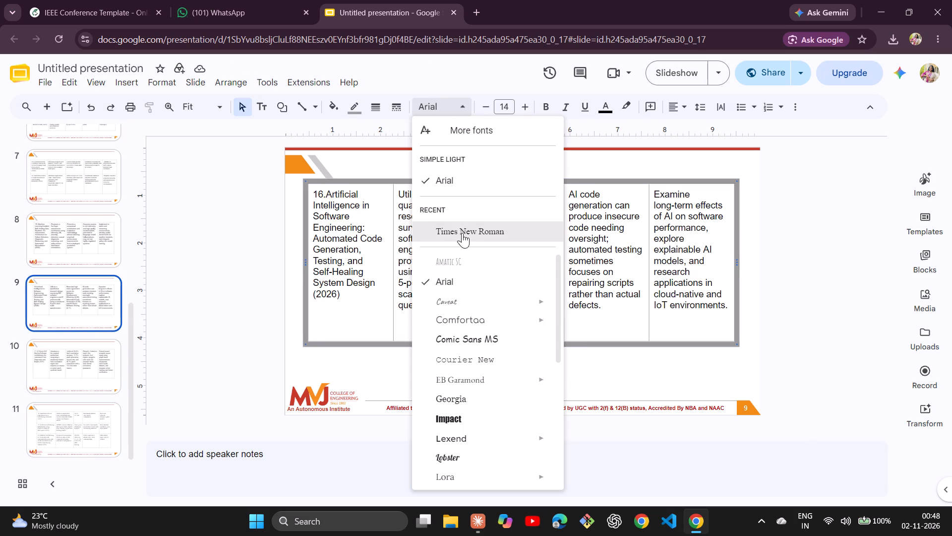
{"action": "left_click", "coordinate": [462, 233]}
{"action": "left_click", "coordinate": [788, 240]}
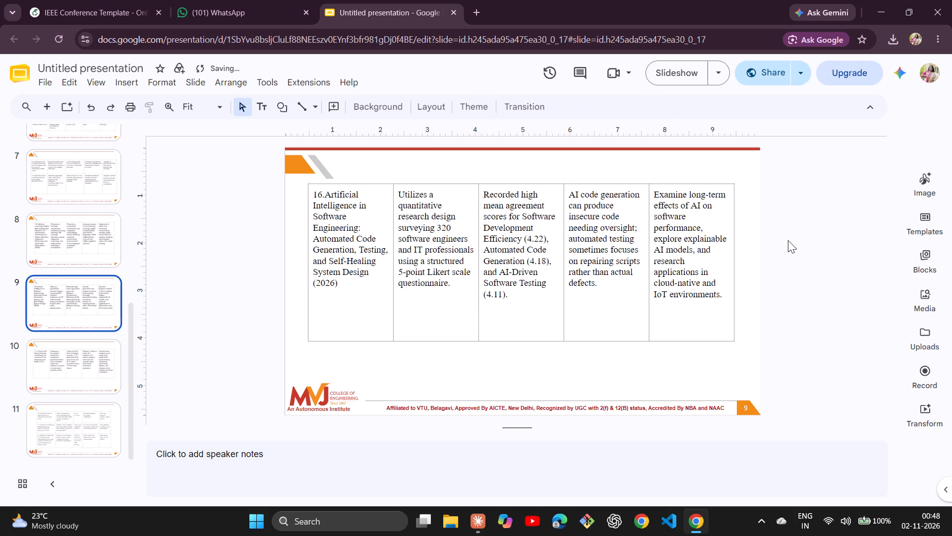
Change the font of the whole table on slide 8, paper 15, to Times New Roman.
{"action": "key", "text": "Up"}
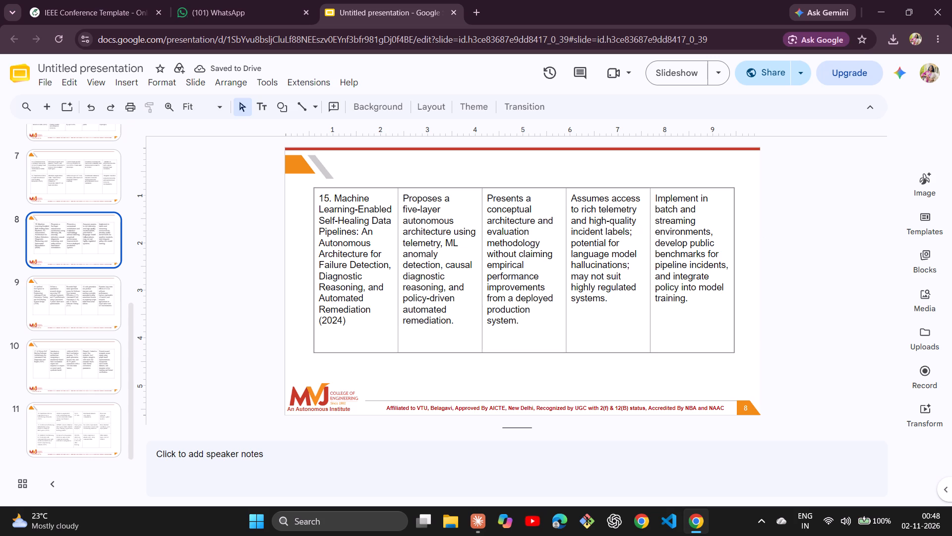
{"action": "key", "text": "ctrl+a"}
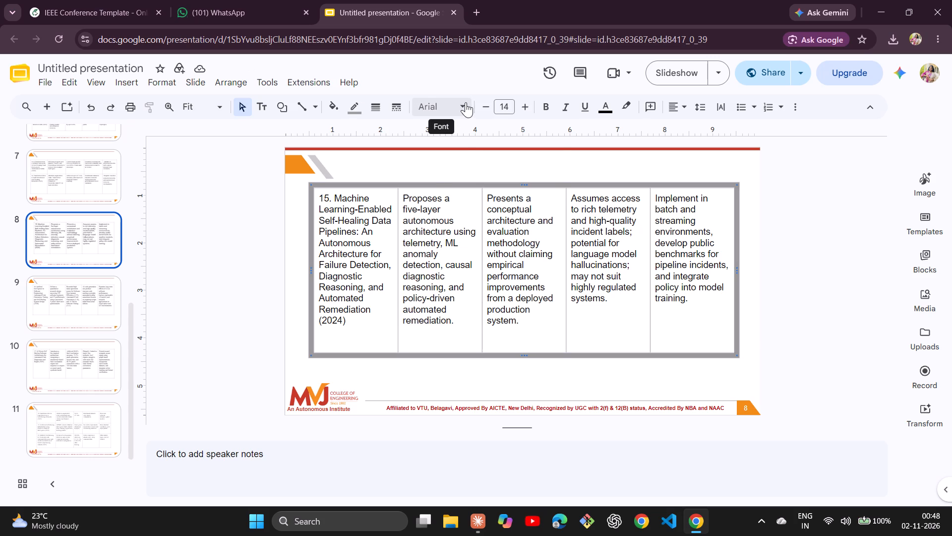
{"action": "left_click", "coordinate": [466, 102]}
{"action": "left_click", "coordinate": [473, 231]}
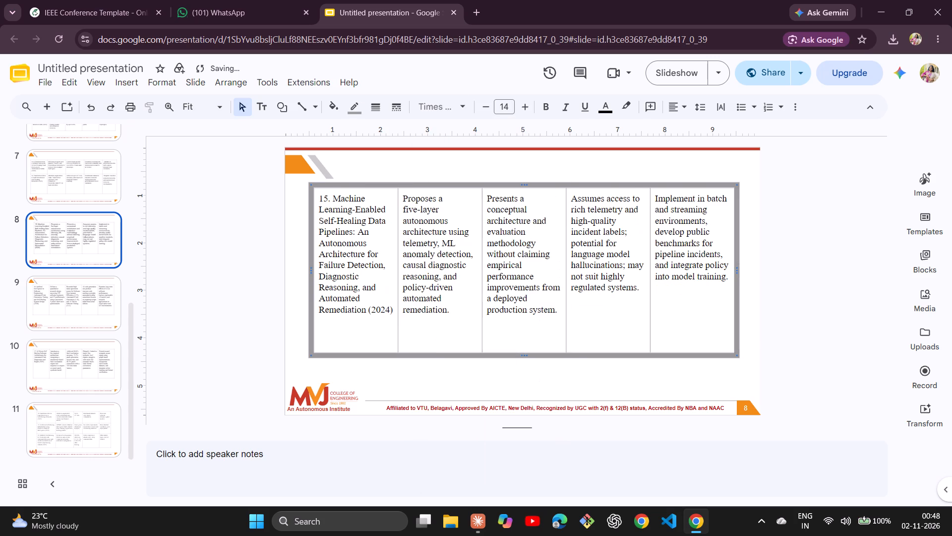
{"action": "left_click", "coordinate": [794, 278]}
Change the font of the whole table on slide 7, papers 13 and 14, to Times New Roman.
{"action": "key", "text": "Up"}
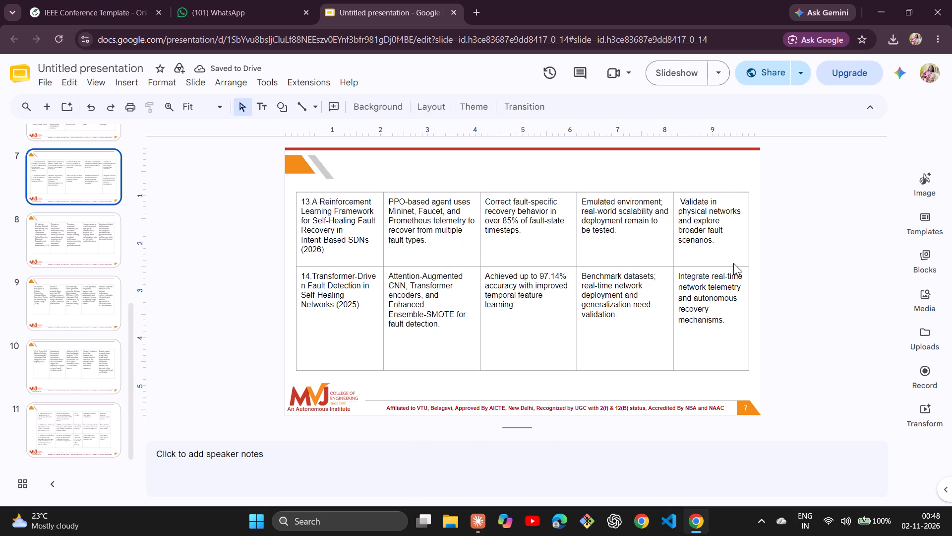
{"action": "key", "text": "ctrl+a"}
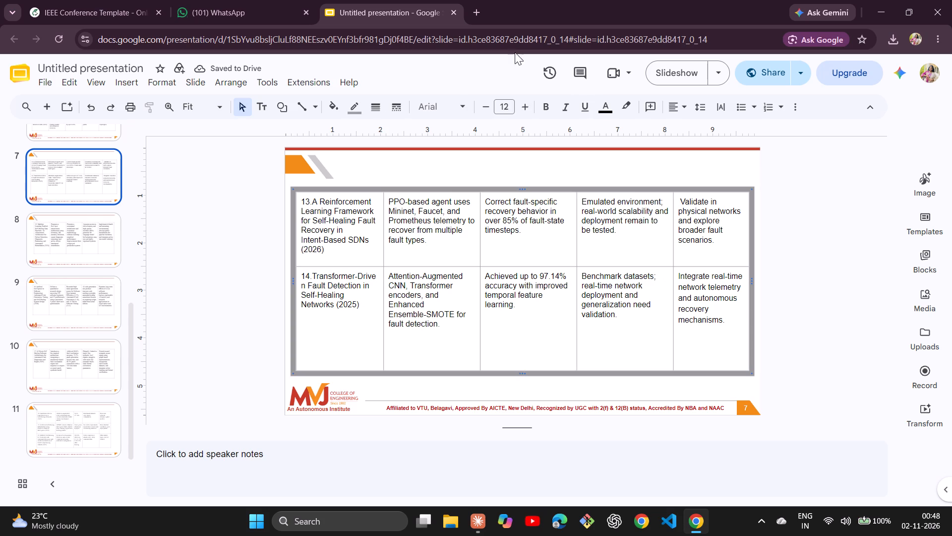
{"action": "left_click", "coordinate": [458, 101]}
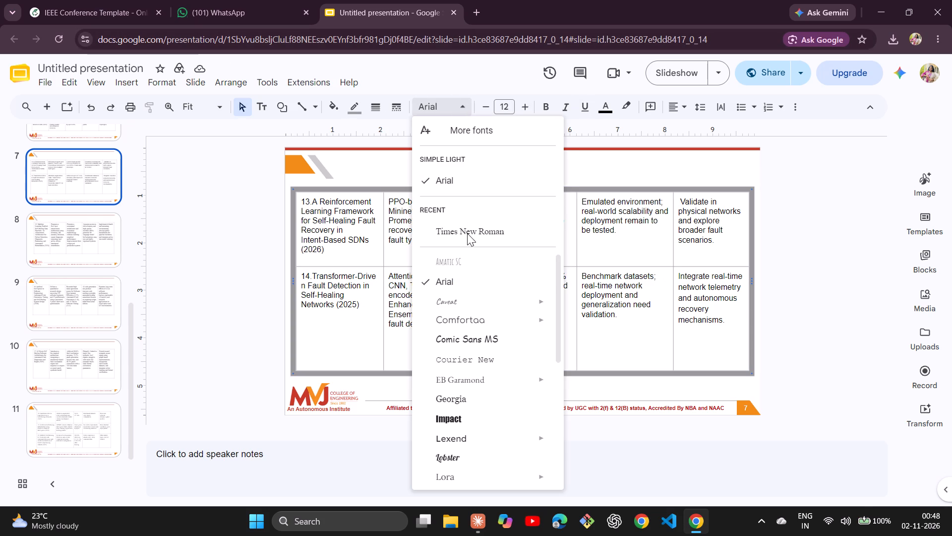
{"action": "left_click", "coordinate": [467, 233]}
{"action": "left_click", "coordinate": [775, 226]}
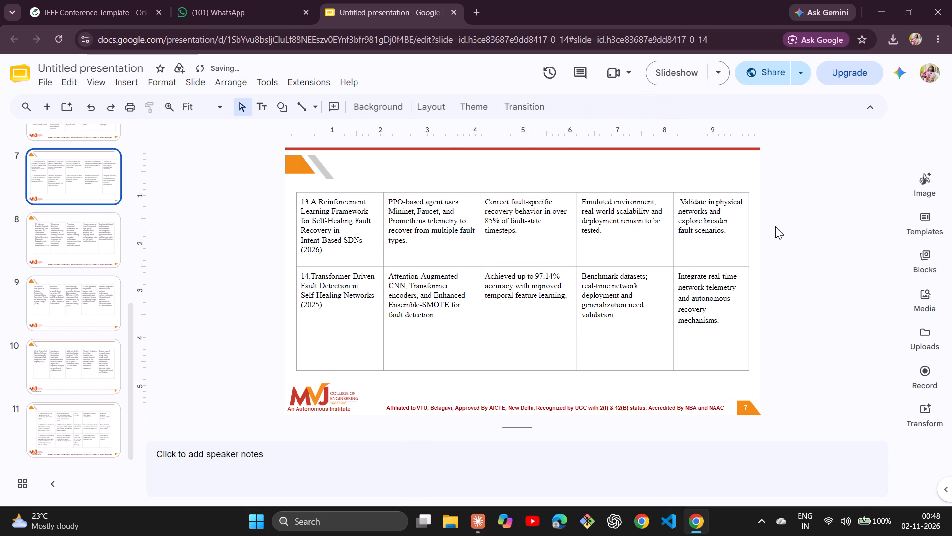
Change the font of the whole table on slide 6, papers 10 to 12, to Times New Roman.
{"action": "key", "text": "Up"}
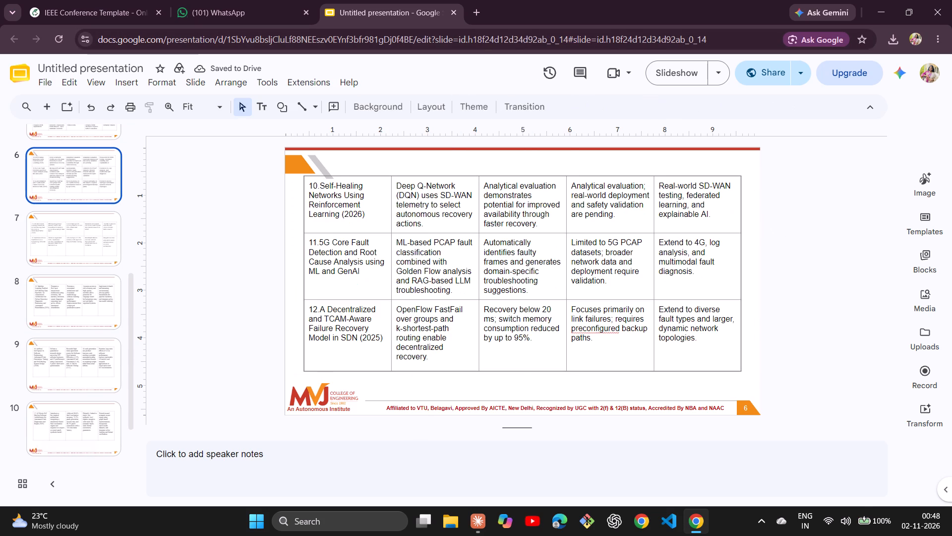
{"action": "key", "text": "ctrl+a"}
{"action": "left_click", "coordinate": [459, 105]}
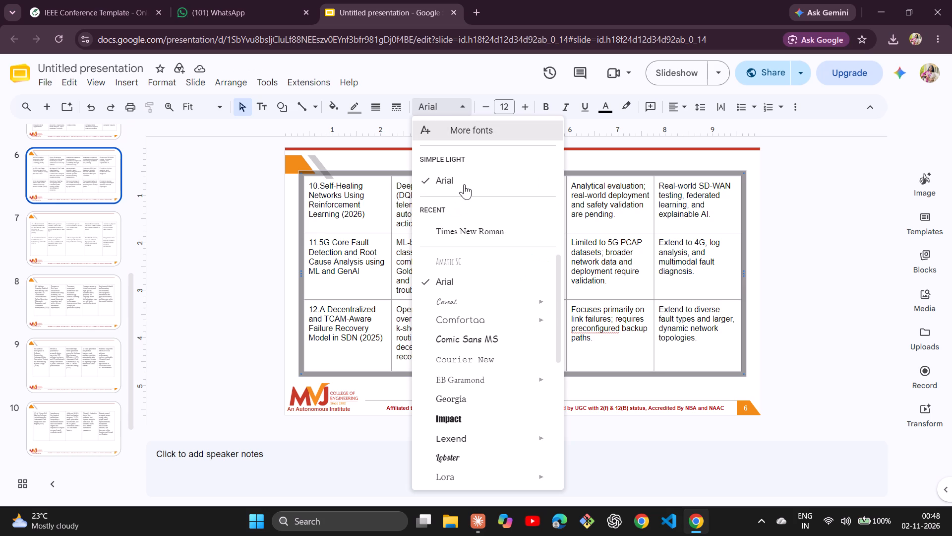
{"action": "left_click", "coordinate": [461, 231]}
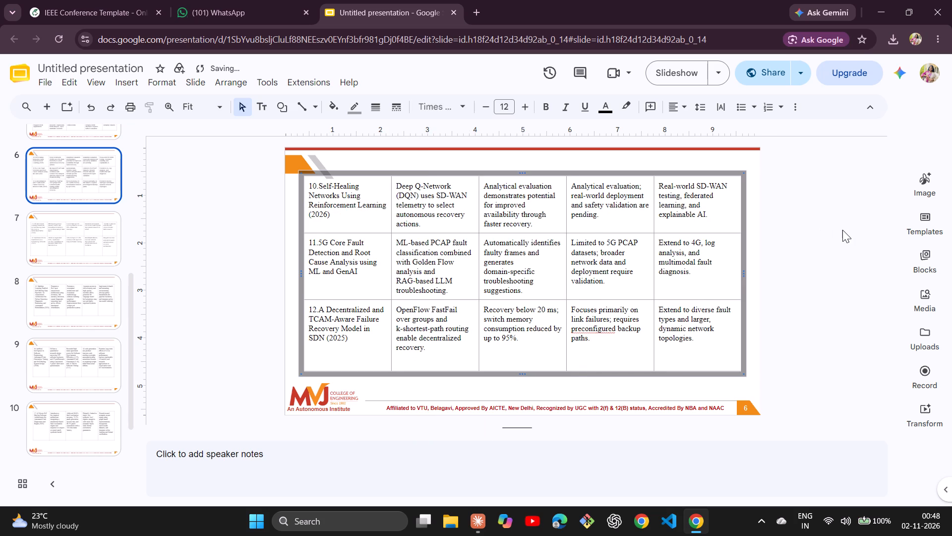
{"action": "left_click", "coordinate": [842, 230]}
Change the font of the whole table on slide 5, papers 8 and 9, to Times New Roman.
{"action": "key", "text": "Up"}
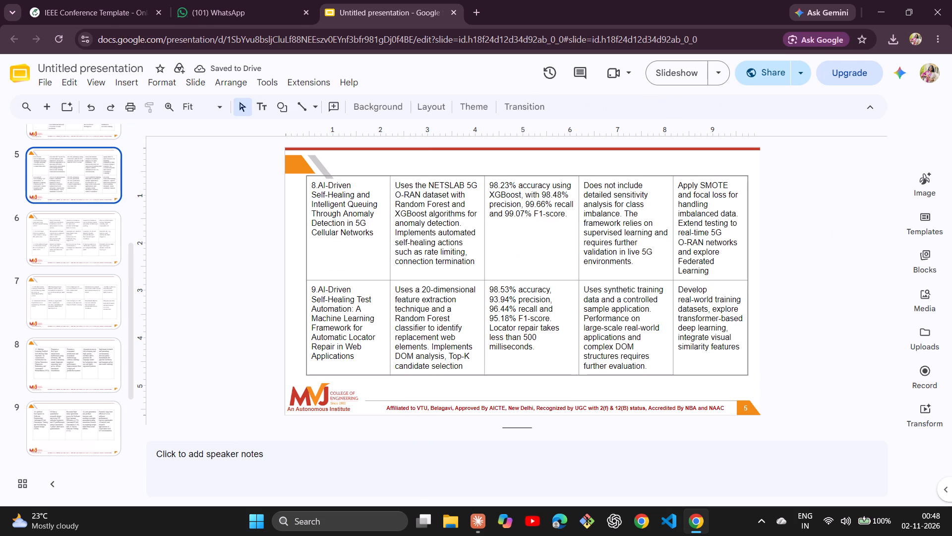
{"action": "key", "text": "ctrl+a"}
{"action": "left_click", "coordinate": [459, 105]}
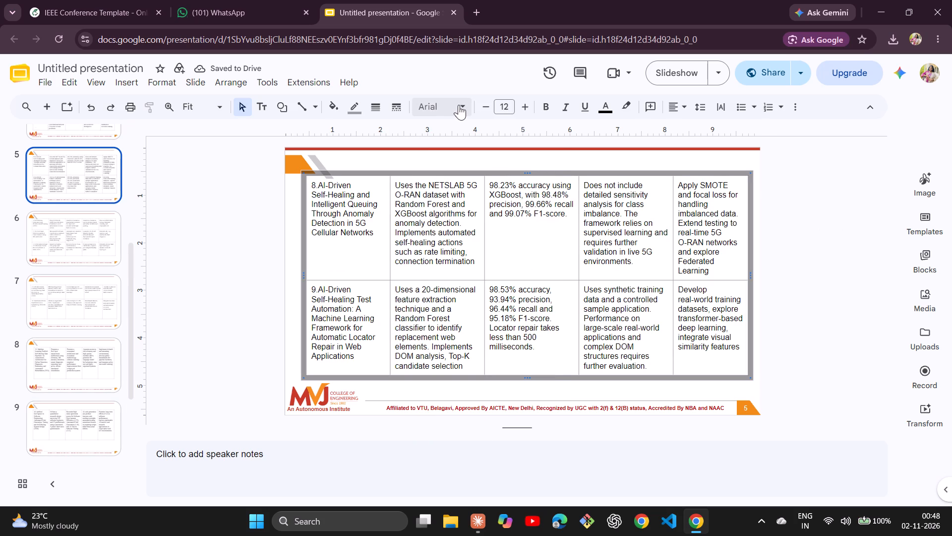
{"action": "left_click", "coordinate": [477, 232]}
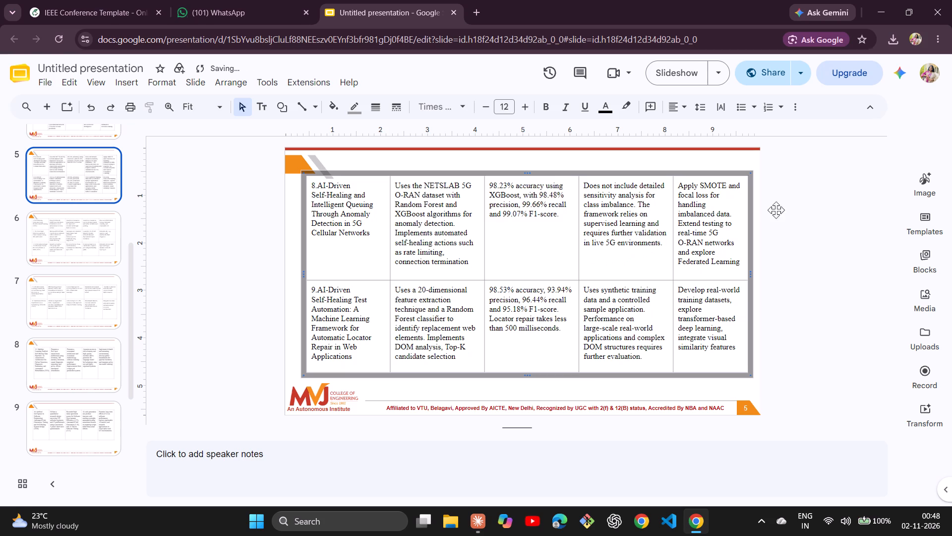
{"action": "left_click", "coordinate": [799, 221]}
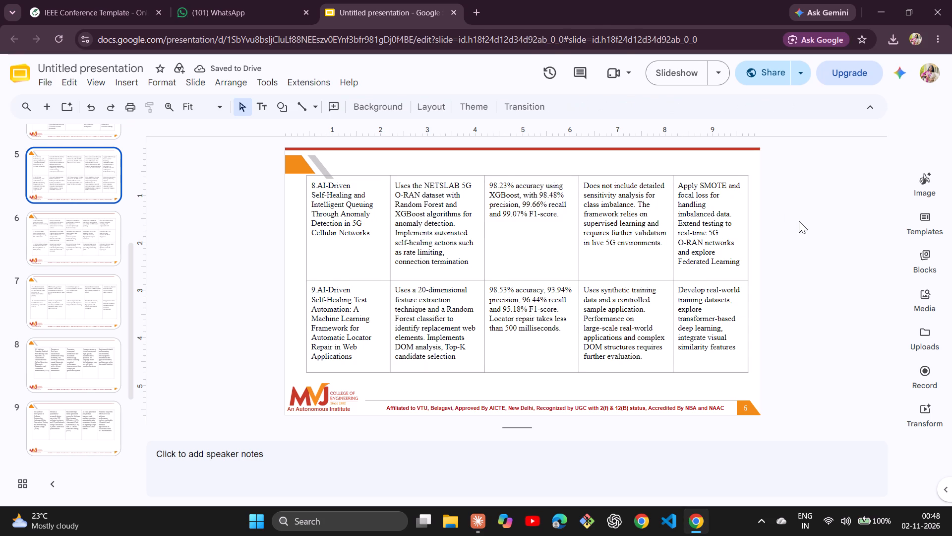
Change the font of the whole table on slide 4, papers 6 and 7, to Times New Roman.
{"action": "key", "text": "Up"}
{"action": "key", "text": "ctrl+a"}
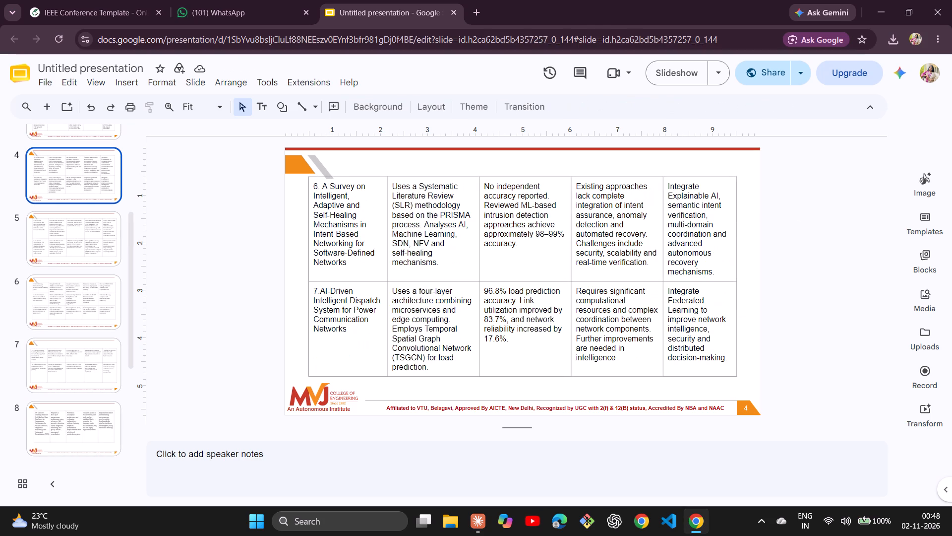
{"action": "left_click", "coordinate": [467, 113]}
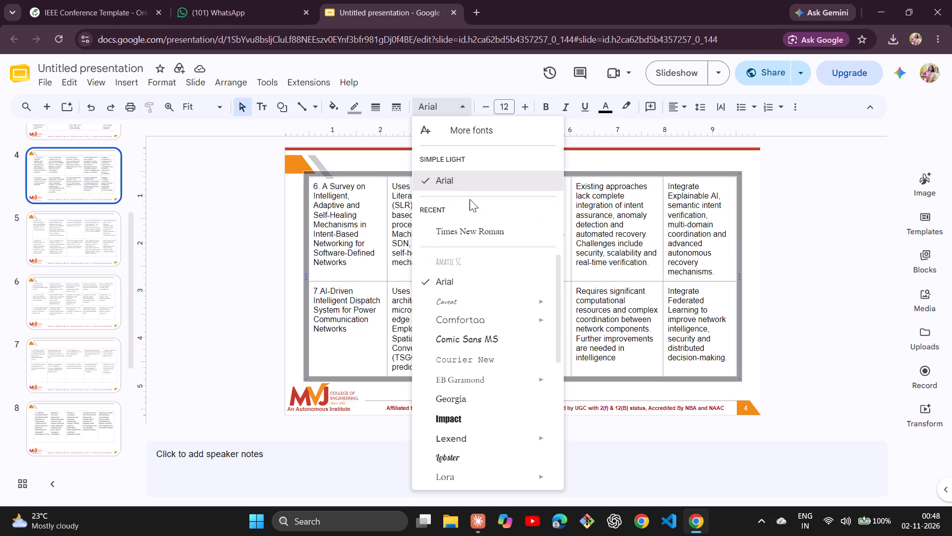
{"action": "left_click", "coordinate": [469, 228]}
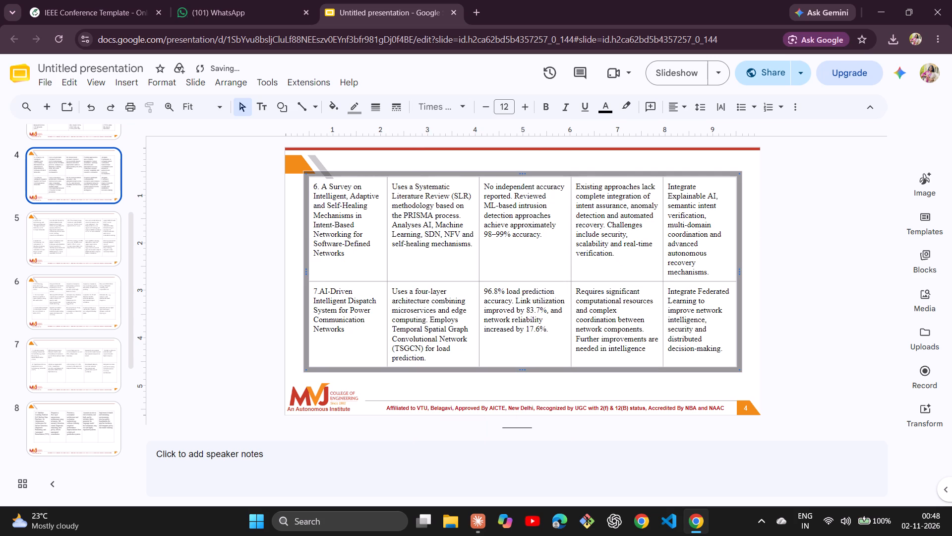
{"action": "left_click", "coordinate": [755, 256]}
Change the font of the whole table on slide 3, papers 3 to 5, to Times New Roman.
{"action": "key", "text": "Up"}
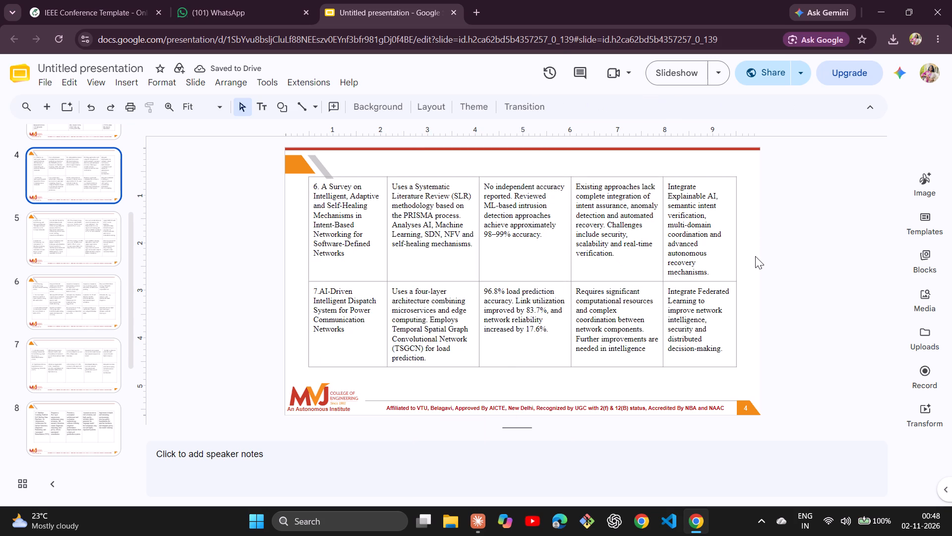
{"action": "key", "text": "ctrl+a"}
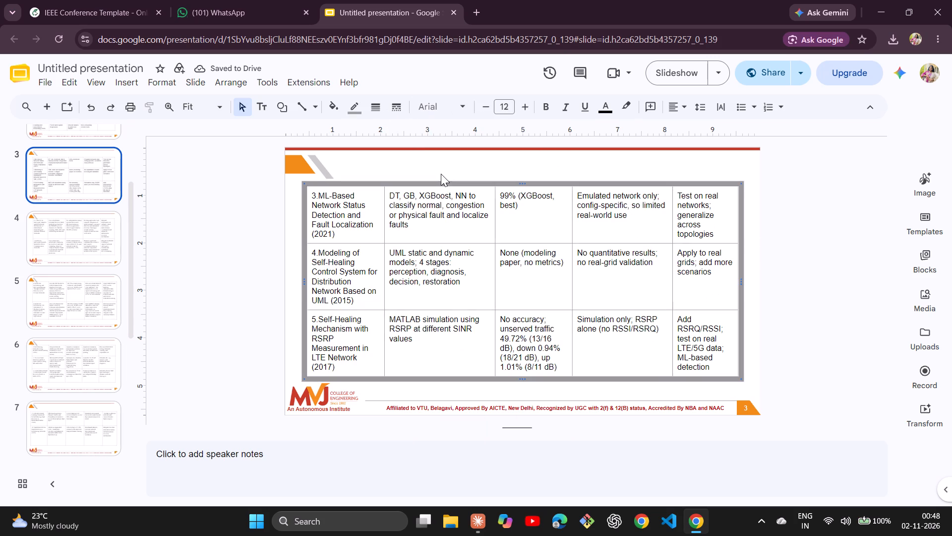
{"action": "left_click", "coordinate": [467, 113]}
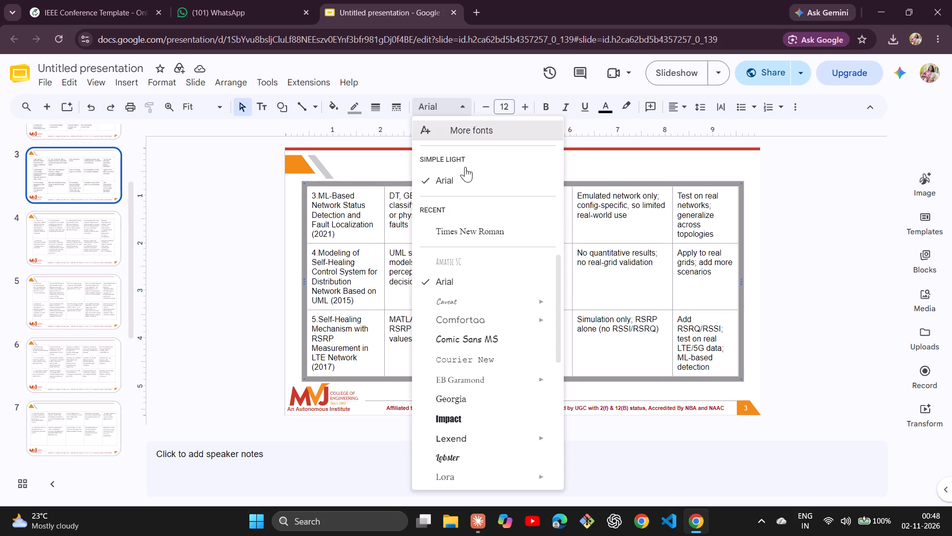
{"action": "left_click", "coordinate": [467, 235]}
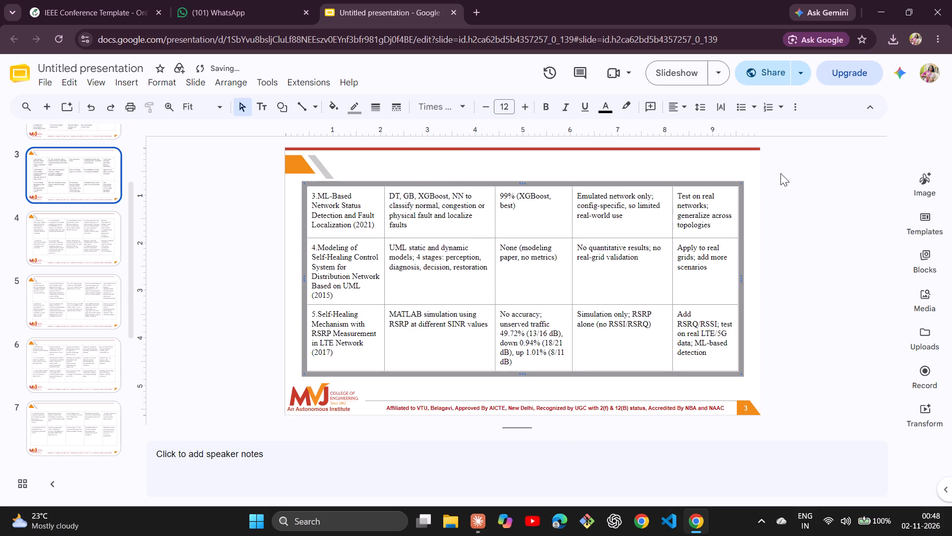
{"action": "left_click", "coordinate": [780, 173]}
Change the font of the title and the whole table on slide 2, papers 1 and 2, to Times New Roman.
{"action": "key", "text": "Up"}
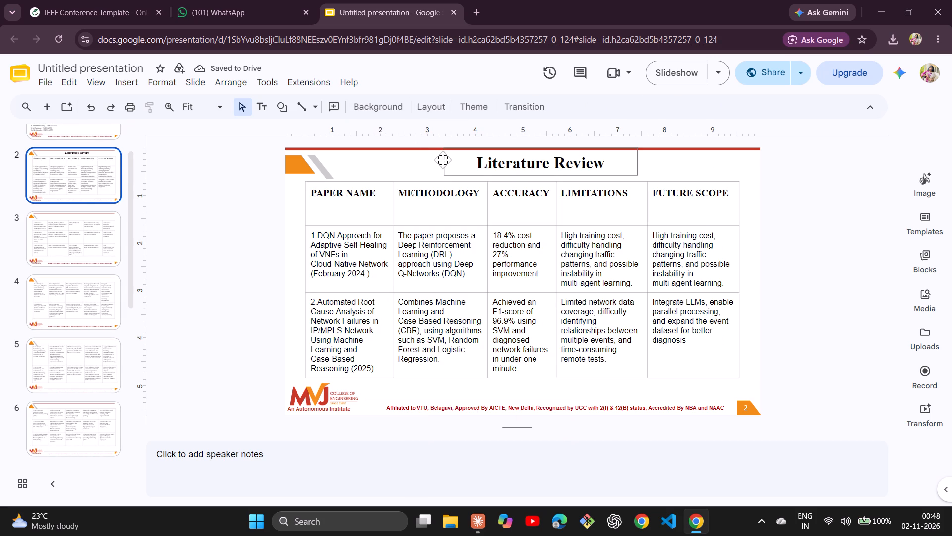
{"action": "left_click", "coordinate": [418, 212]}
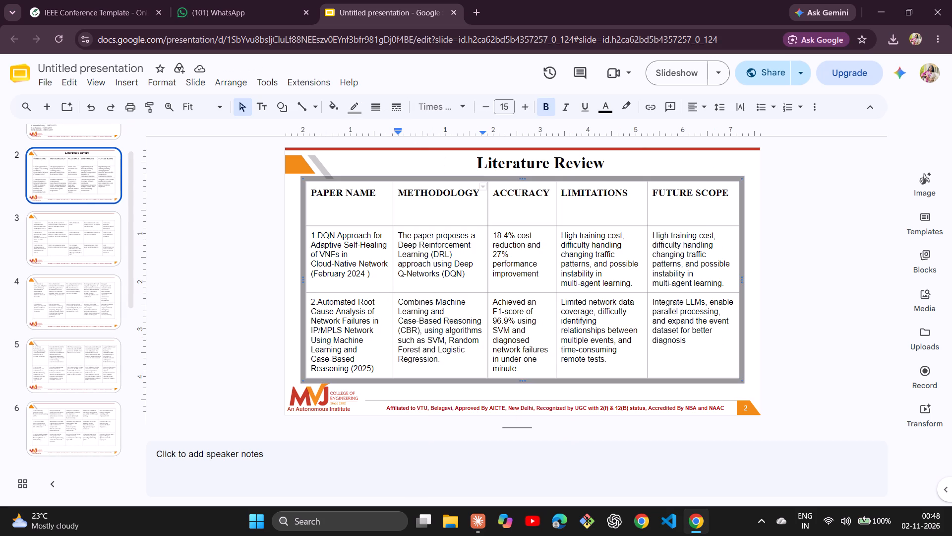
{"action": "left_click", "coordinate": [400, 252]}
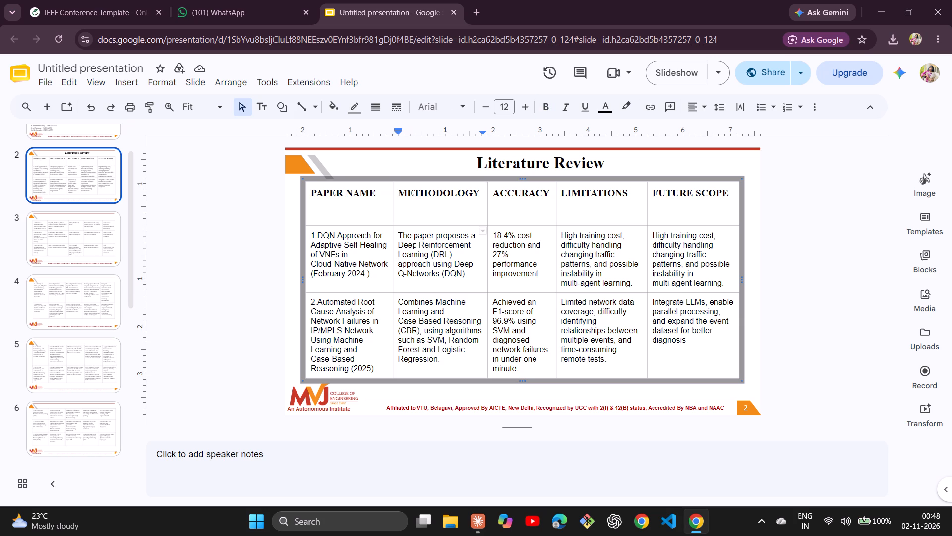
{"action": "key", "text": "ctrl+a"}
{"action": "left_click", "coordinate": [814, 242]}
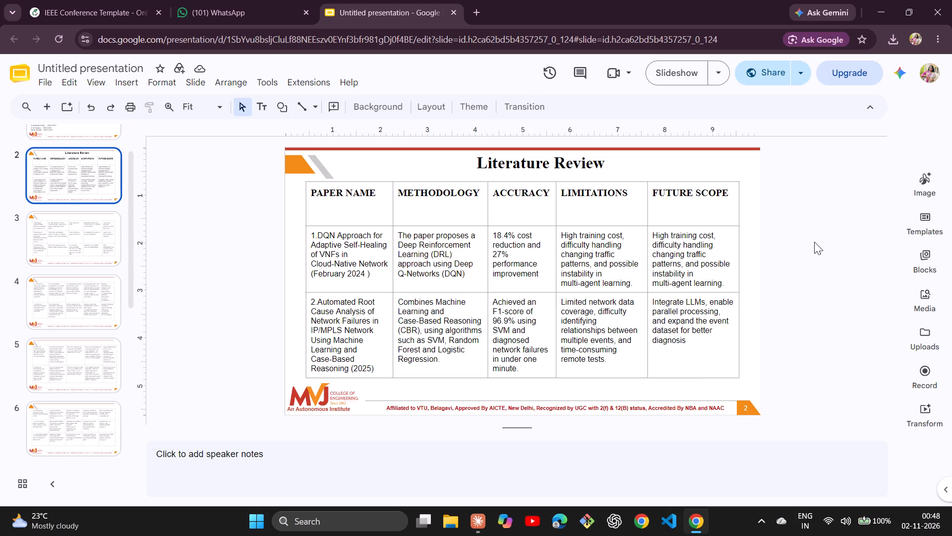
{"action": "key", "text": "ctrl+a"}
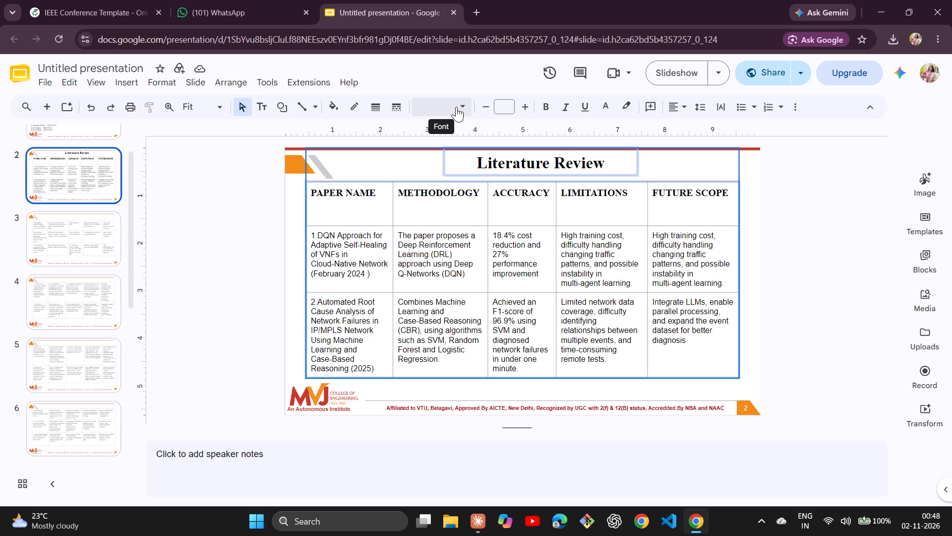
{"action": "left_click", "coordinate": [457, 107]}
{"action": "left_click", "coordinate": [454, 227]}
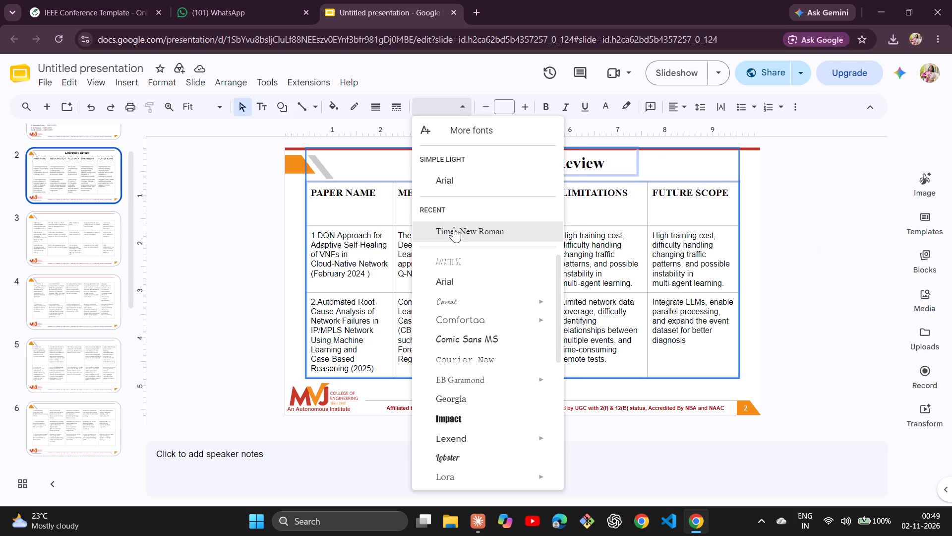
{"action": "left_click", "coordinate": [790, 211]}
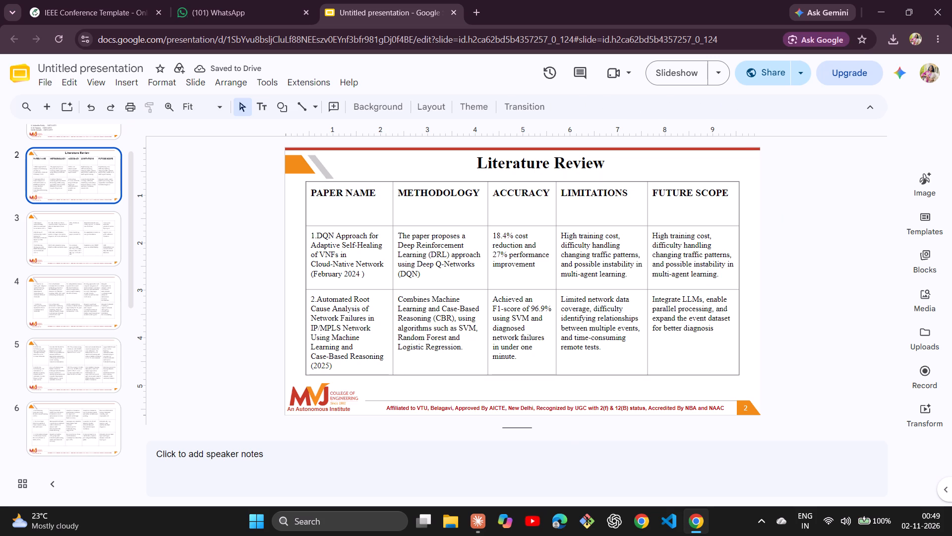
Move the table on slide 2, below the Literature Review title, slightly down and to the right, centring it vertically on the slide.
{"action": "left_click", "coordinate": [585, 166]}
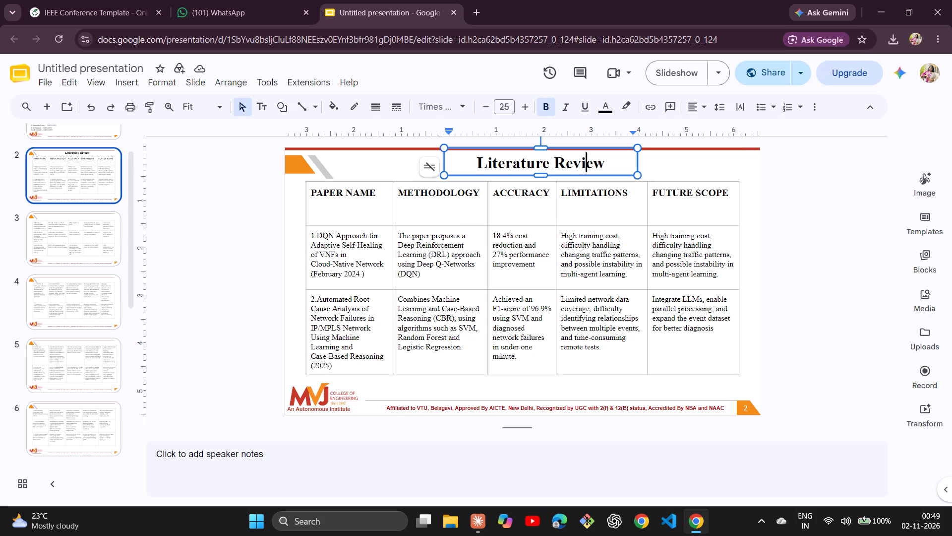
{"action": "left_click", "coordinate": [583, 201]}
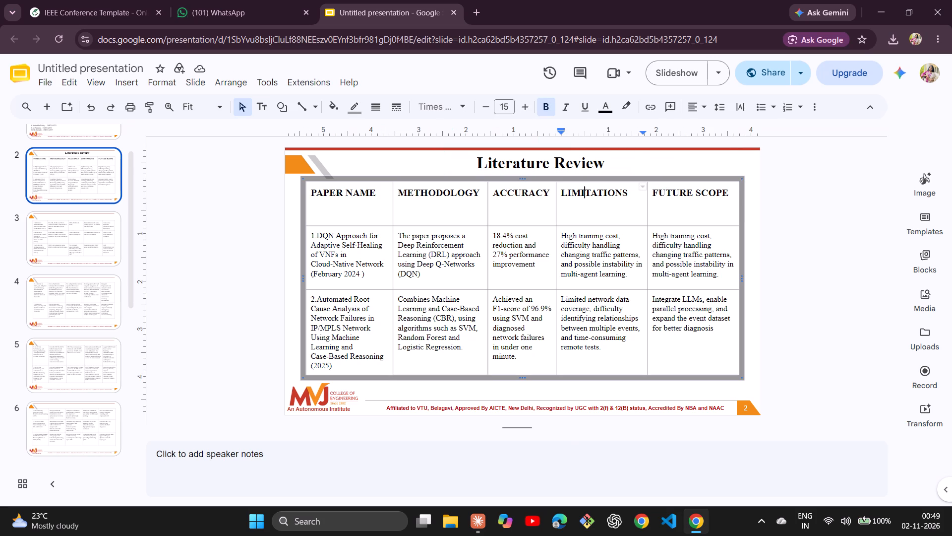
{"action": "left_click_drag", "start_coordinate": [770, 170], "coordinate": [719, 207]}
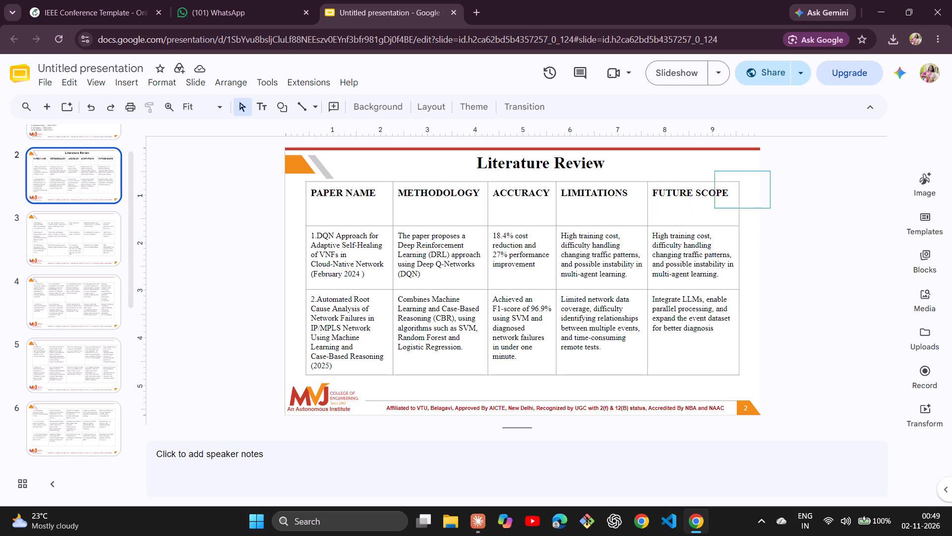
{"action": "left_click_drag", "start_coordinate": [719, 207], "coordinate": [724, 205]}
{"action": "left_click", "coordinate": [784, 191]}
{"action": "left_click_drag", "start_coordinate": [292, 180], "coordinate": [749, 375]}
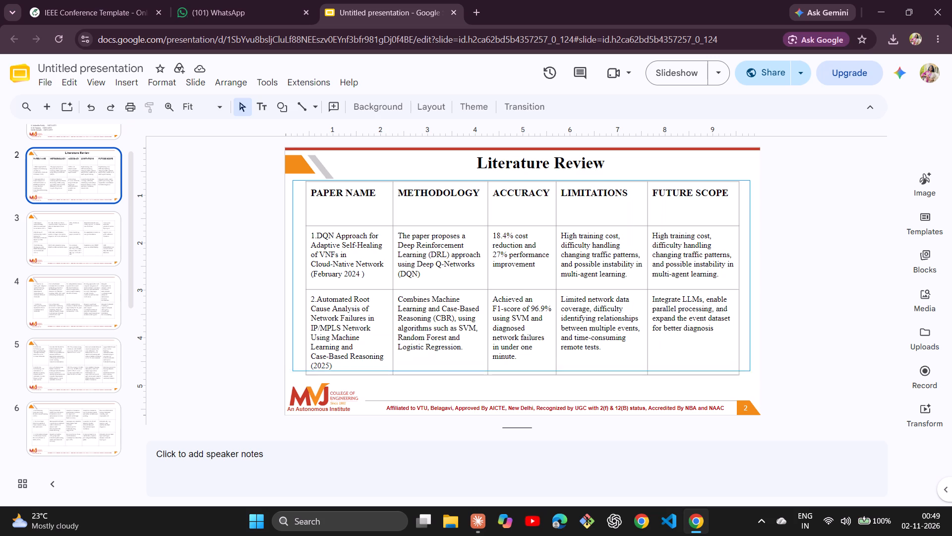
{"action": "left_click_drag", "start_coordinate": [749, 375], "coordinate": [745, 382]}
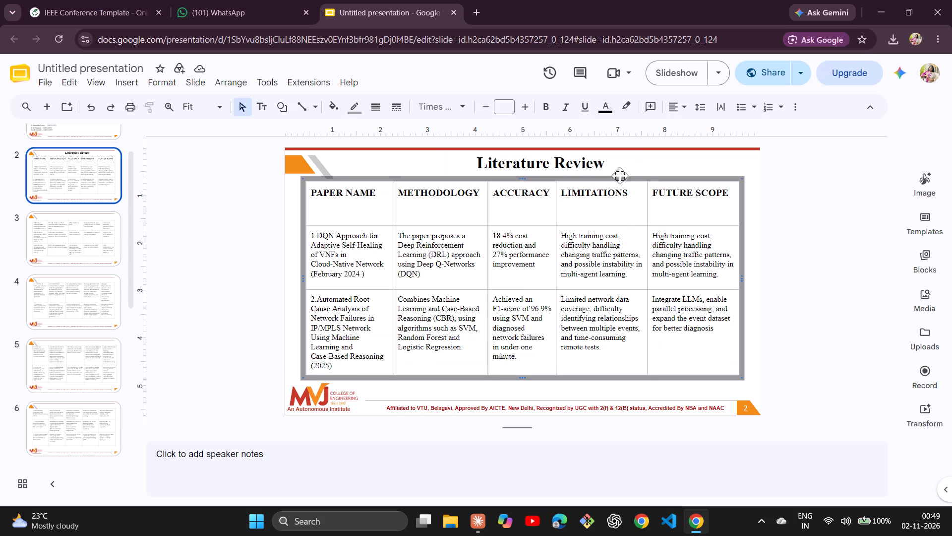
{"action": "left_click", "coordinate": [622, 177]}
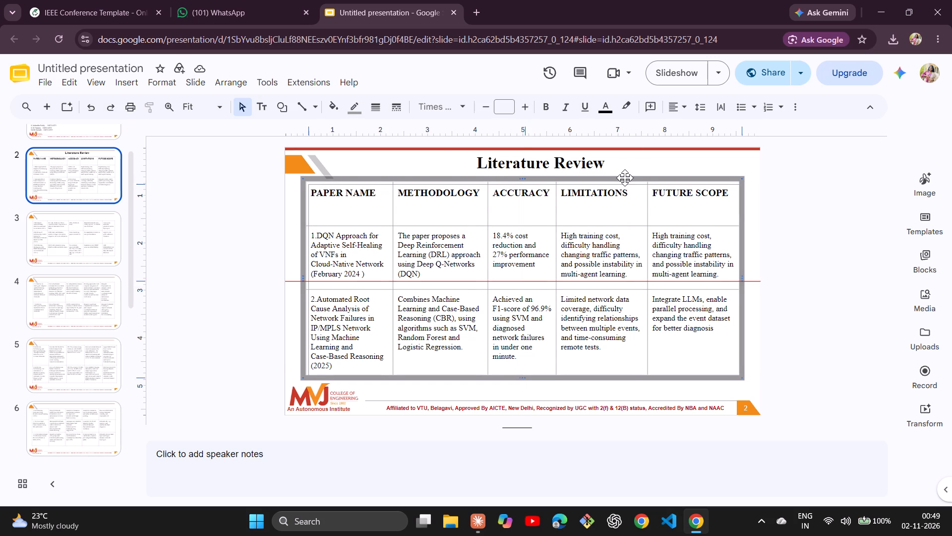
{"action": "left_click", "coordinate": [766, 212]}
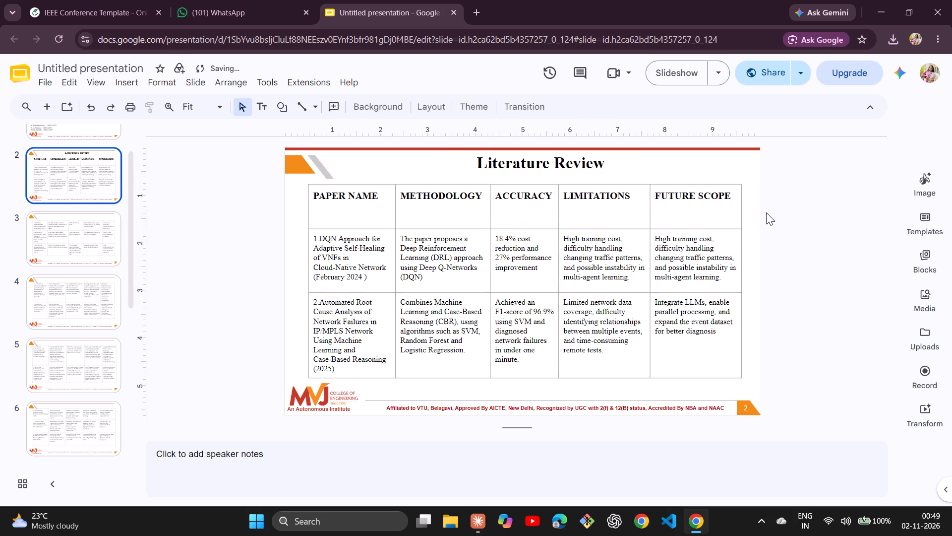
Move the table on slide 3, papers 3 to 5, slightly down so it sits vertically centred on the slide.
{"action": "key", "text": "Down"}
{"action": "key", "text": "ctrl+a"}
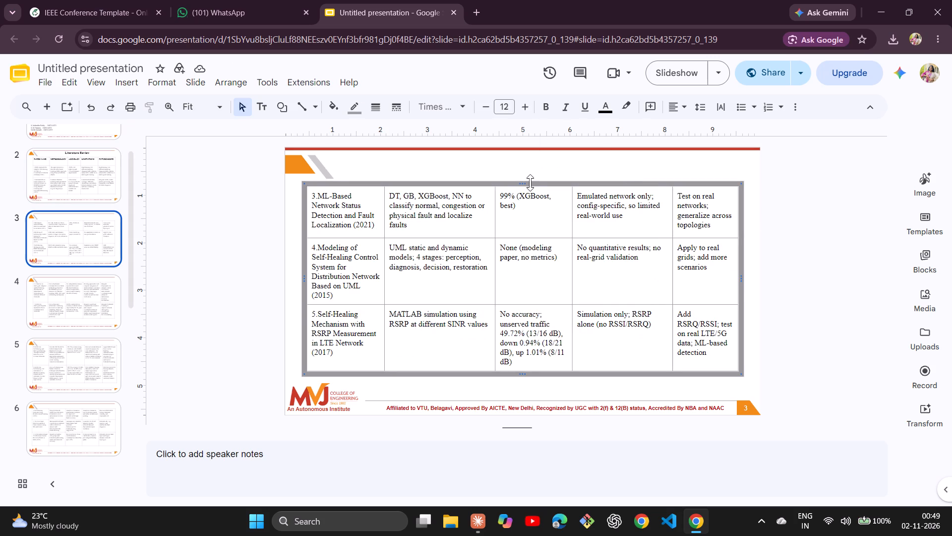
{"action": "left_click", "coordinate": [503, 181]}
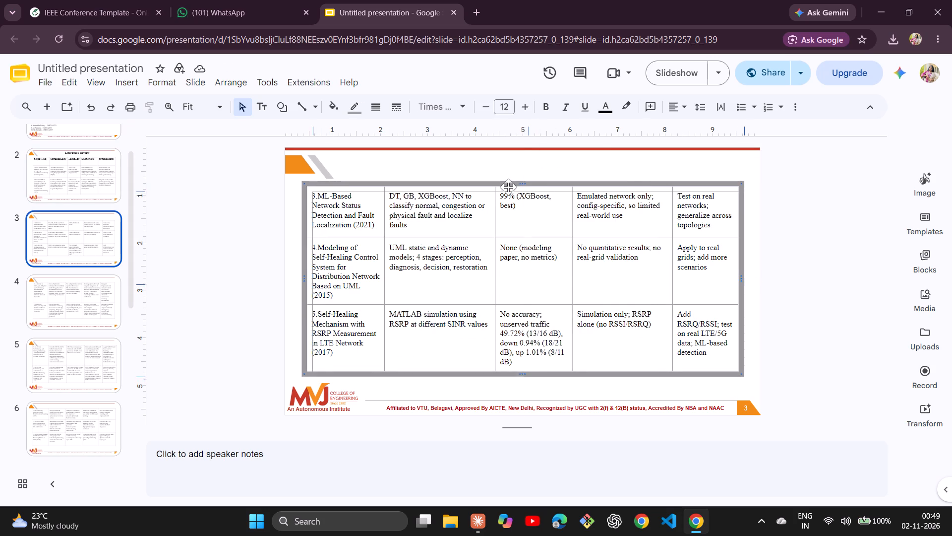
{"action": "left_click", "coordinate": [767, 226]}
Move the table on slide 4, papers 6 and 7, down a little so it sits vertically centred on the slide.
{"action": "key", "text": "Down"}
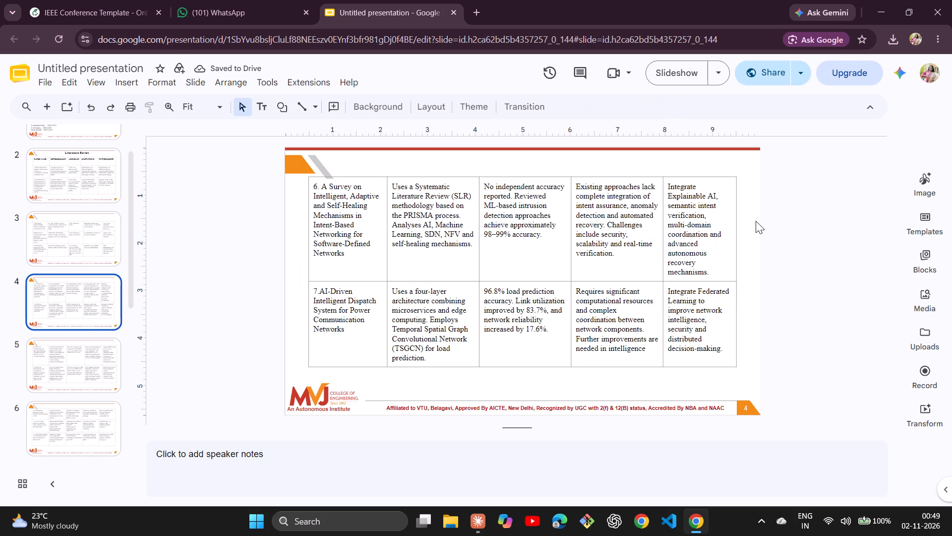
{"action": "key", "text": "ctrl+a"}
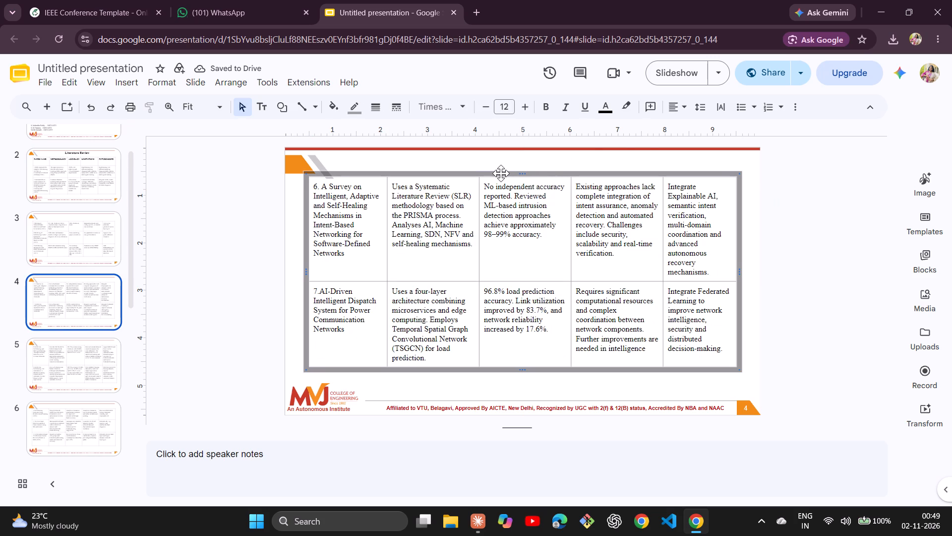
{"action": "left_click_drag", "start_coordinate": [501, 173], "coordinate": [504, 188]}
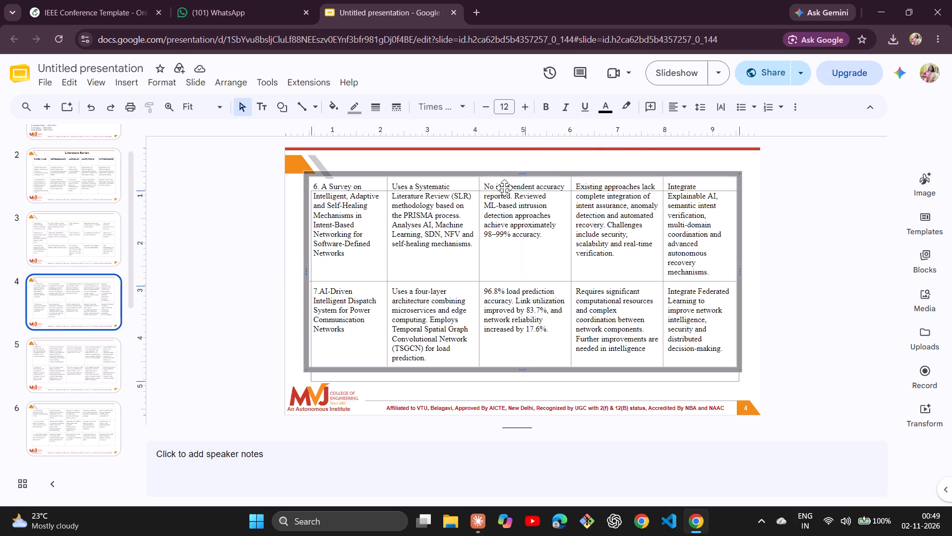
{"action": "left_click_drag", "start_coordinate": [504, 188], "coordinate": [501, 181]}
{"action": "left_click", "coordinate": [831, 246]}
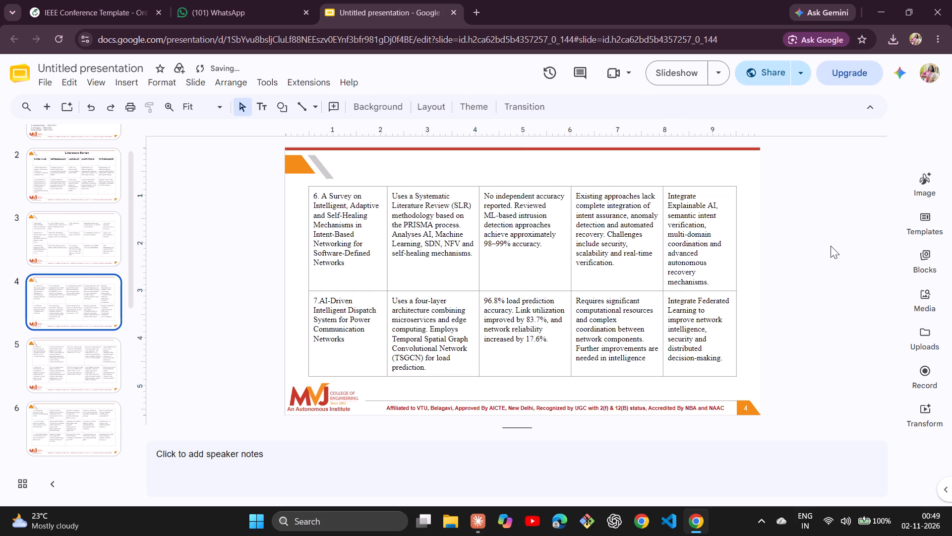
Move the table on slide 5, papers 8 and 9, slightly down and to the left so it is centred on the slide.
{"action": "key", "text": "Down"}
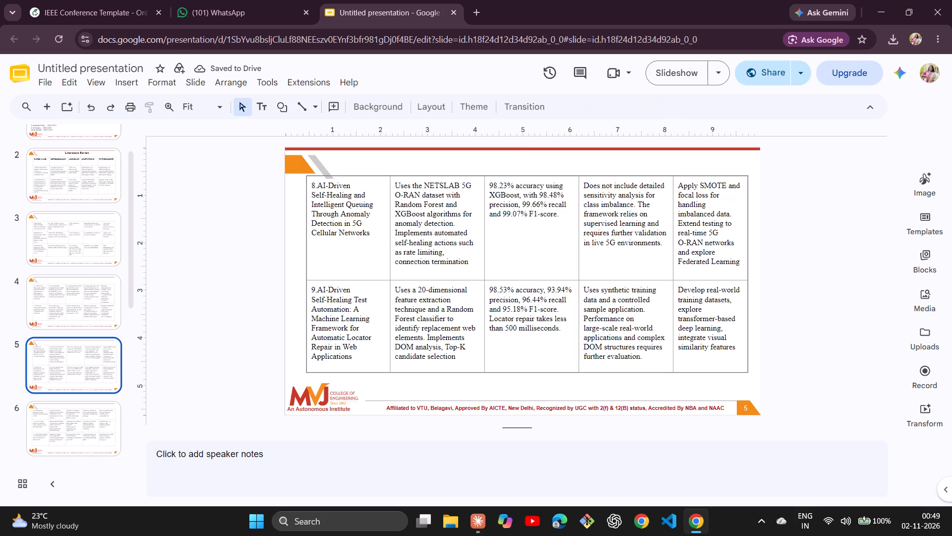
{"action": "key", "text": "ctrl+a"}
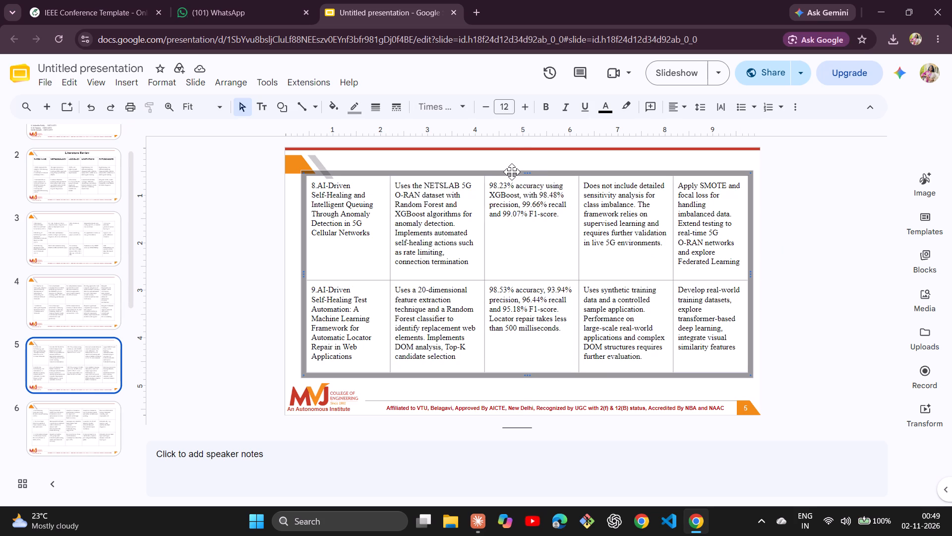
{"action": "left_click_drag", "start_coordinate": [507, 171], "coordinate": [540, 171]}
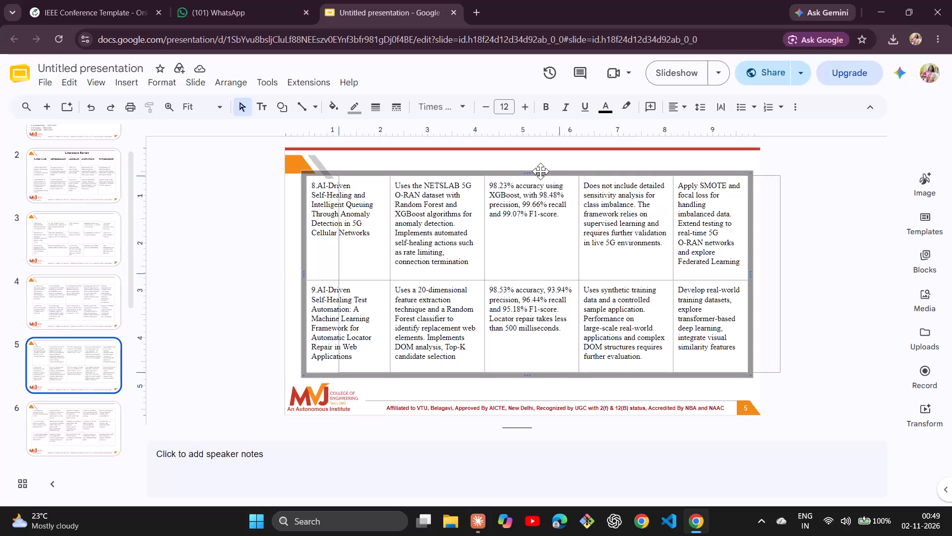
{"action": "left_click_drag", "start_coordinate": [540, 171], "coordinate": [503, 183]}
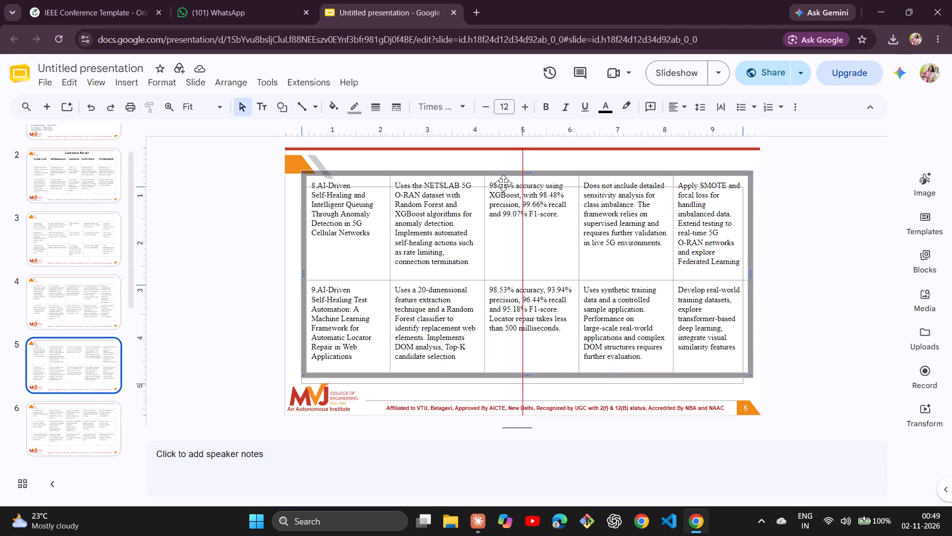
{"action": "left_click_drag", "start_coordinate": [503, 183], "coordinate": [504, 178]}
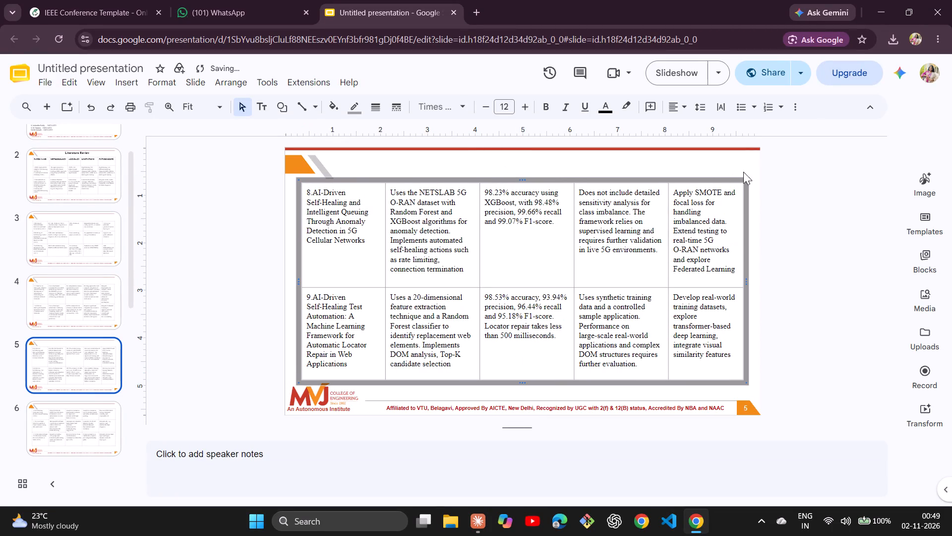
{"action": "left_click", "coordinate": [803, 187]}
Move the table on slide 6, papers 10 to 12, slightly down so it sits vertically centred on the slide.
{"action": "key", "text": "Down"}
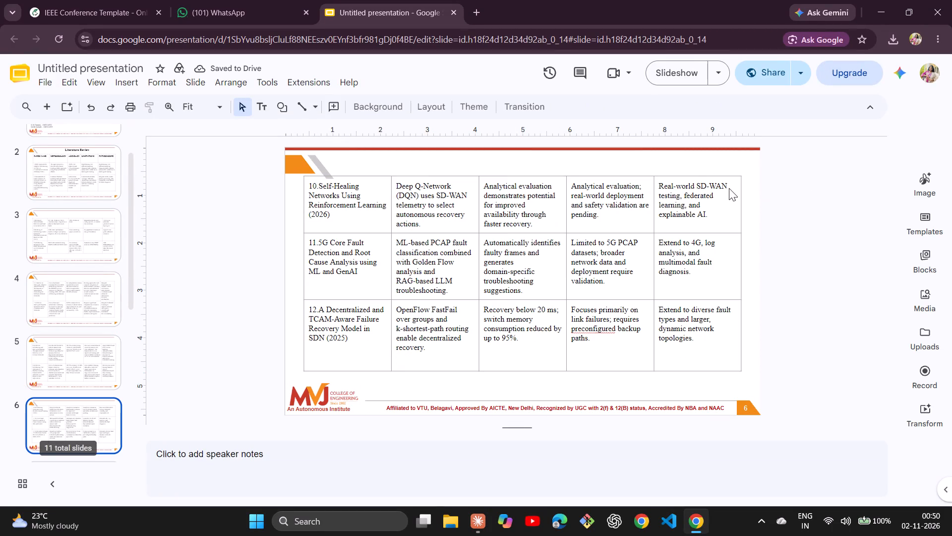
{"action": "key", "text": "ctrl+a"}
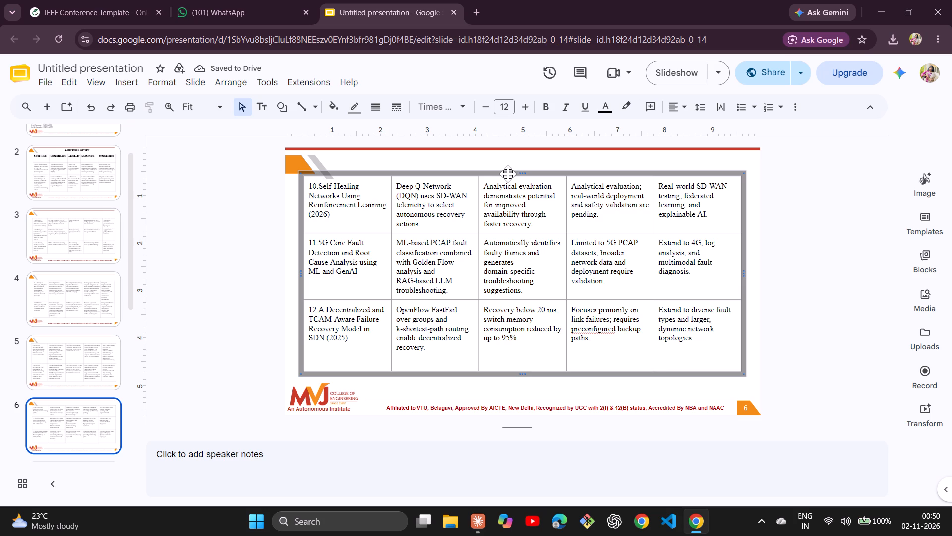
{"action": "left_click_drag", "start_coordinate": [506, 174], "coordinate": [499, 186]}
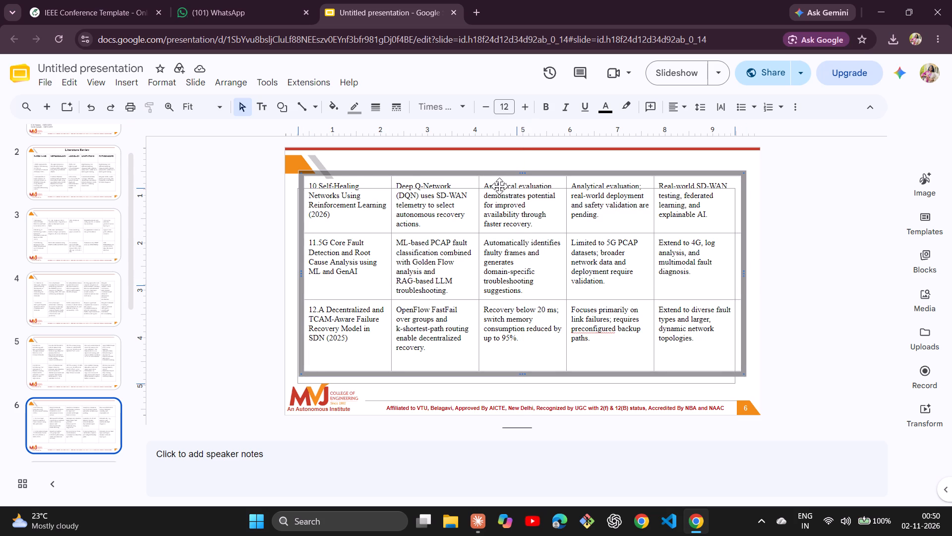
{"action": "left_click_drag", "start_coordinate": [499, 186], "coordinate": [505, 184]}
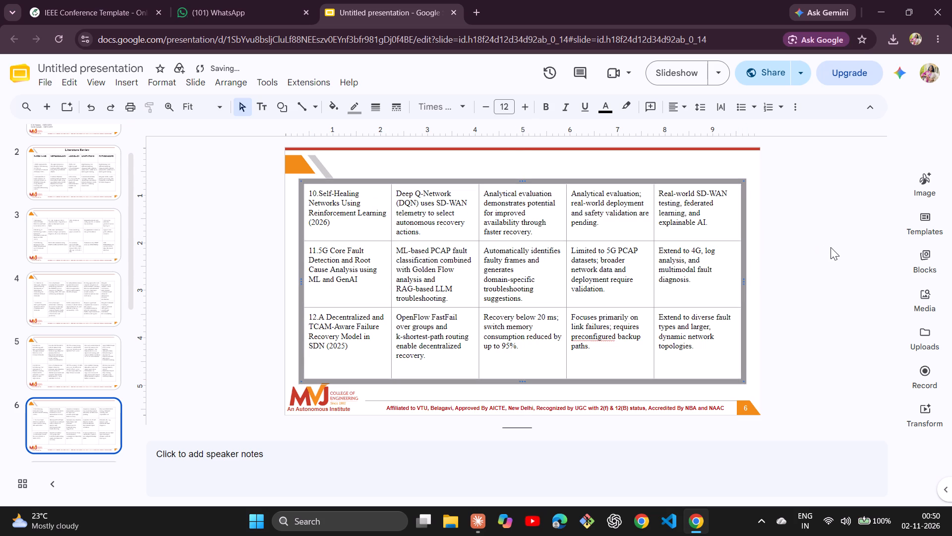
{"action": "left_click", "coordinate": [831, 247]}
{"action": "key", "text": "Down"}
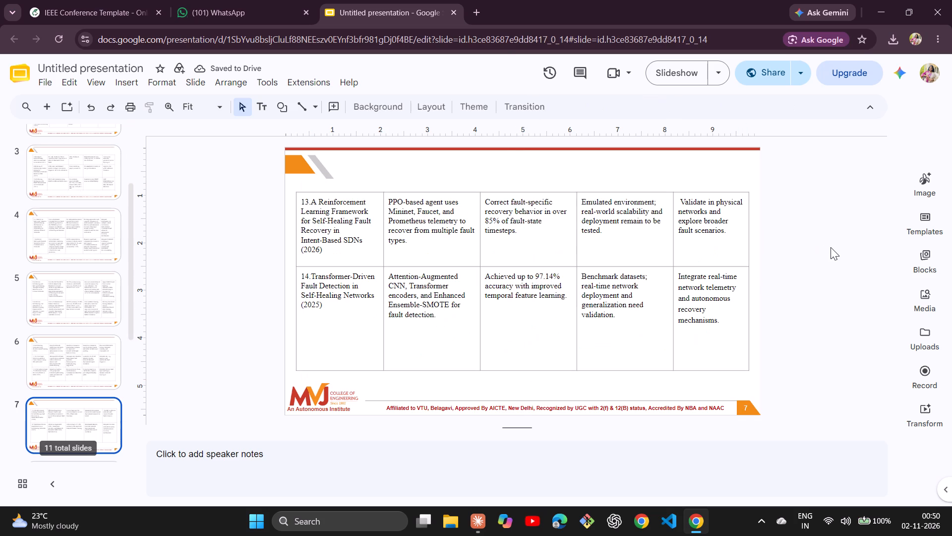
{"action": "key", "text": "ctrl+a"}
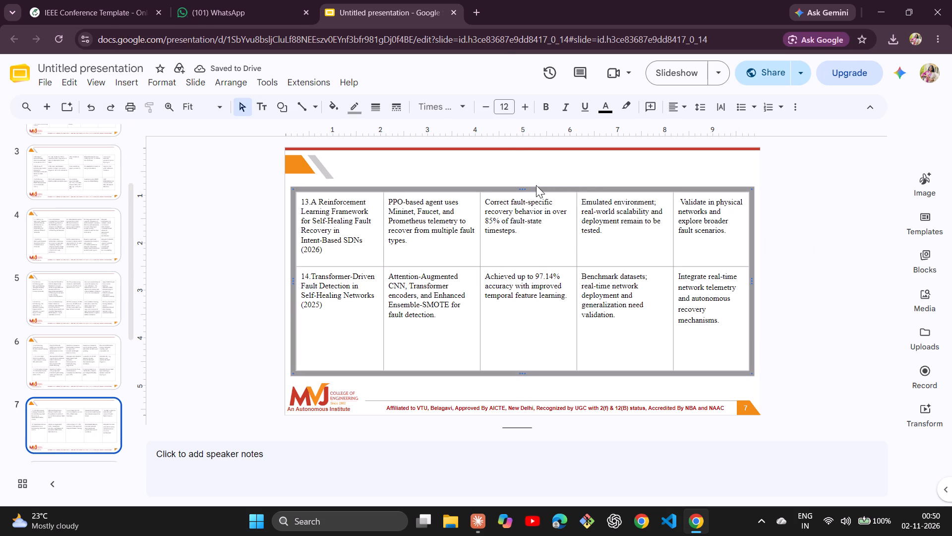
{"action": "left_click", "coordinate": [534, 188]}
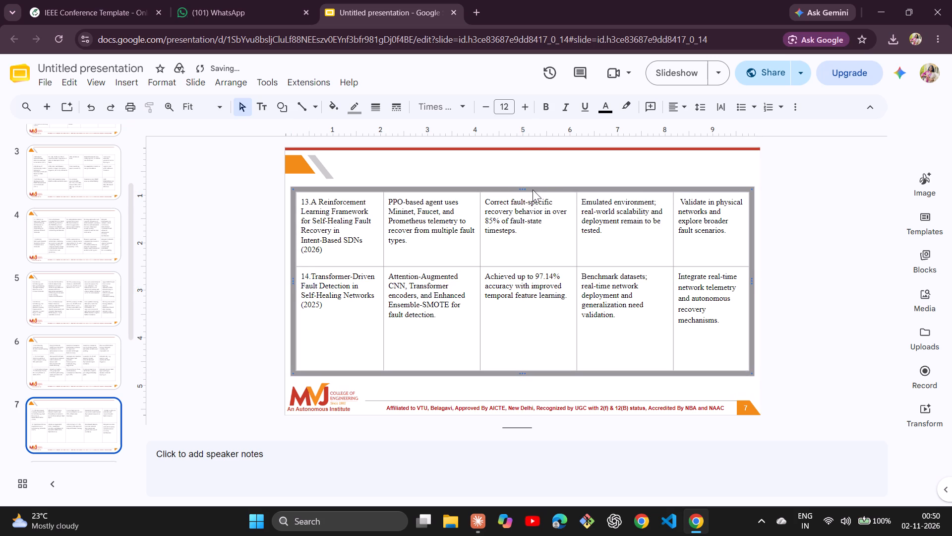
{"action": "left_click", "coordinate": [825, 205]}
Move the table on slide 8, paper 15, slightly down and sideways so it is centred both vertically and horizontally on the slide.
{"action": "key", "text": "Down"}
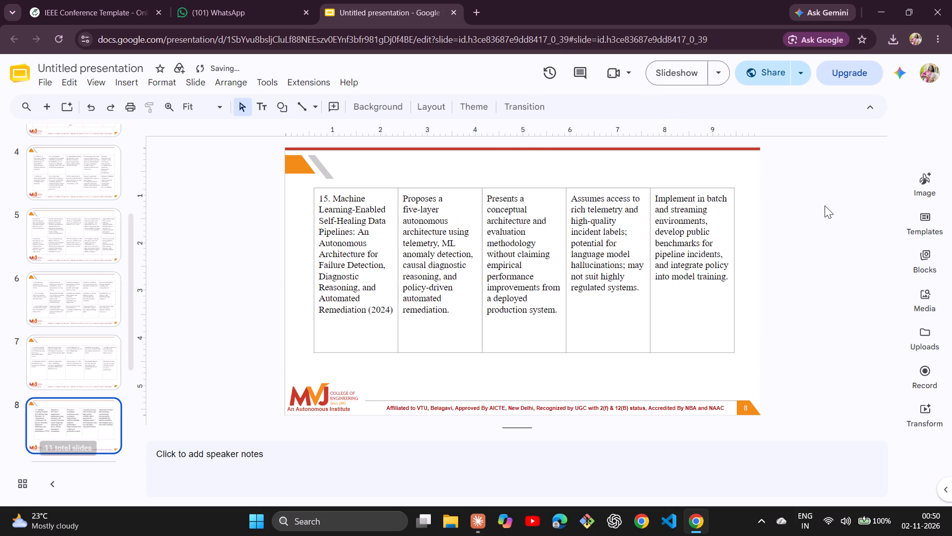
{"action": "key", "text": "ctrl+a"}
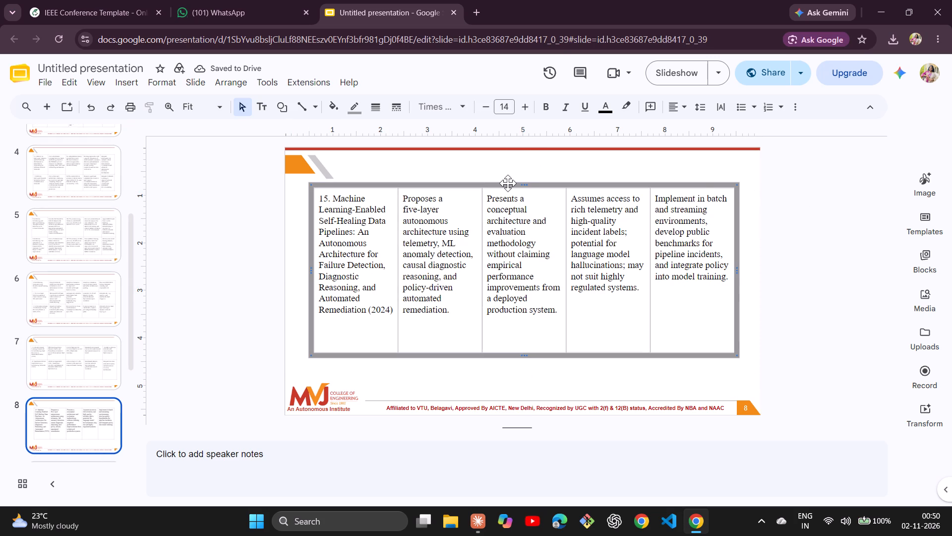
{"action": "left_click_drag", "start_coordinate": [508, 183], "coordinate": [503, 193]}
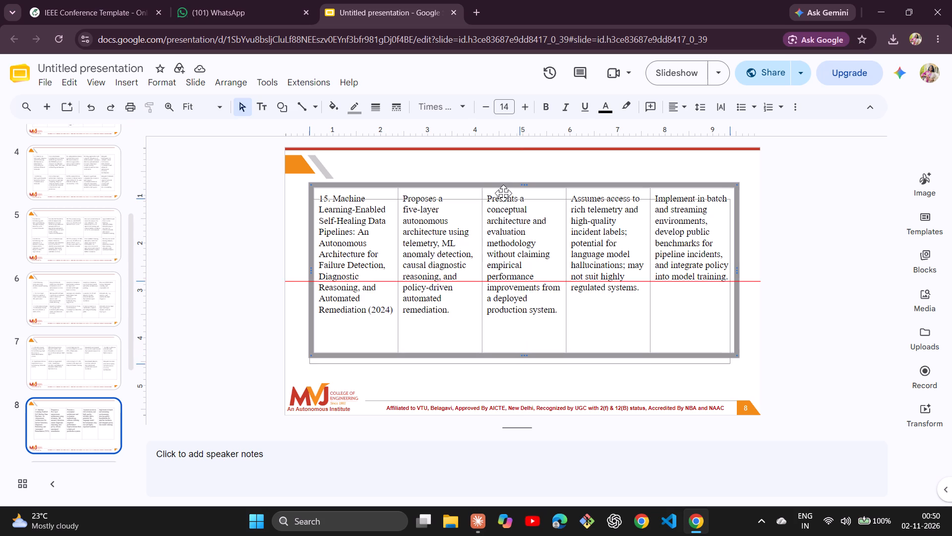
{"action": "left_click_drag", "start_coordinate": [503, 193], "coordinate": [503, 195]}
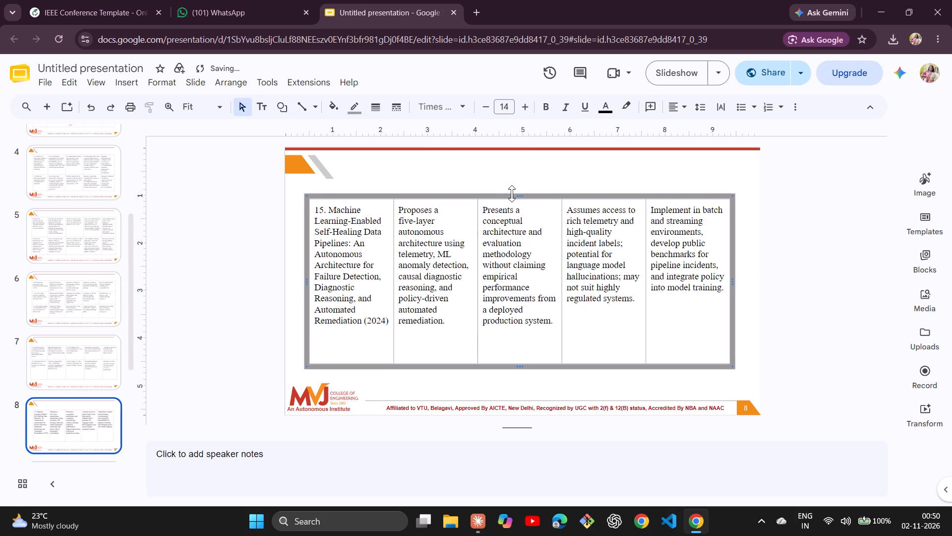
{"action": "left_click_drag", "start_coordinate": [501, 194], "coordinate": [504, 190]}
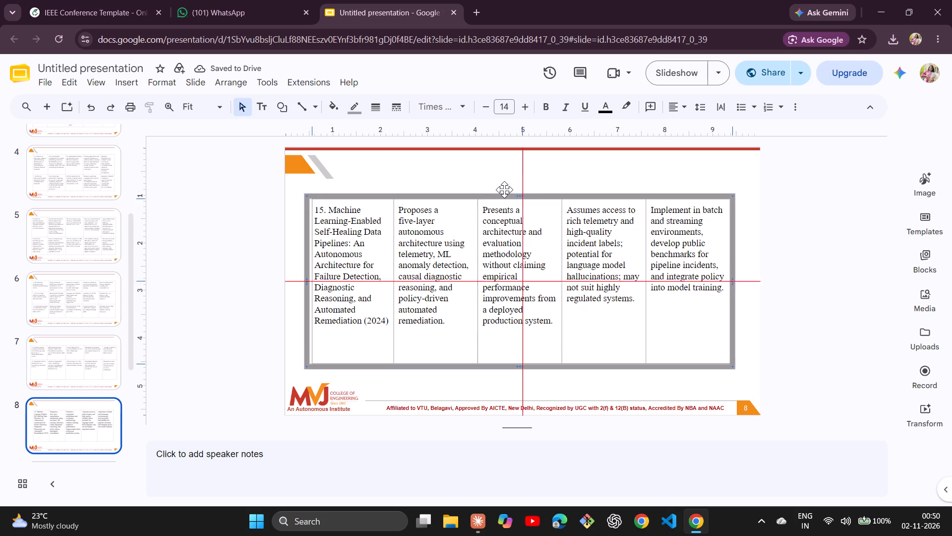
{"action": "left_click_drag", "start_coordinate": [504, 190], "coordinate": [501, 194]}
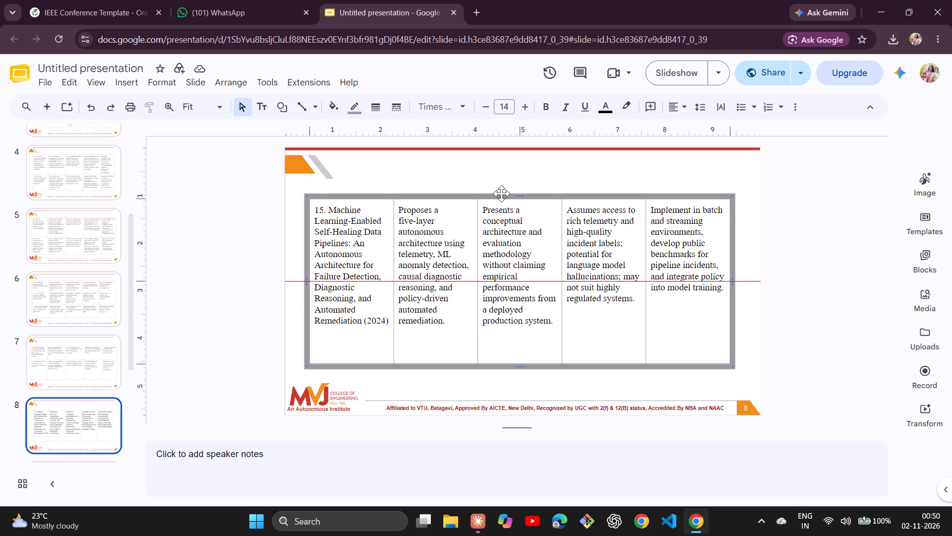
{"action": "left_click_drag", "start_coordinate": [501, 194], "coordinate": [500, 194]}
{"action": "left_click_drag", "start_coordinate": [500, 194], "coordinate": [506, 193]}
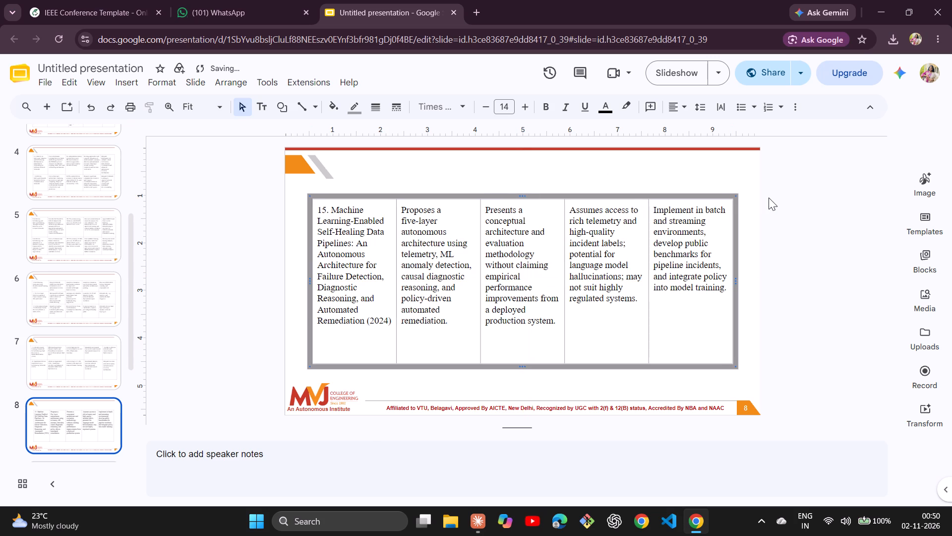
{"action": "left_click", "coordinate": [769, 198]}
{"action": "key", "text": "Up"}
{"action": "key", "text": "Down"}
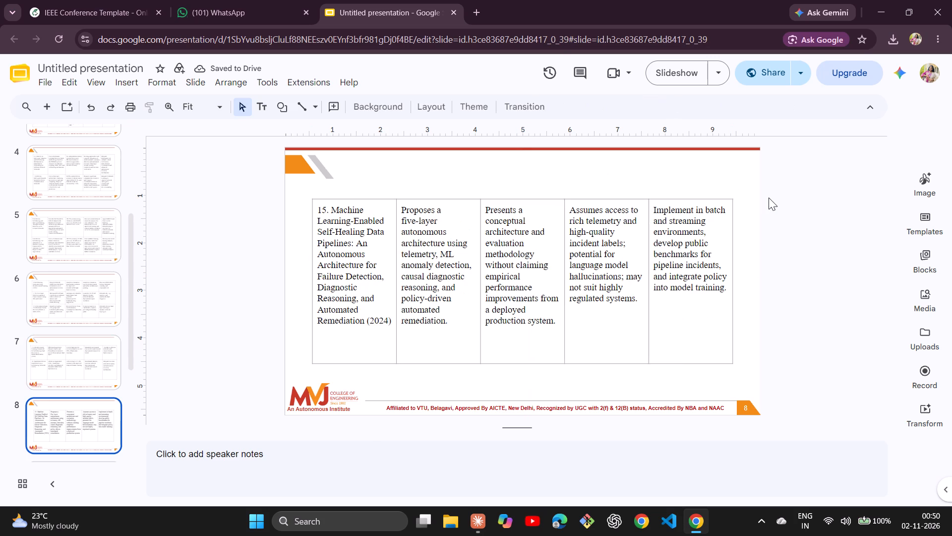
Set the font size of all text in the paper 15 table on slide 8 to 12.
{"action": "left_click", "coordinate": [696, 230]}
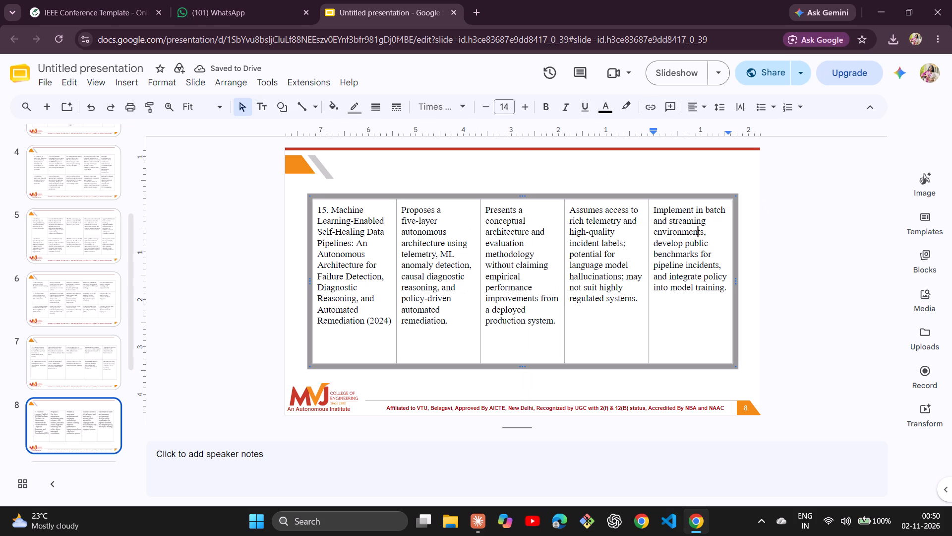
{"action": "key", "text": "ctrl+a"}
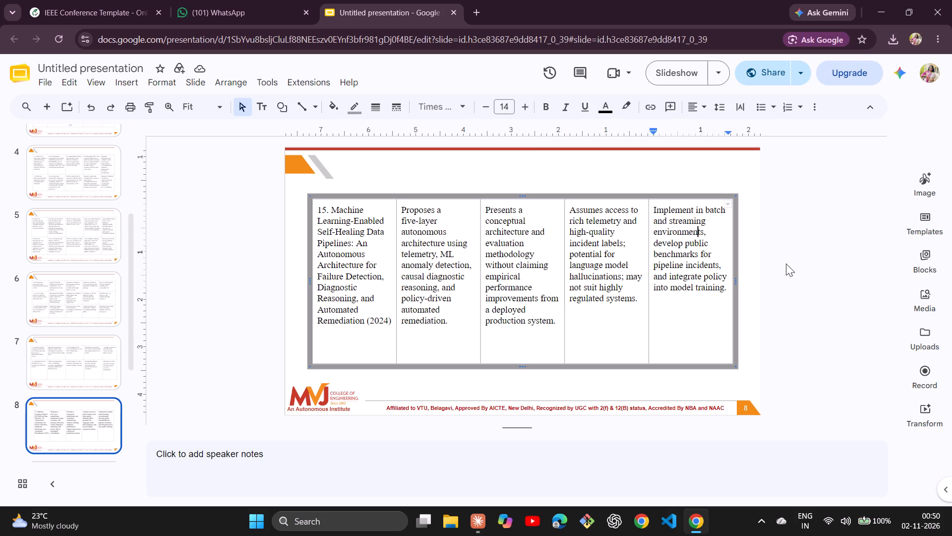
{"action": "left_click", "coordinate": [786, 264]}
{"action": "key", "text": "ctrl+a"}
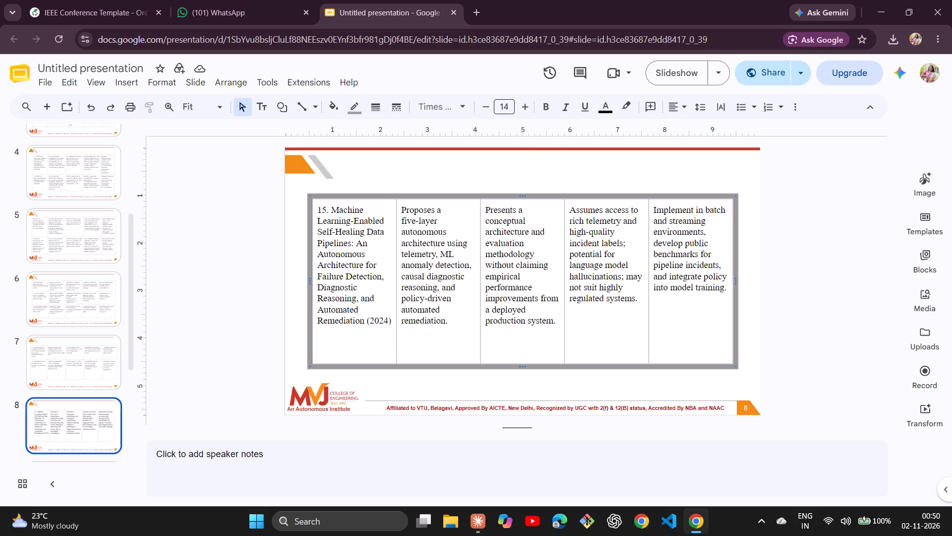
{"action": "left_click", "coordinate": [510, 106]}
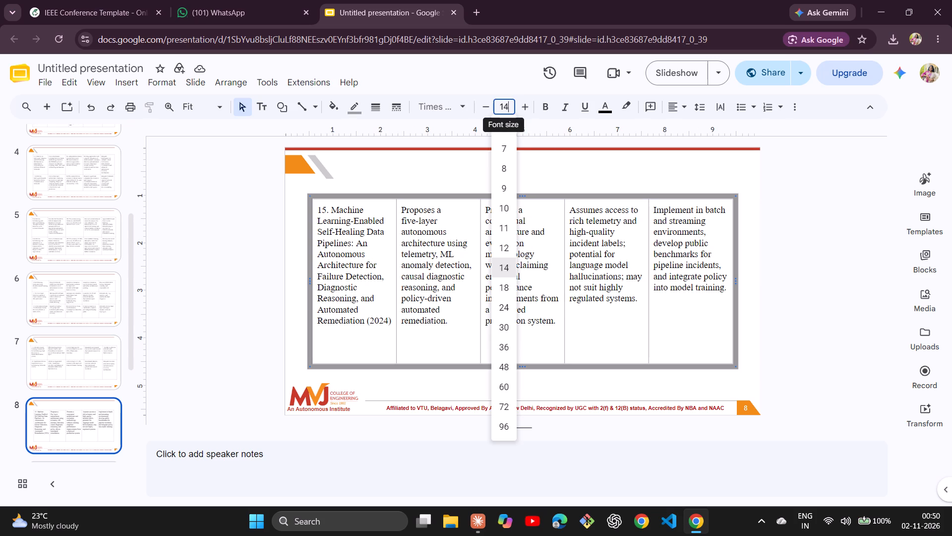
{"action": "type", "text": "12"}
{"action": "key", "text": "Return"}
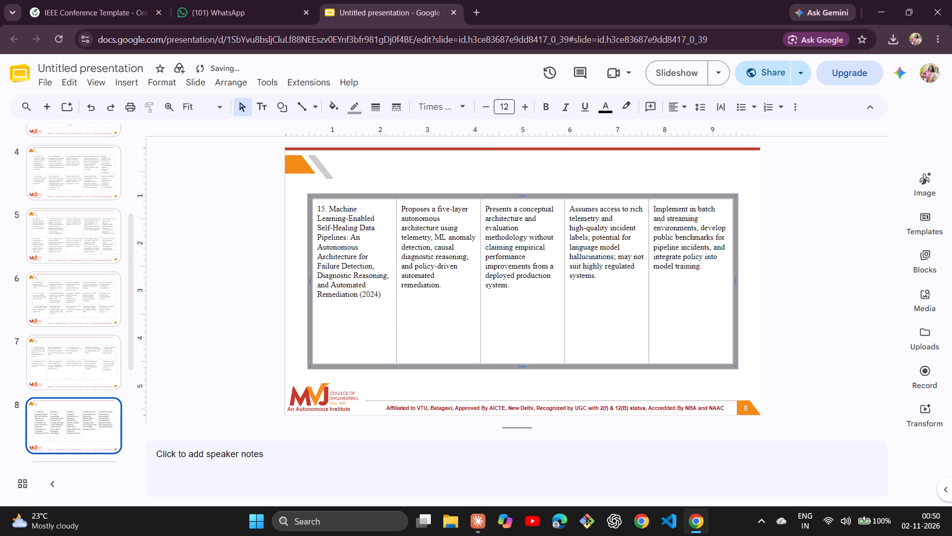
Copy the paper 16 table from slide 9.
{"action": "scroll", "coordinate": [100, 400], "scroll_direction": "down", "scroll_amount": 1}
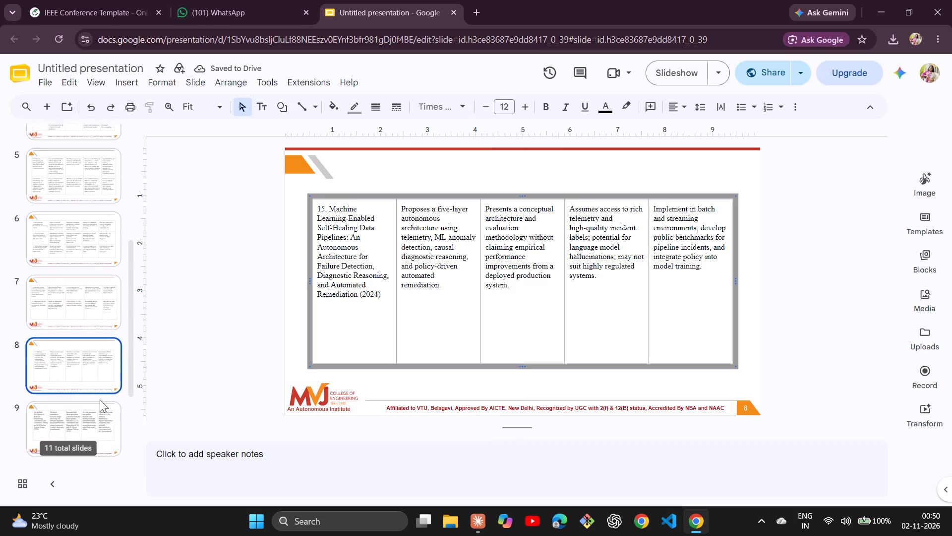
{"action": "scroll", "coordinate": [100, 400], "scroll_direction": "down", "scroll_amount": 1}
{"action": "left_click", "coordinate": [100, 400]}
{"action": "left_click", "coordinate": [417, 306]}
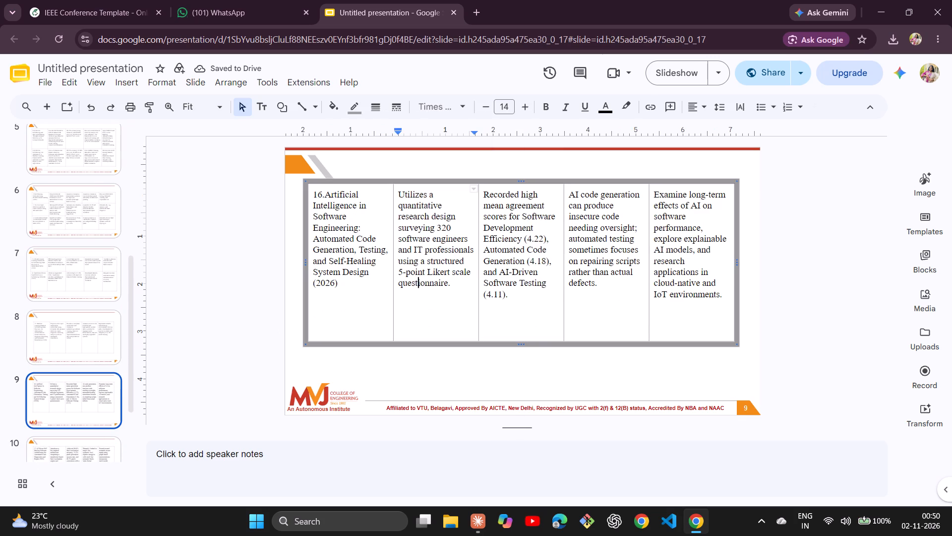
{"action": "left_click", "coordinate": [824, 256]}
{"action": "key", "text": "ctrl+a"}
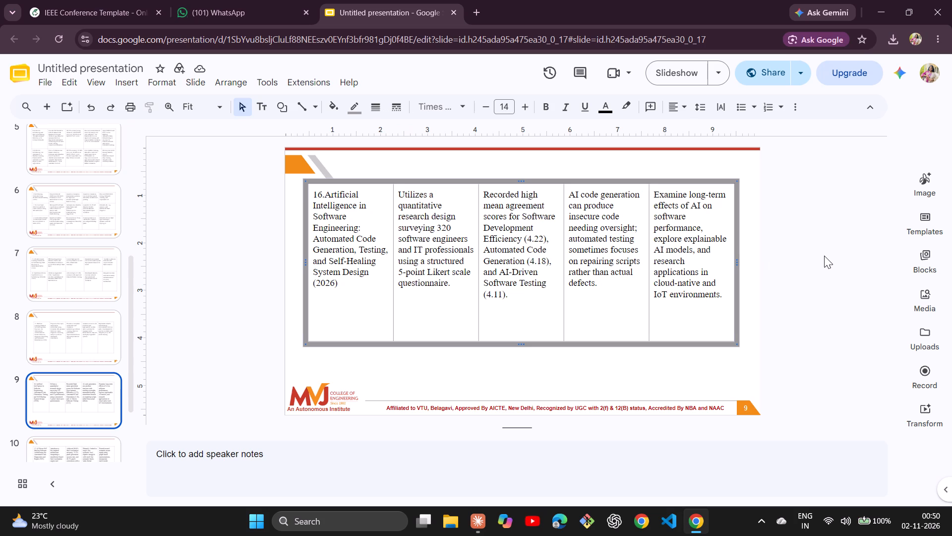
{"action": "key", "text": "ctrl+c"}
{"action": "left_click", "coordinate": [840, 174]}
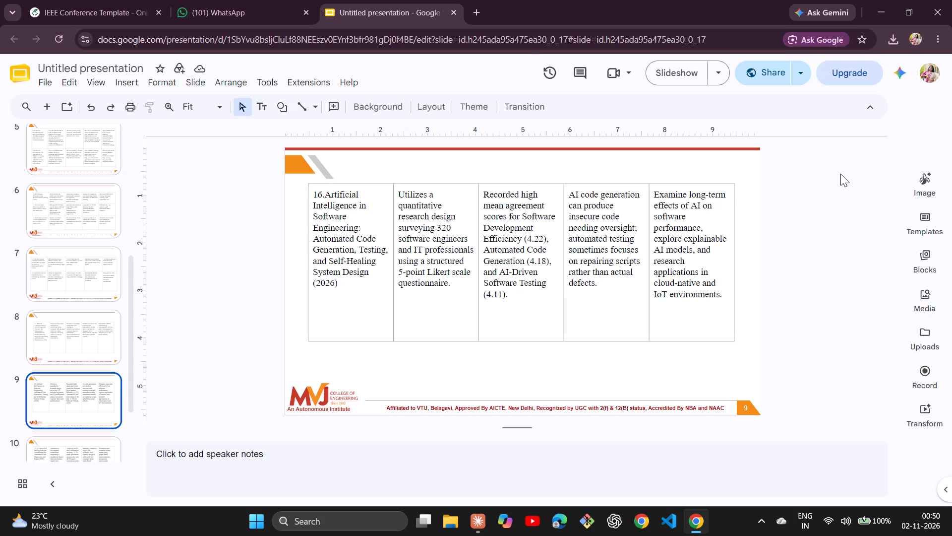
Shorten the paper 15 table on slide 8 so its bottom border sits just below the row's text.
{"action": "key", "text": "Up"}
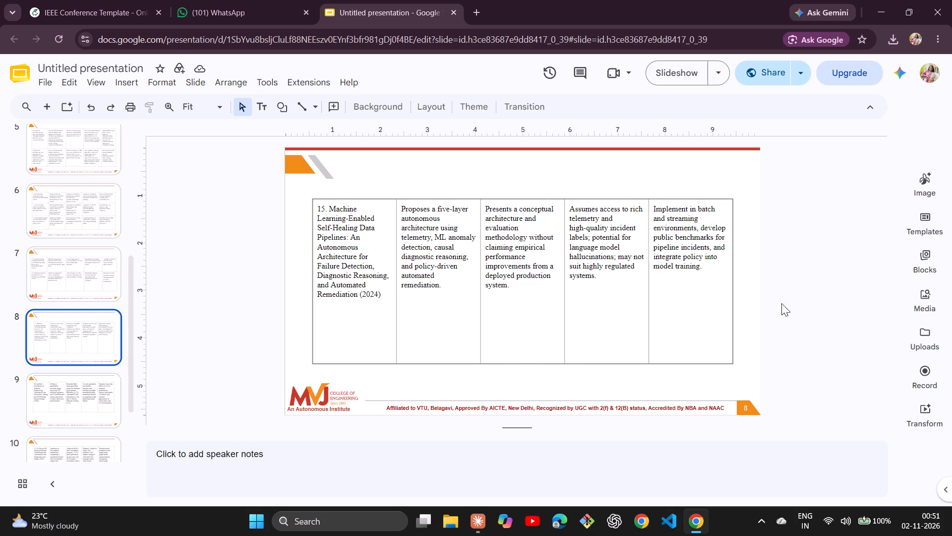
{"action": "left_click", "coordinate": [799, 295]}
{"action": "key", "text": "ctrl+a"}
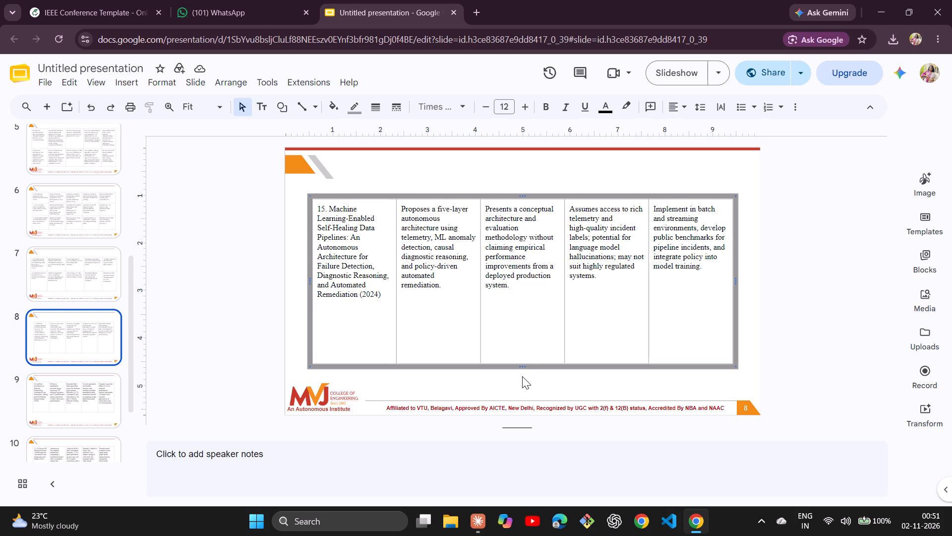
{"action": "left_click_drag", "start_coordinate": [523, 366], "coordinate": [525, 311]}
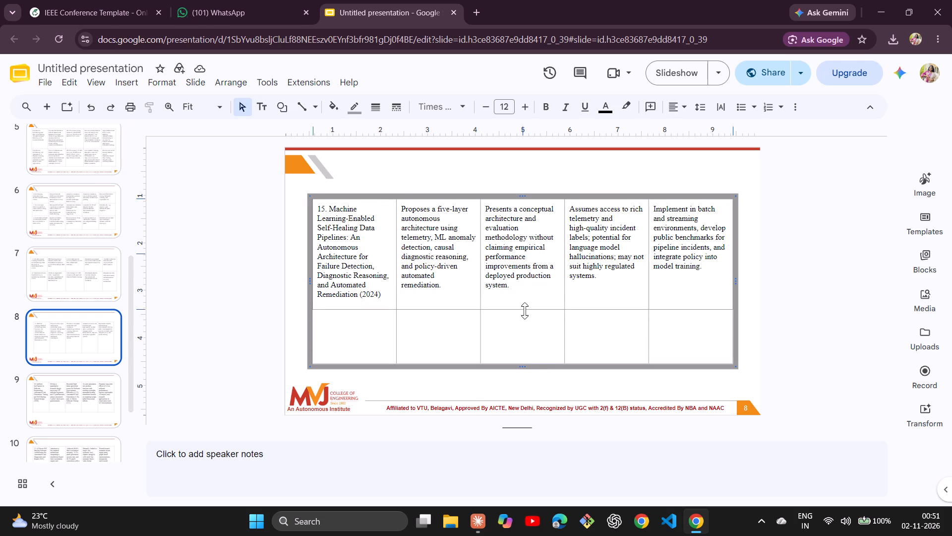
{"action": "left_click_drag", "start_coordinate": [525, 311], "coordinate": [525, 307]}
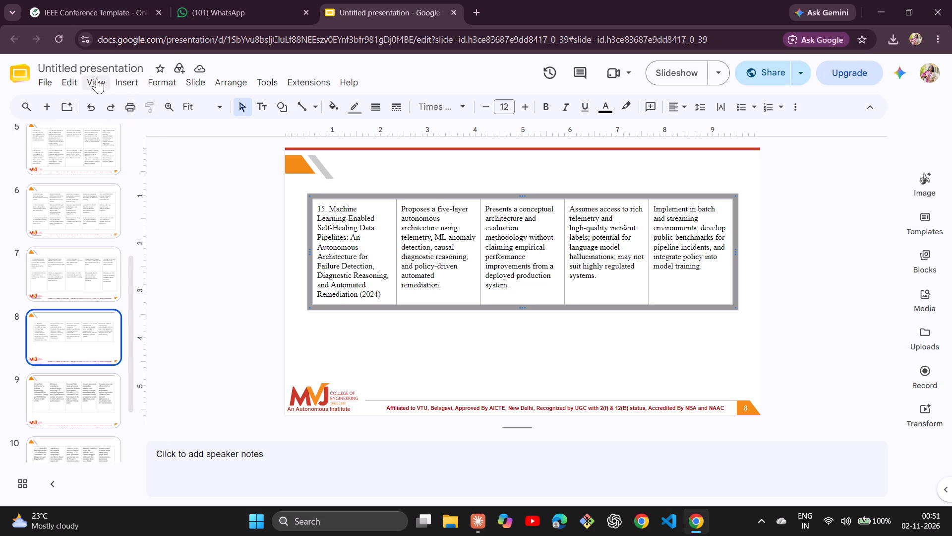
Insert a five-column, one-row table on slide 8, place it directly beneath the paper 15 table and widen it to match.
{"action": "left_click", "coordinate": [129, 81]}
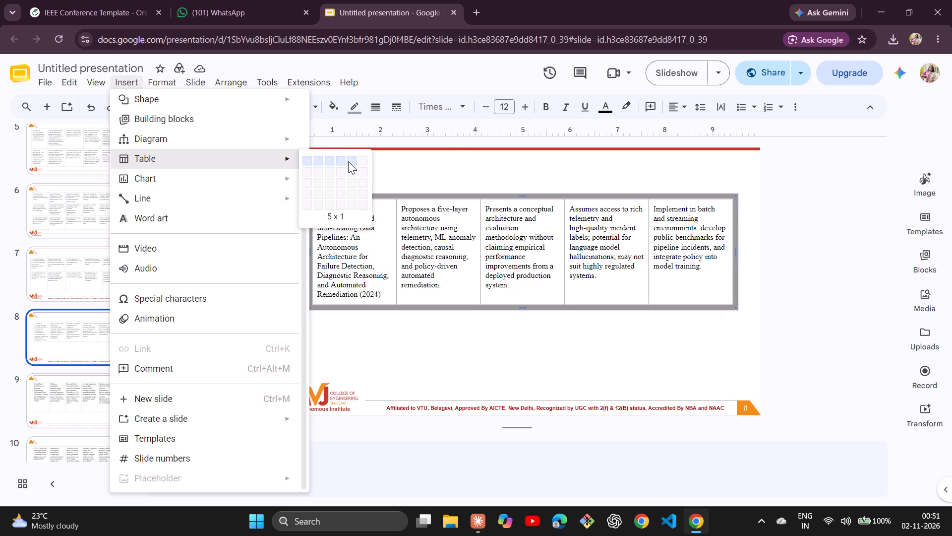
{"action": "left_click", "coordinate": [348, 161]}
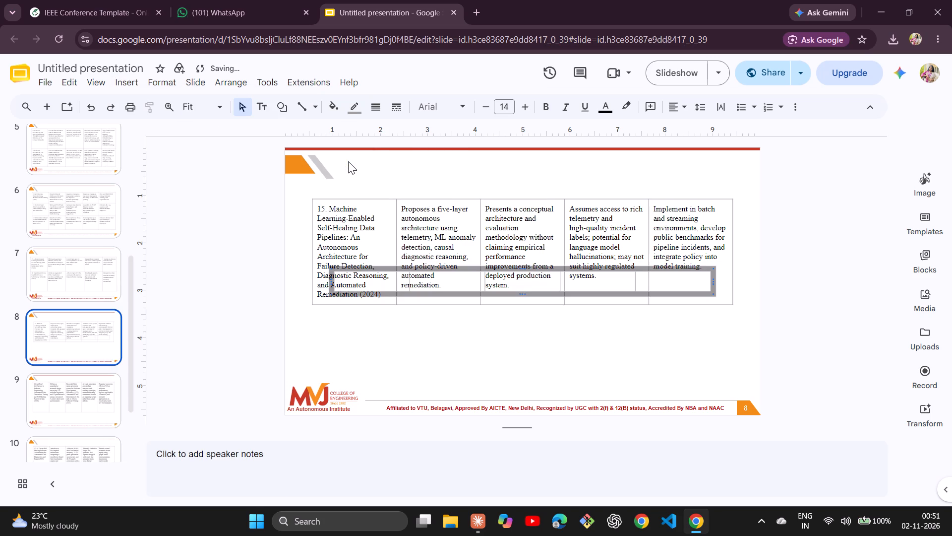
{"action": "left_click_drag", "start_coordinate": [450, 267], "coordinate": [439, 300]}
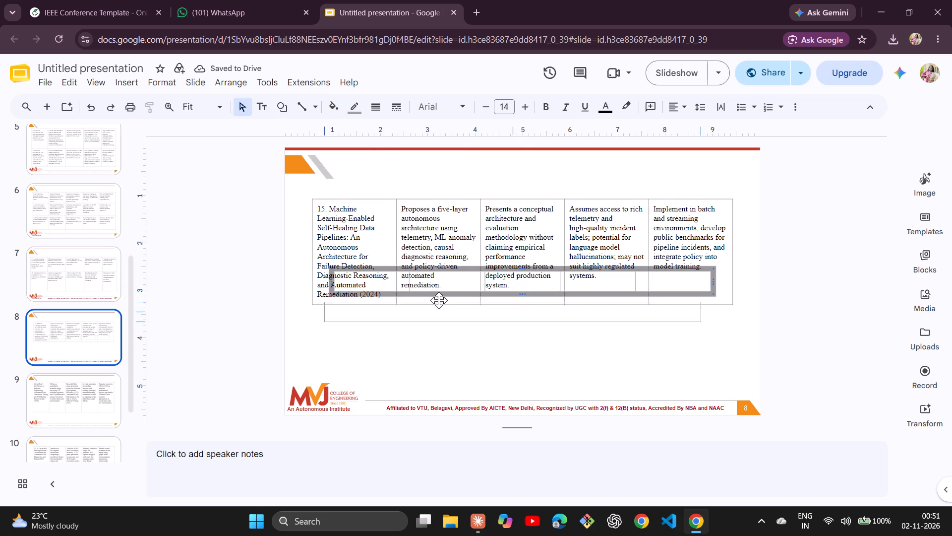
{"action": "left_click_drag", "start_coordinate": [439, 300], "coordinate": [430, 302]}
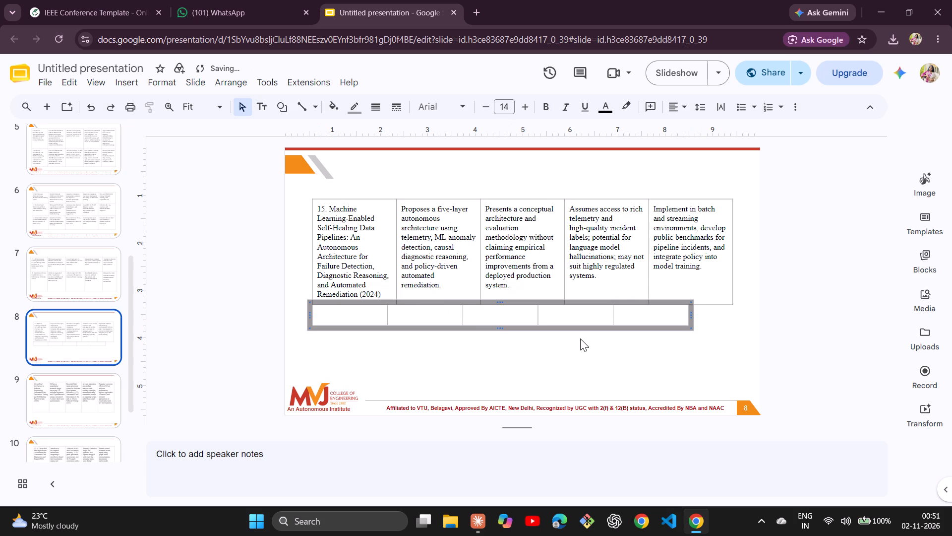
{"action": "left_click_drag", "start_coordinate": [692, 320], "coordinate": [700, 323]}
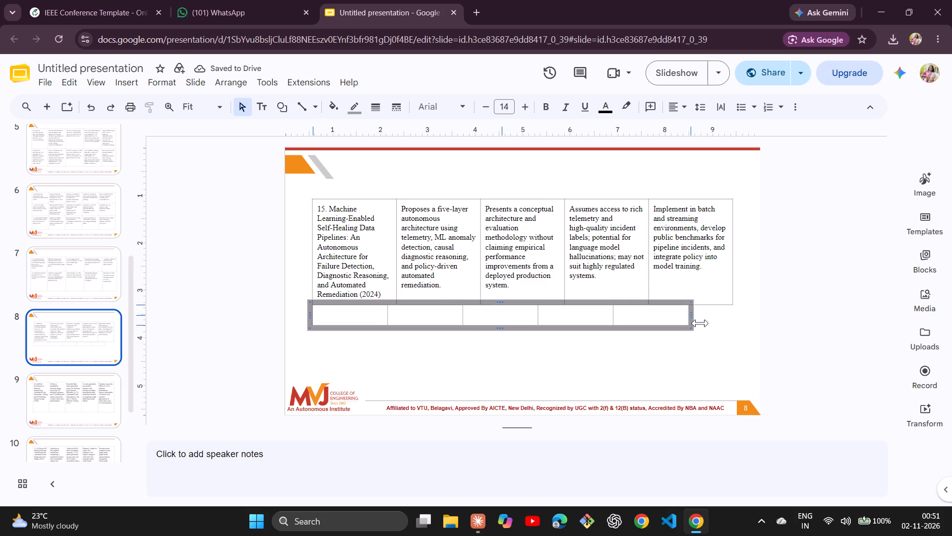
{"action": "left_click_drag", "start_coordinate": [700, 323], "coordinate": [737, 326]}
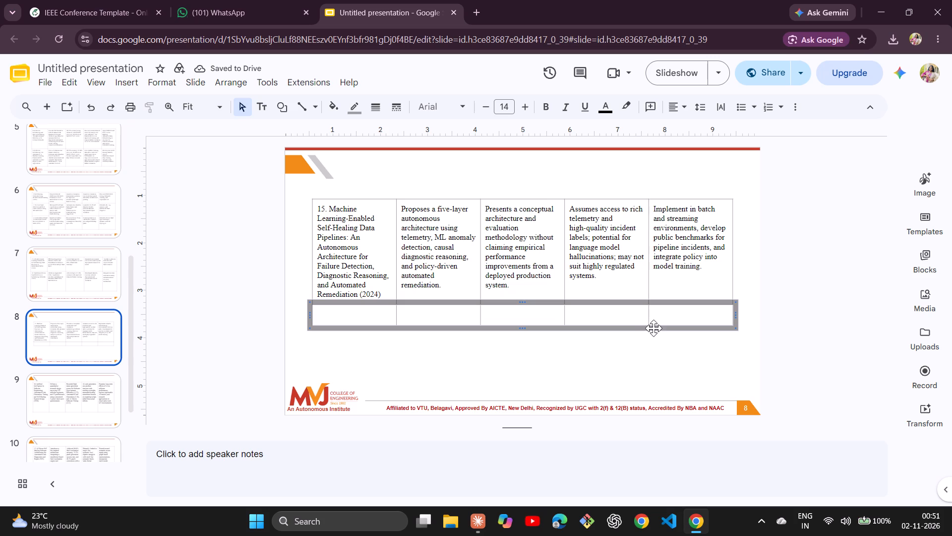
Paste the copied paper 16 content into the new empty row beneath paper 15 on slide 8.
{"action": "left_click", "coordinate": [341, 313]}
{"action": "key", "text": "ctrl+v"}
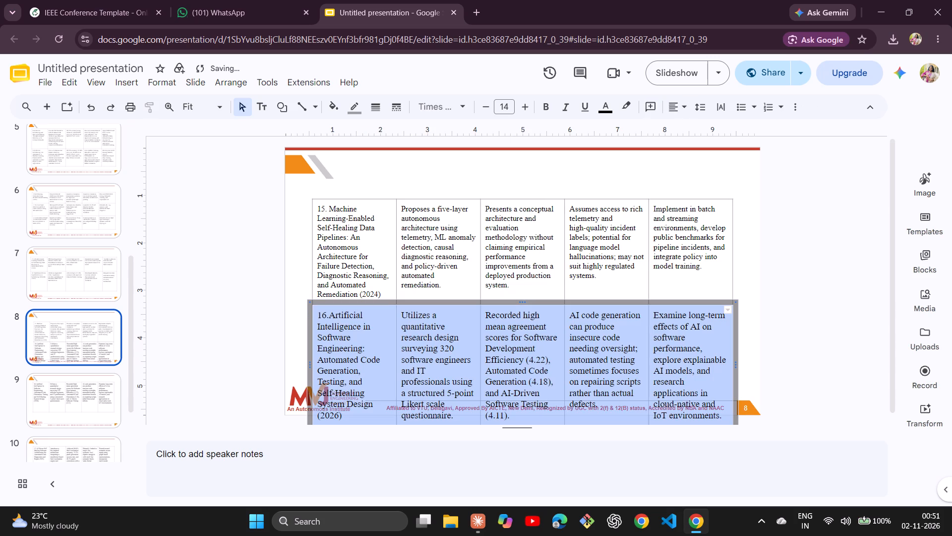
Set the font size of all pasted paper 16 text on slide 8 to 12.
{"action": "scroll", "coordinate": [526, 368], "scroll_direction": "down", "scroll_amount": 1}
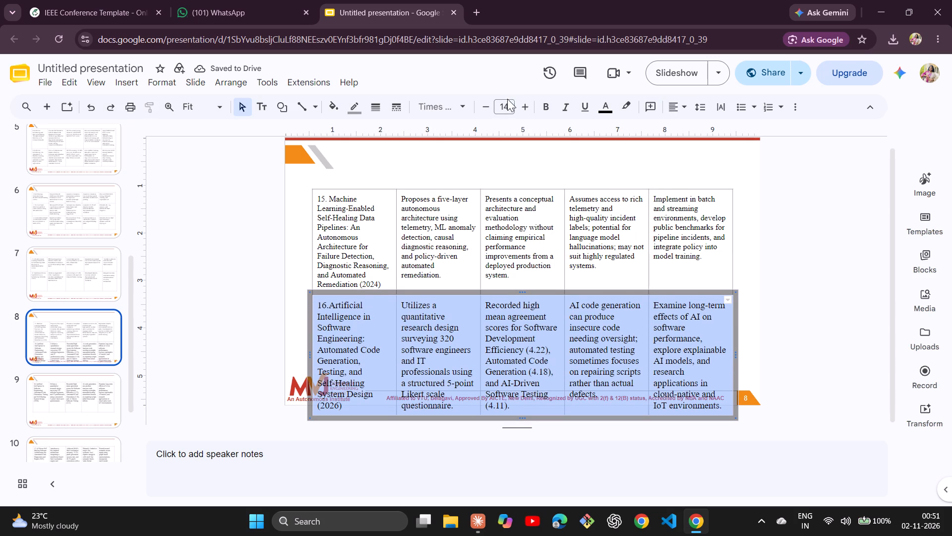
{"action": "left_click", "coordinate": [507, 104]}
{"action": "type", "text": "12"}
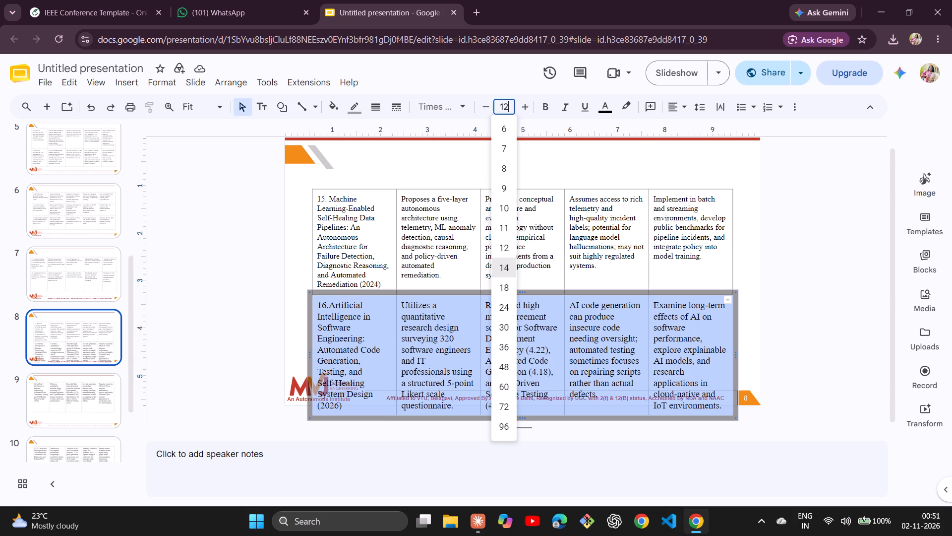
{"action": "key", "text": "Return"}
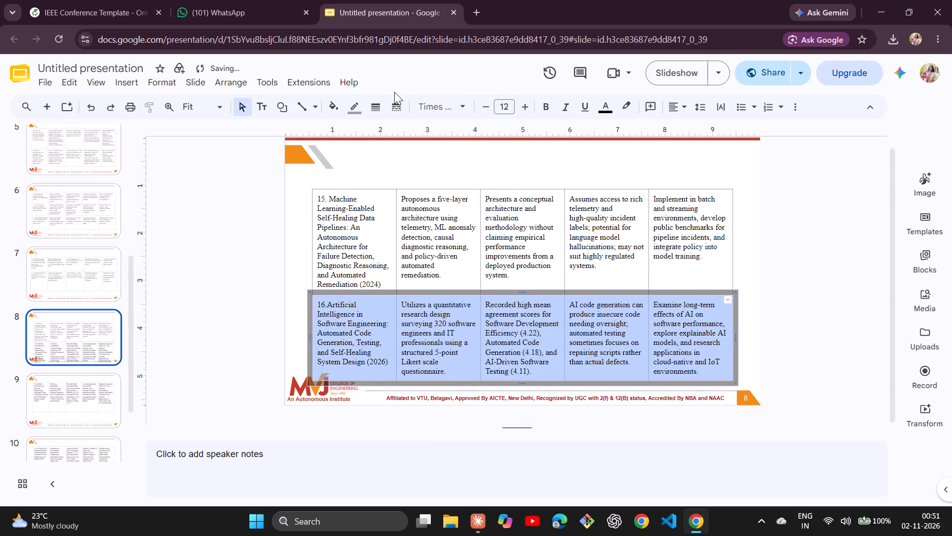
Move the paper 15 and paper 16 tables on slide 8 up together, clear of the footer logo.
{"action": "left_click", "coordinate": [766, 196]}
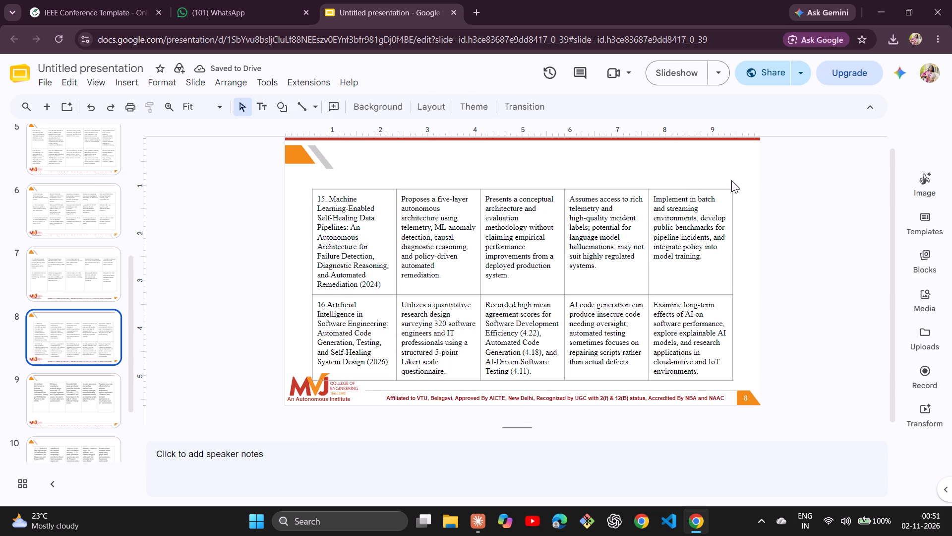
{"action": "key", "text": "ctrl+a"}
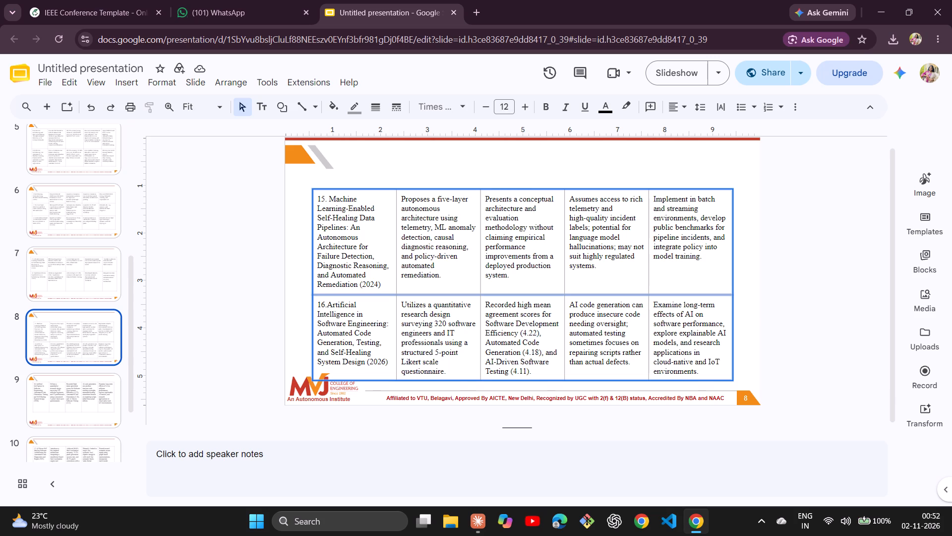
{"action": "left_click_drag", "start_coordinate": [539, 198], "coordinate": [540, 184]}
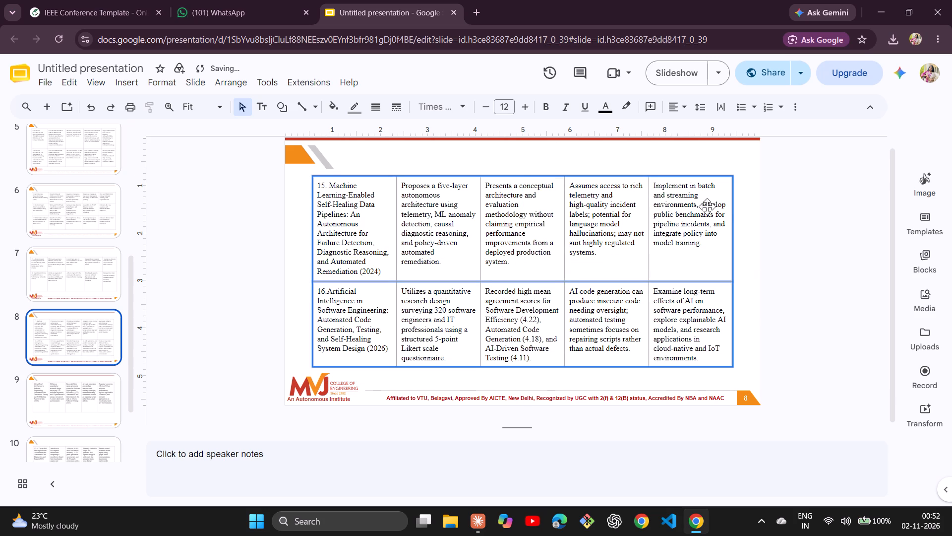
{"action": "left_click", "coordinate": [820, 222]}
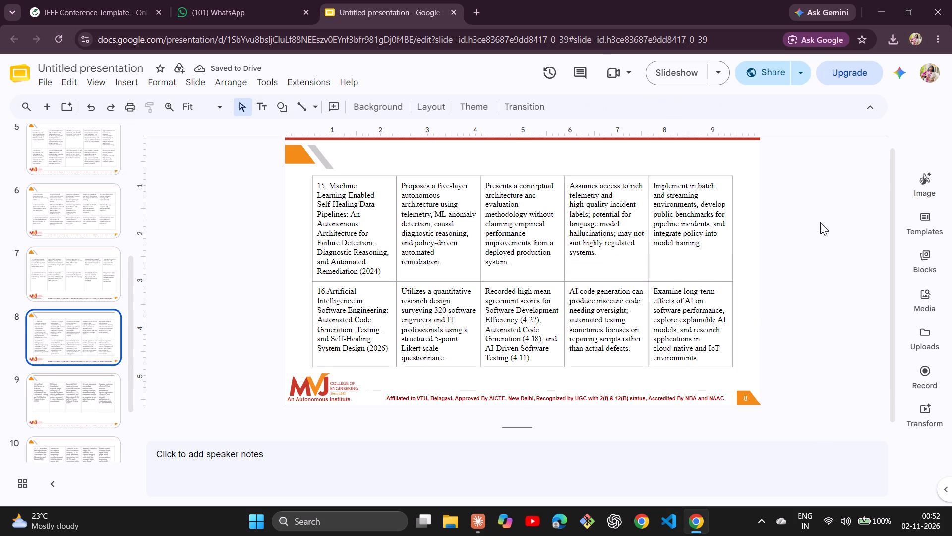
Delete slide 9, which holds the original paper 16 table.
{"action": "key", "text": "Down"}
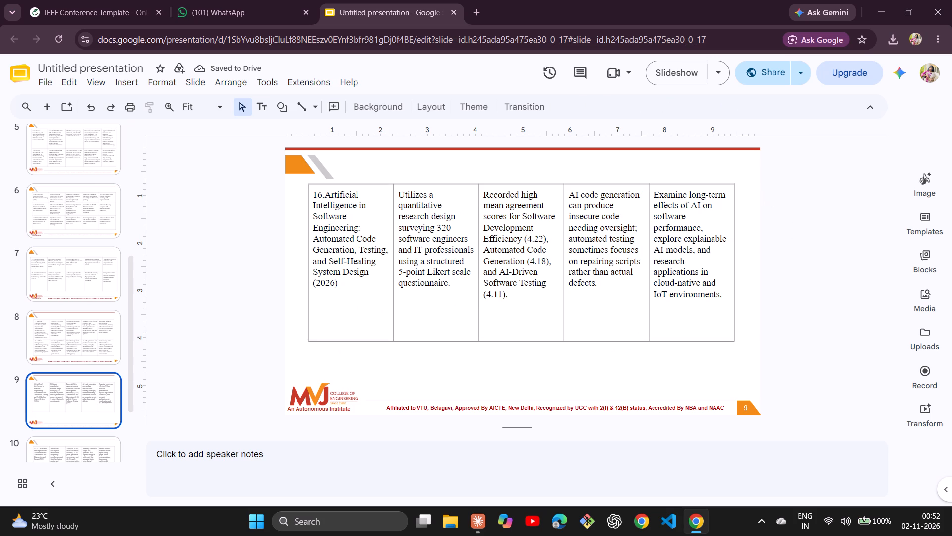
{"action": "right_click", "coordinate": [77, 390]}
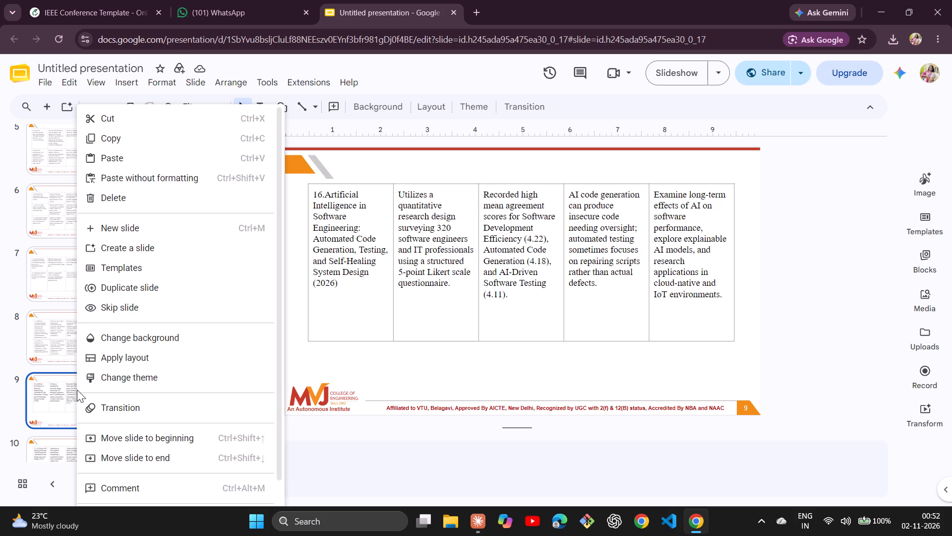
{"action": "left_click", "coordinate": [119, 196]}
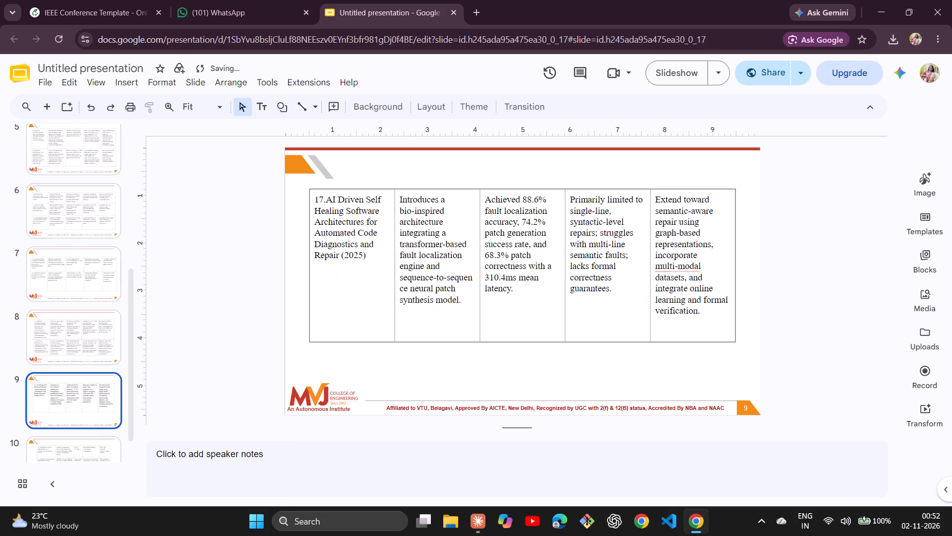
Set the font size of all text in the paper 17 table on slide 9 to 12.
{"action": "left_click", "coordinate": [806, 211]}
{"action": "key", "text": "Up"}
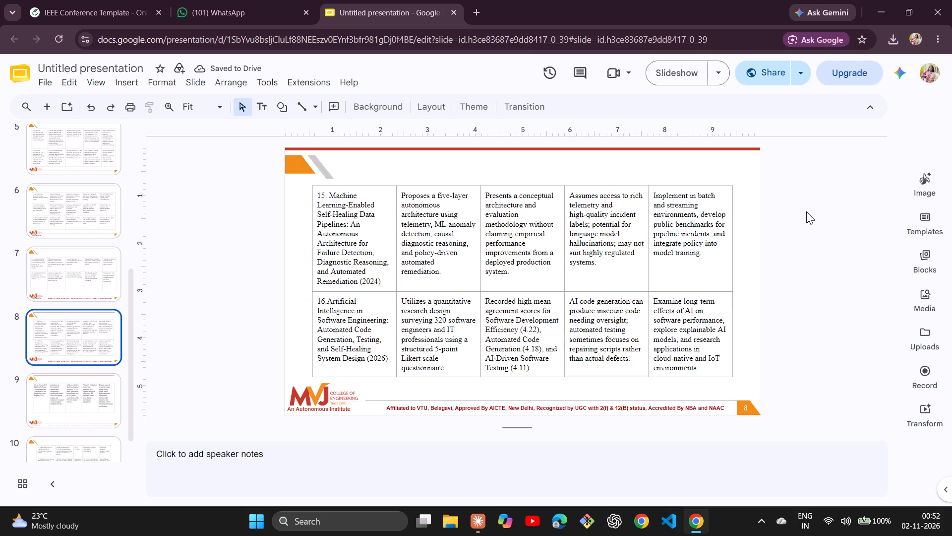
{"action": "key", "text": "Down"}
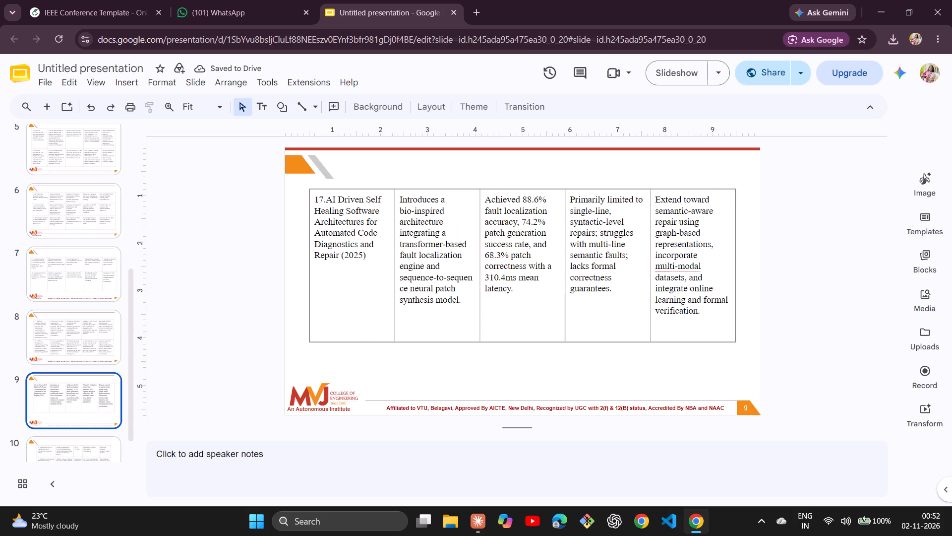
{"action": "left_click", "coordinate": [585, 250]}
{"action": "key", "text": "ctrl+a"}
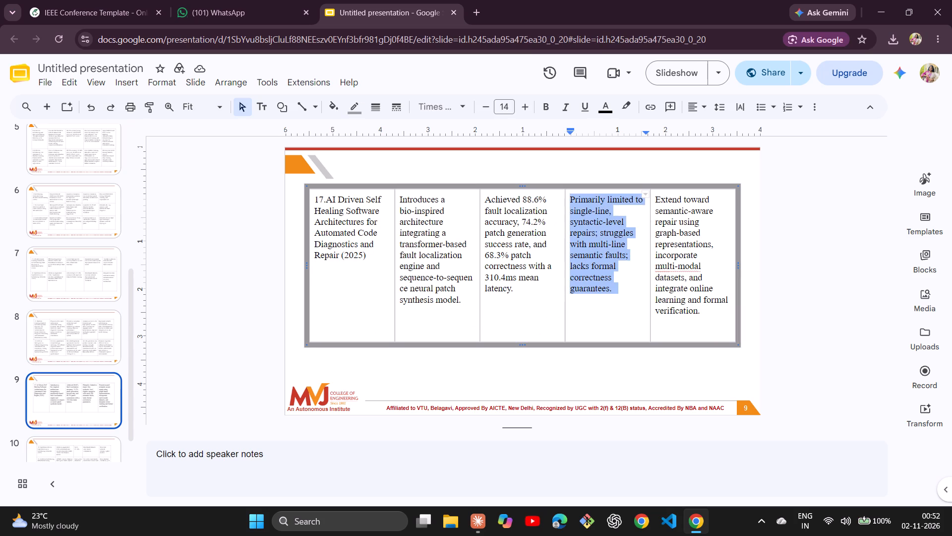
{"action": "left_click", "coordinate": [832, 268]}
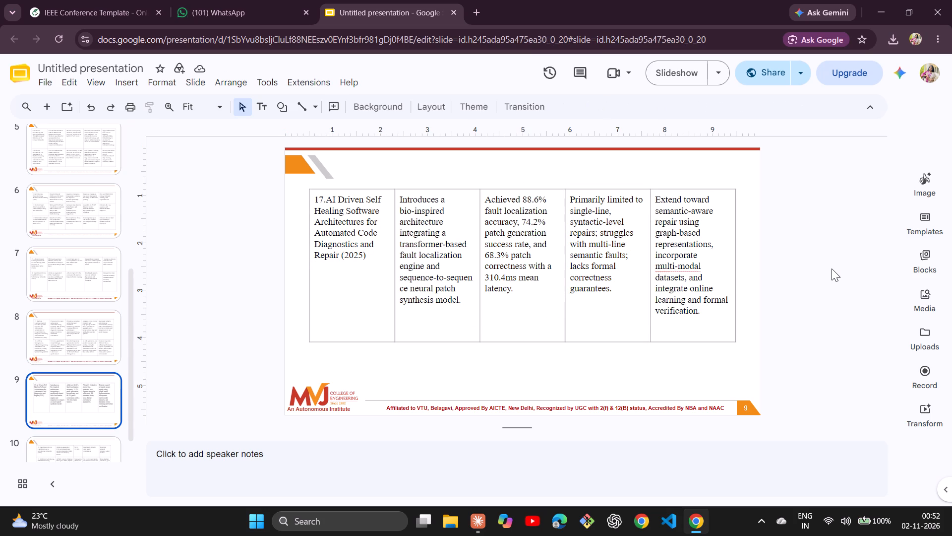
{"action": "key", "text": "ctrl+a"}
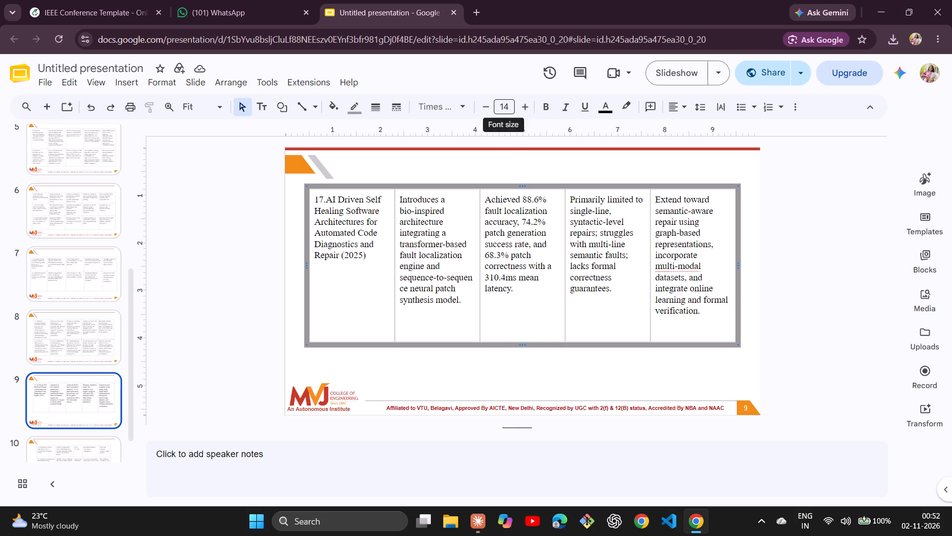
{"action": "left_click", "coordinate": [506, 105]}
{"action": "type", "text": "12"}
{"action": "key", "text": "Return"}
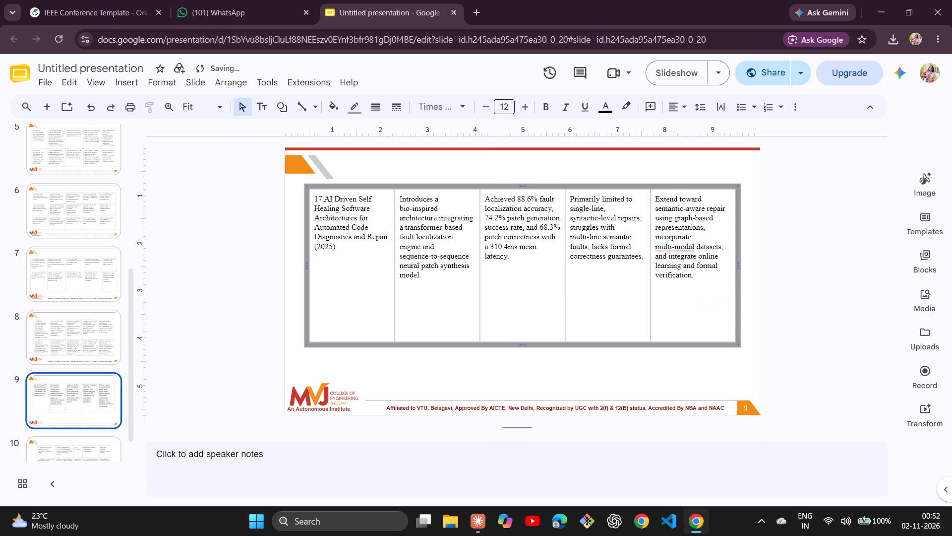
{"action": "left_click", "coordinate": [284, 278]}
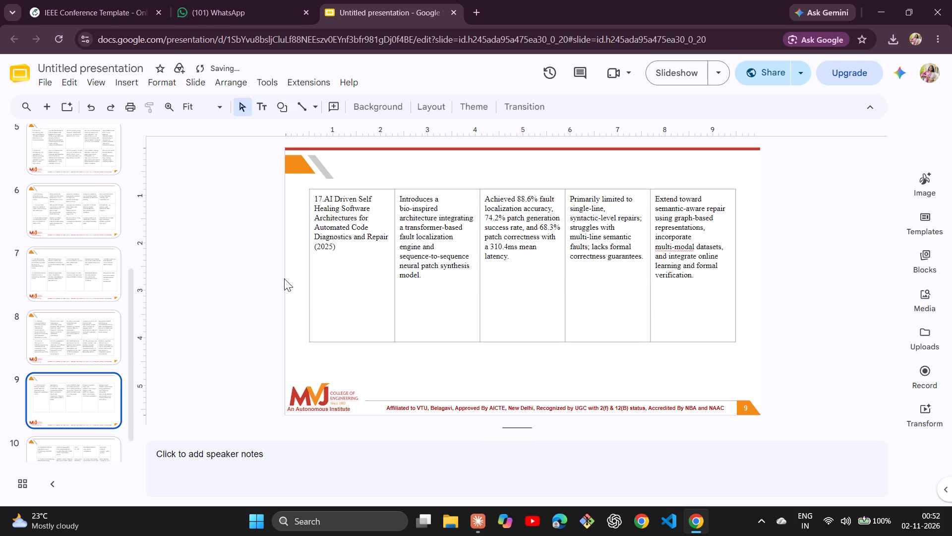
Shorten the paper 17 table on slide 9 so its bottom border sits just below the row's text.
{"action": "key", "text": "Down"}
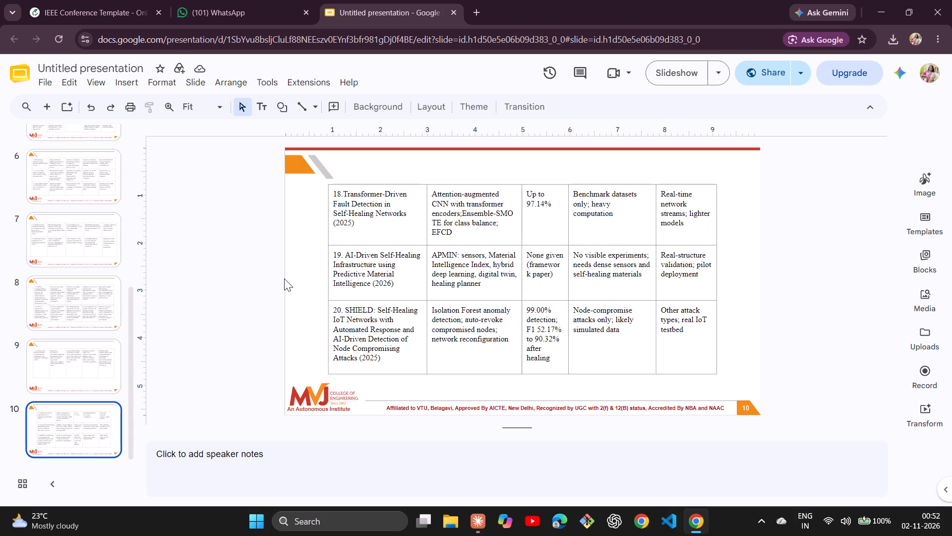
{"action": "key", "text": "Down"}
{"action": "key", "text": "Up"}
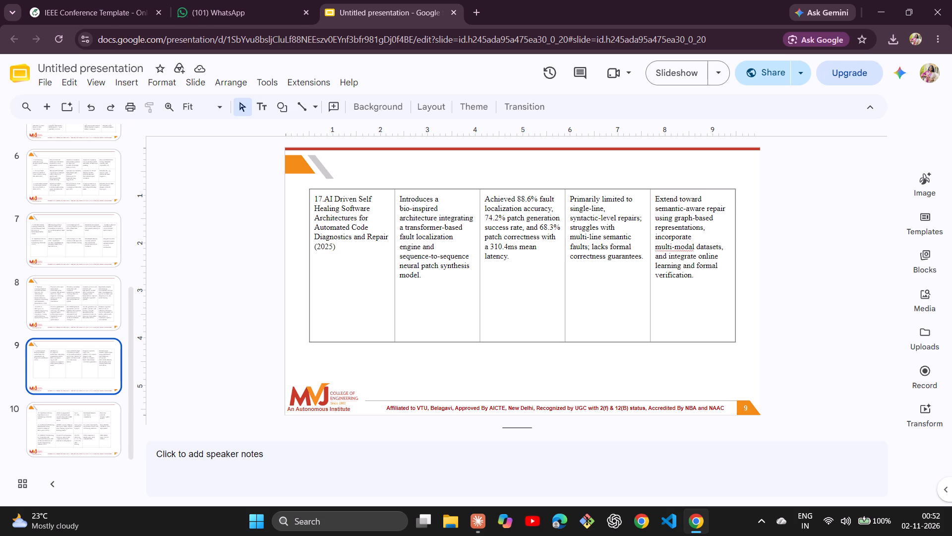
{"action": "key", "text": "Up"}
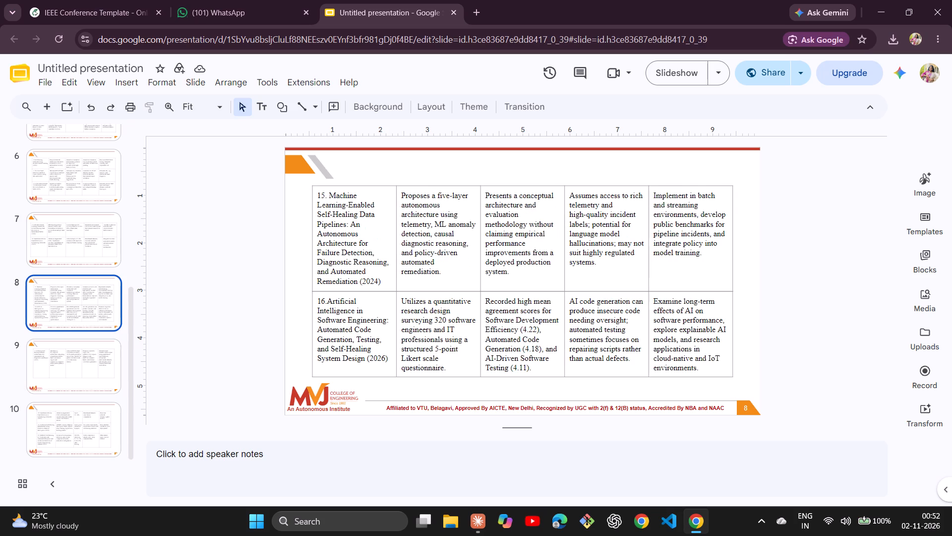
{"action": "key", "text": "Down"}
{"action": "left_click", "coordinate": [520, 312]}
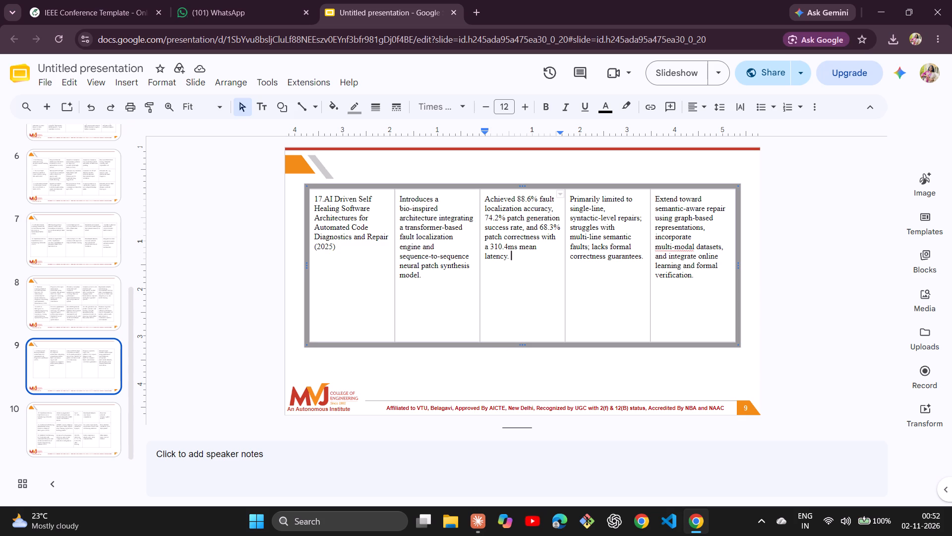
{"action": "left_click_drag", "start_coordinate": [522, 339], "coordinate": [531, 292]}
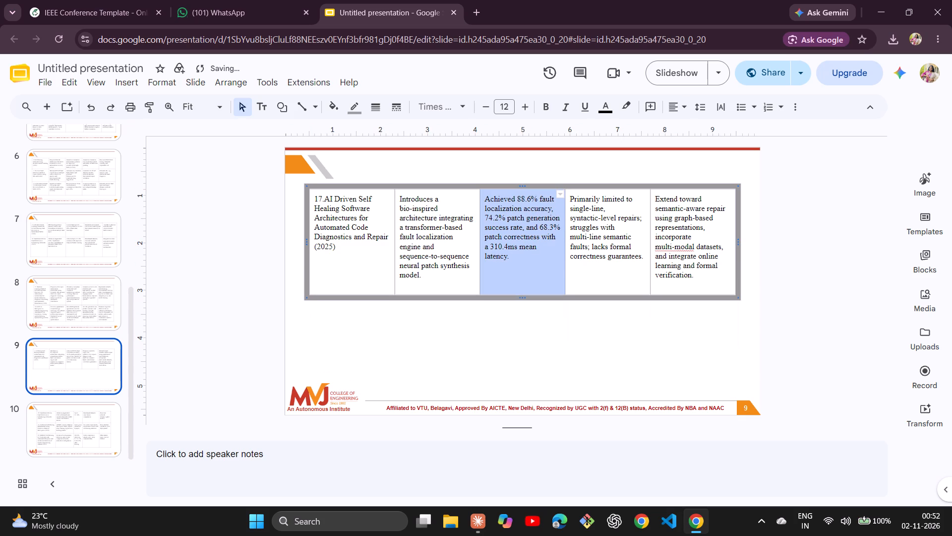
Move the paper 17 table on slide 9 slightly up, keeping it horizontally centred.
{"action": "left_click", "coordinate": [671, 360]}
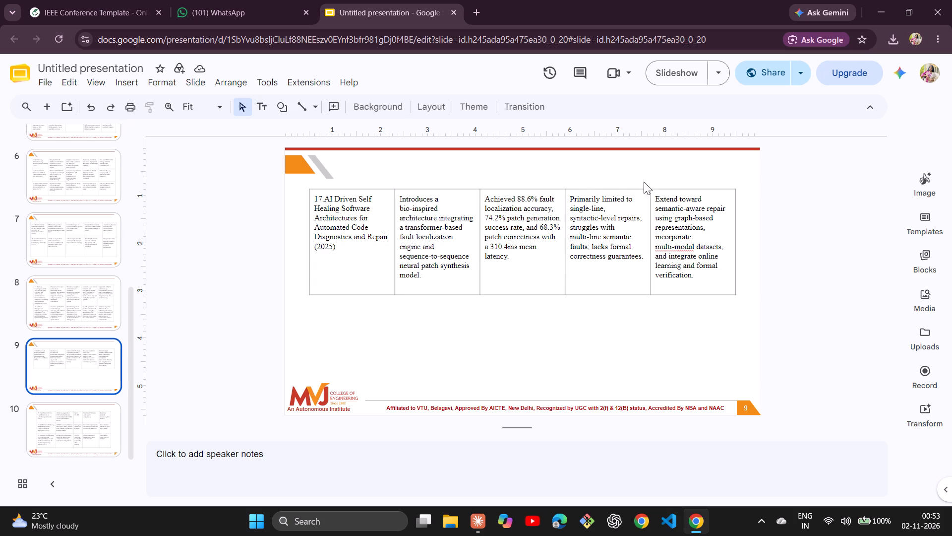
{"action": "key", "text": "ctrl+a"}
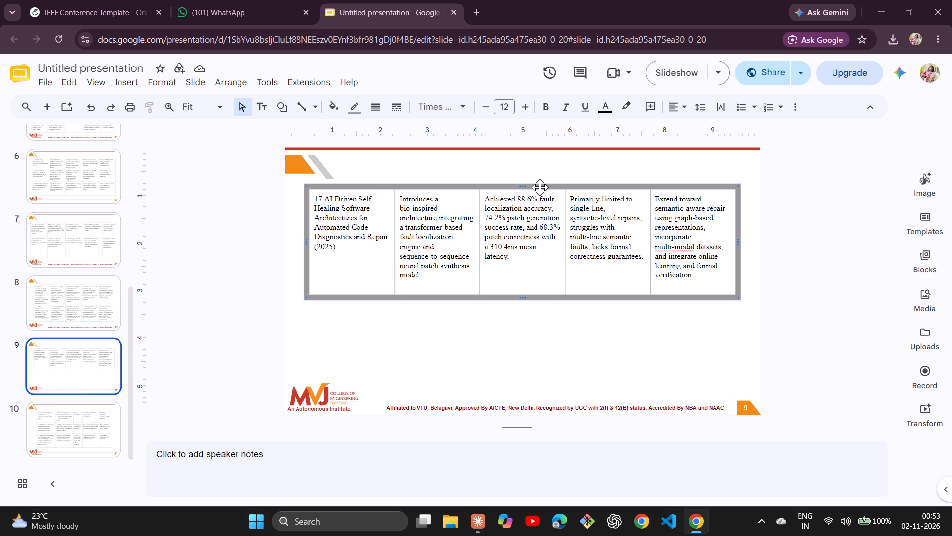
{"action": "left_click_drag", "start_coordinate": [540, 187], "coordinate": [546, 172]}
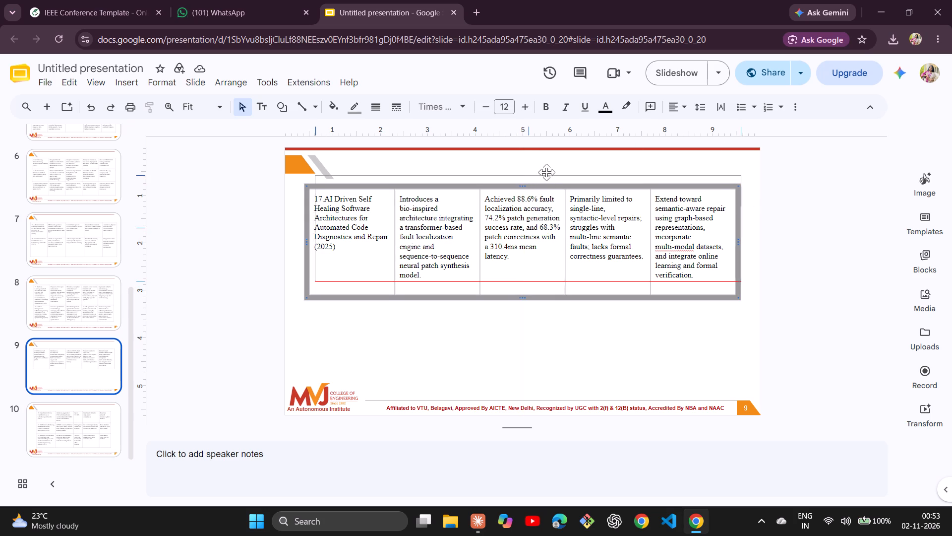
{"action": "left_click_drag", "start_coordinate": [546, 172], "coordinate": [541, 183]}
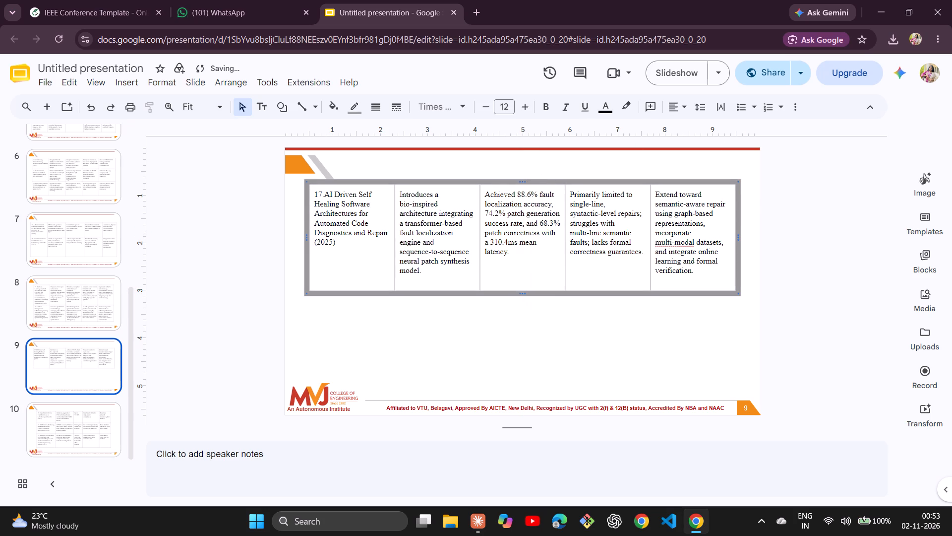
{"action": "left_click", "coordinate": [571, 330]}
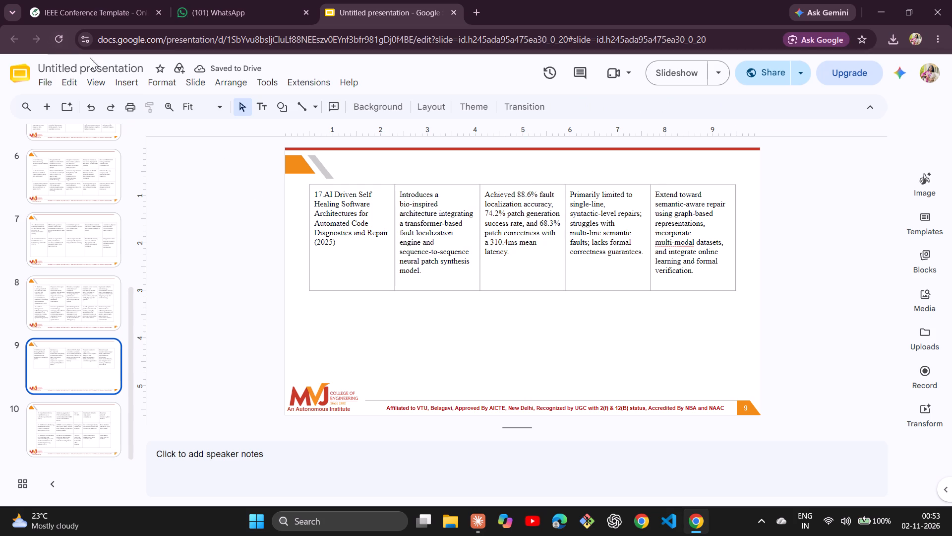
Insert a table with five columns and one row on slide 9.
{"action": "left_click", "coordinate": [131, 79]}
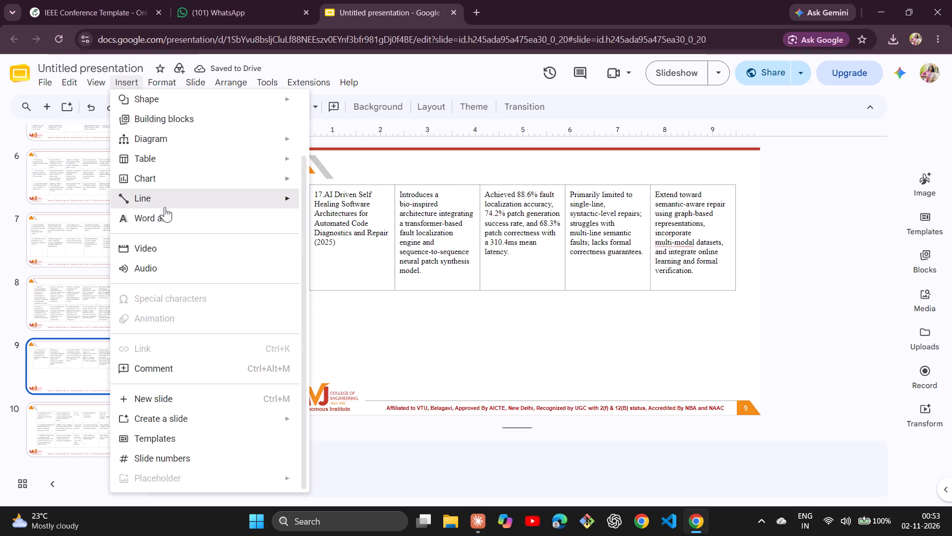
{"action": "left_click", "coordinate": [168, 162]}
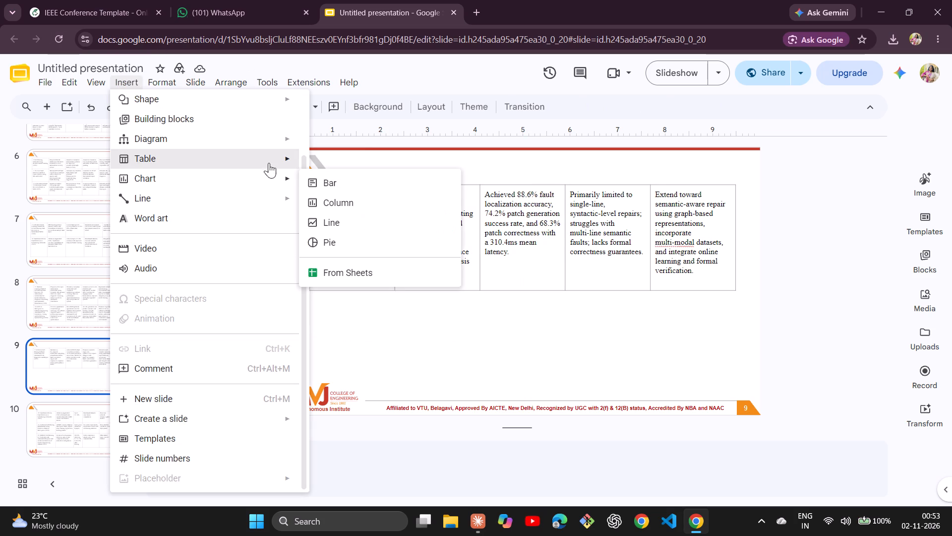
{"action": "left_click_drag", "start_coordinate": [308, 161], "coordinate": [317, 159]}
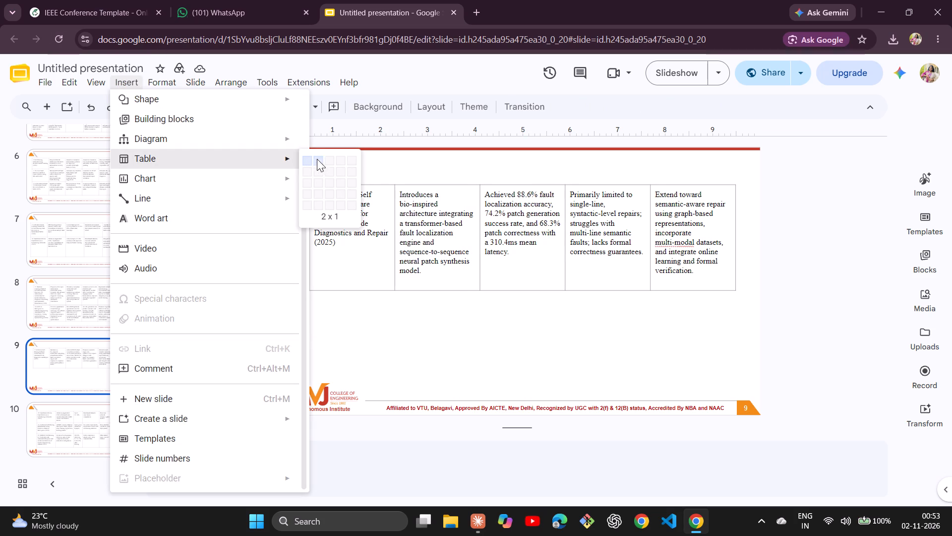
{"action": "left_click_drag", "start_coordinate": [317, 159], "coordinate": [352, 160]}
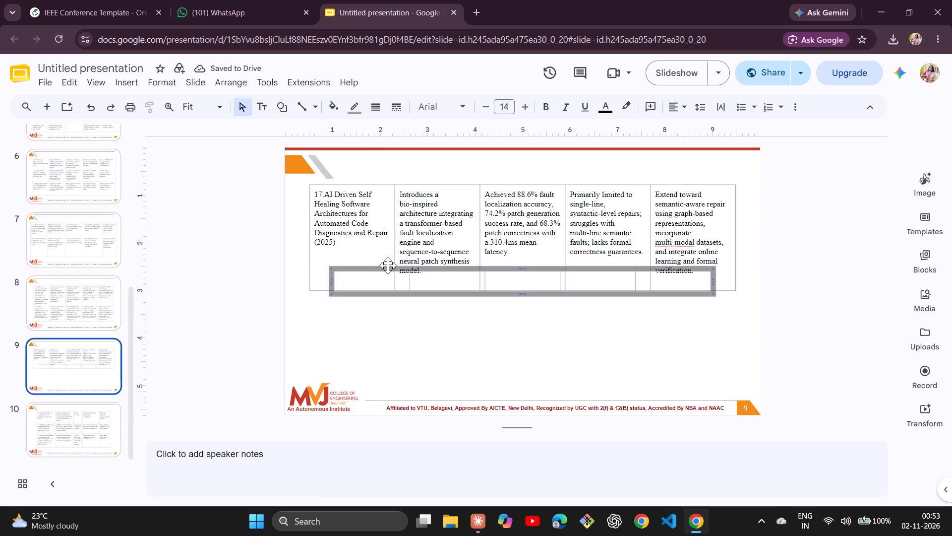
Place the new empty table directly beneath the paper 17 table and widen it to match that table's width and columns.
{"action": "left_click_drag", "start_coordinate": [388, 266], "coordinate": [365, 287]}
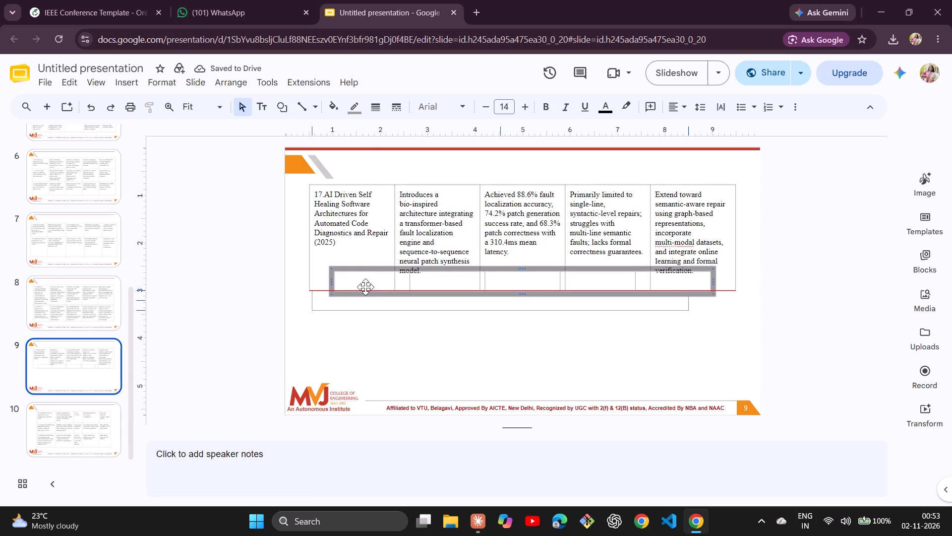
{"action": "left_click_drag", "start_coordinate": [365, 287], "coordinate": [363, 285]}
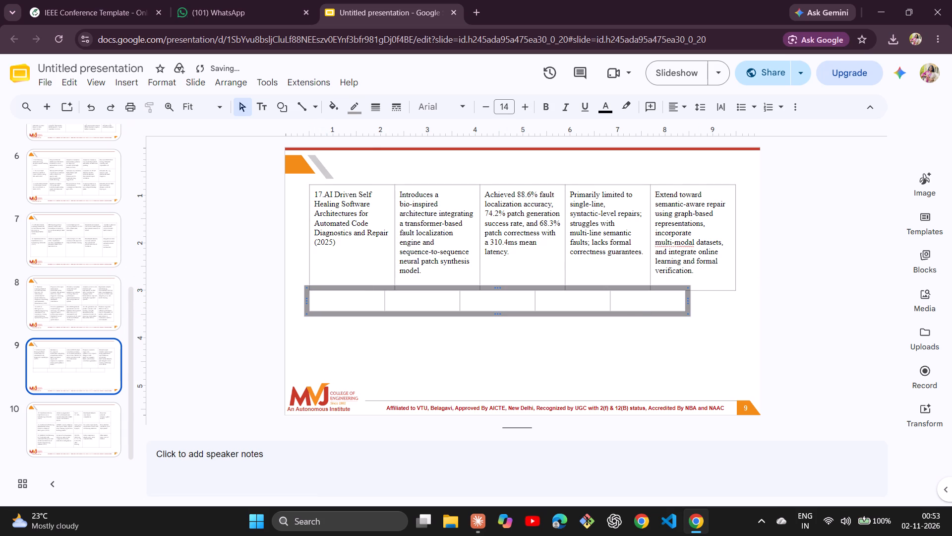
{"action": "left_click_drag", "start_coordinate": [688, 306], "coordinate": [737, 310]}
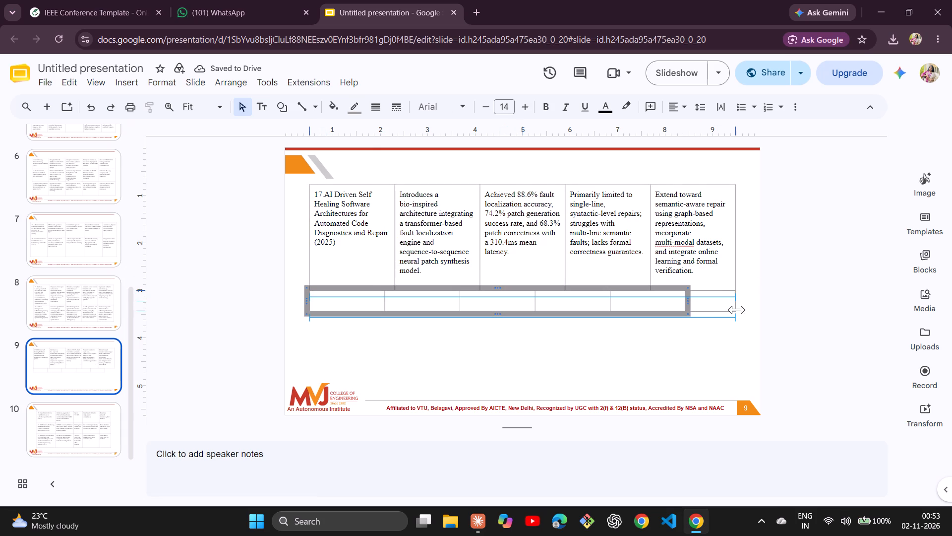
{"action": "left_click_drag", "start_coordinate": [737, 310], "coordinate": [736, 296]}
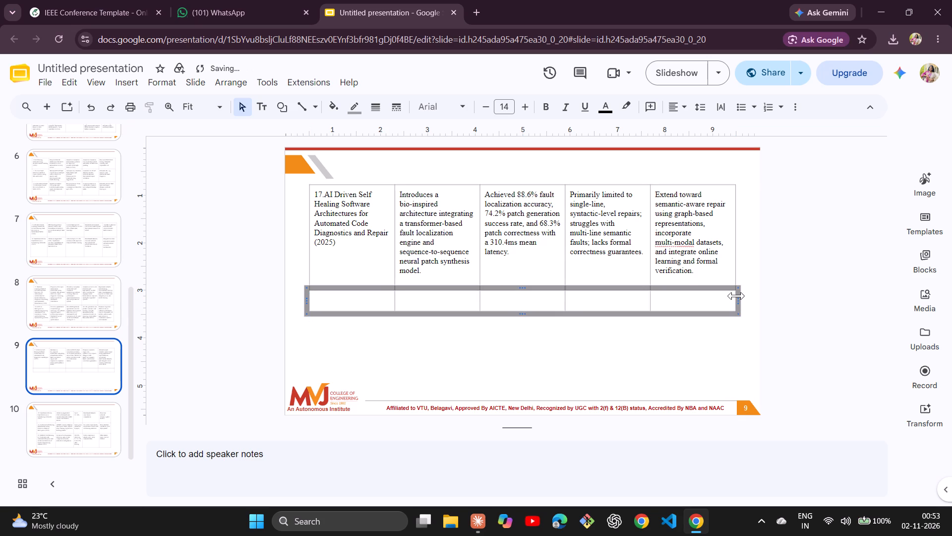
{"action": "left_click", "coordinate": [791, 289]}
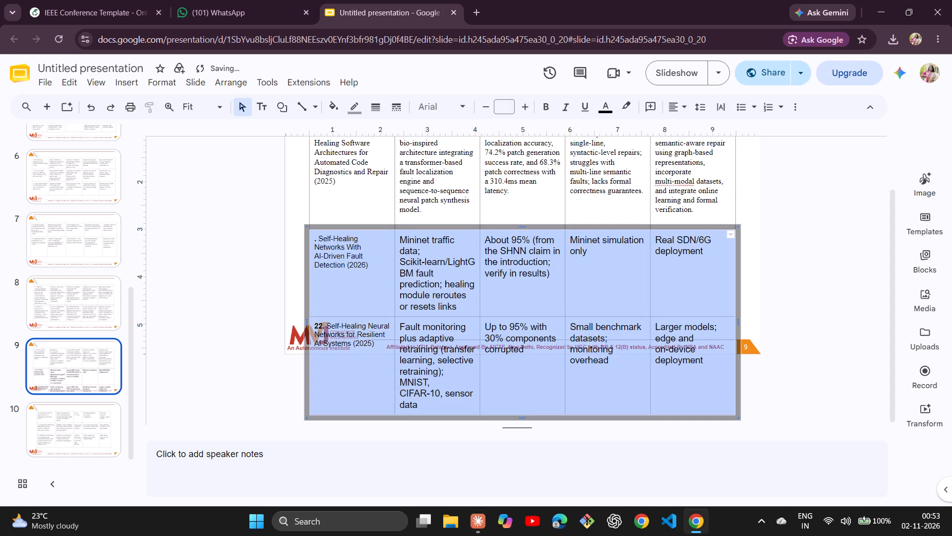
Delete the paper 22 row, Self-Healing Neural Networks for Resilient AI Systems, from the lower table on slide 9.
{"action": "left_click", "coordinate": [541, 389]}
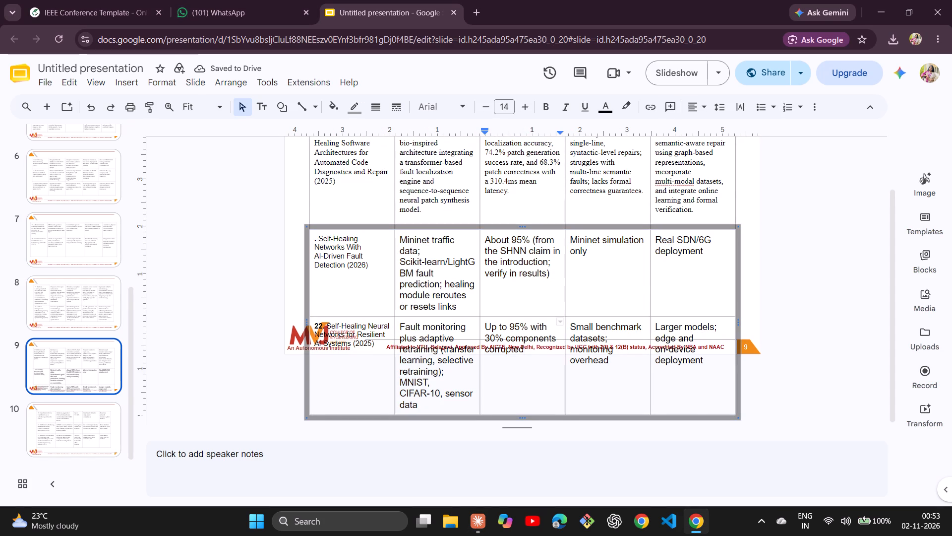
{"action": "left_click_drag", "start_coordinate": [683, 400], "coordinate": [357, 328]}
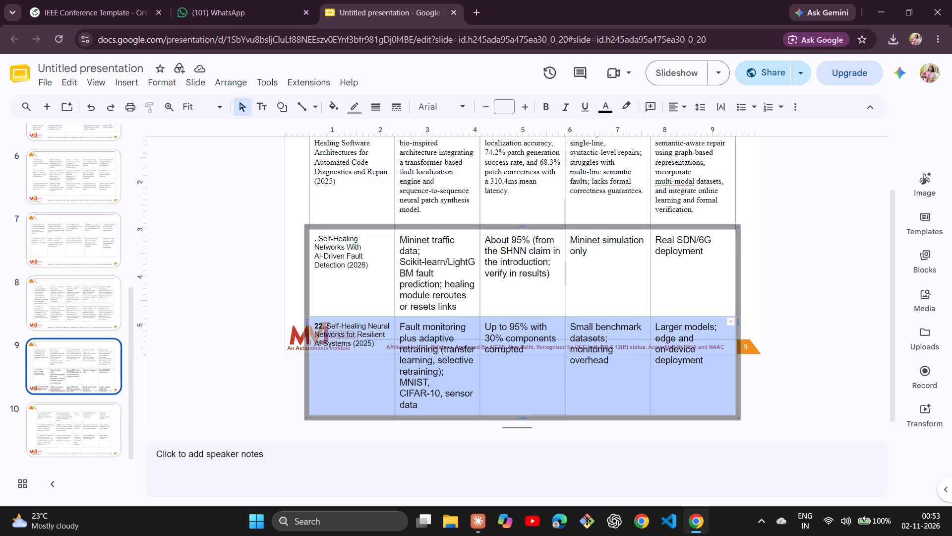
{"action": "key", "text": "BackSpace"}
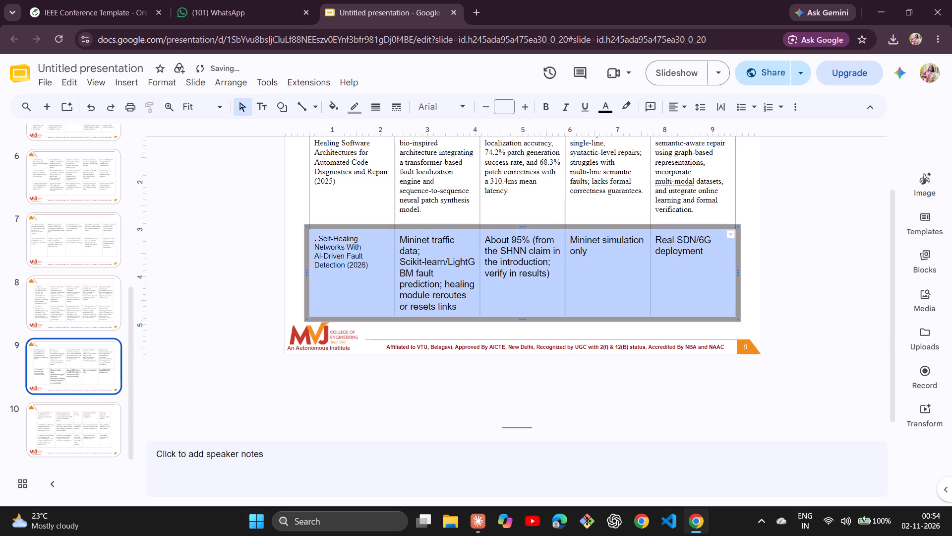
Set all text in the Self-Healing Networks With AI-Driven Fault Detection row on slide 9 to Times New Roman, size 12.
{"action": "scroll", "coordinate": [428, 252], "scroll_direction": "up", "scroll_amount": 2}
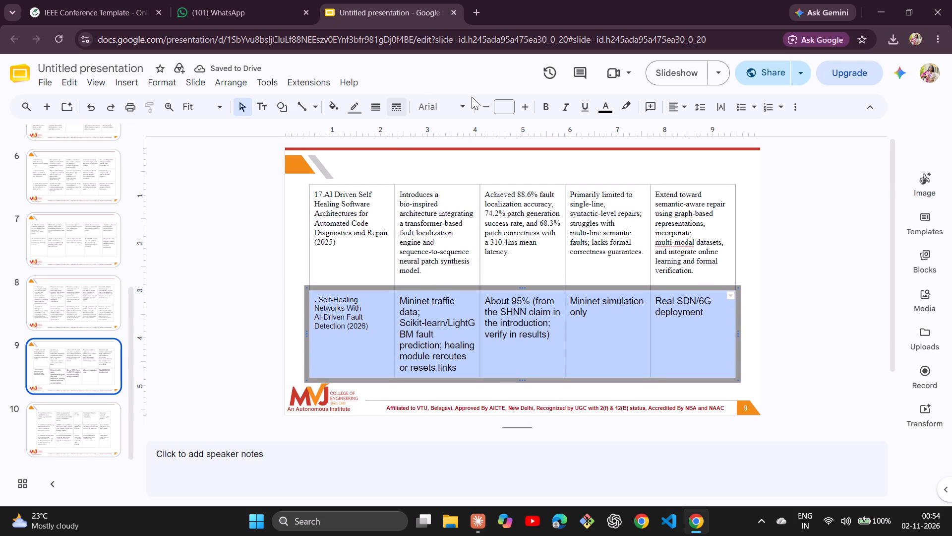
{"action": "left_click", "coordinate": [456, 101]}
{"action": "left_click", "coordinate": [451, 228]}
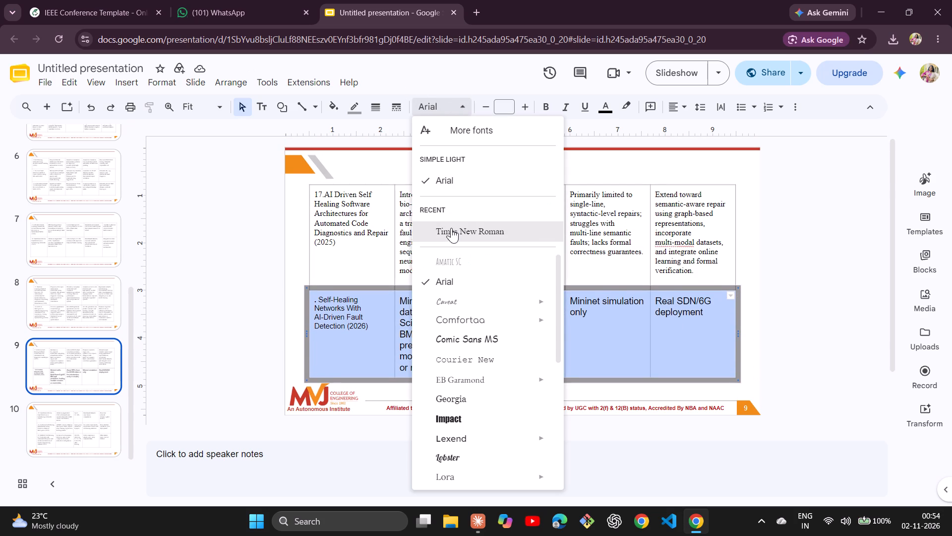
{"action": "left_click", "coordinate": [502, 108]}
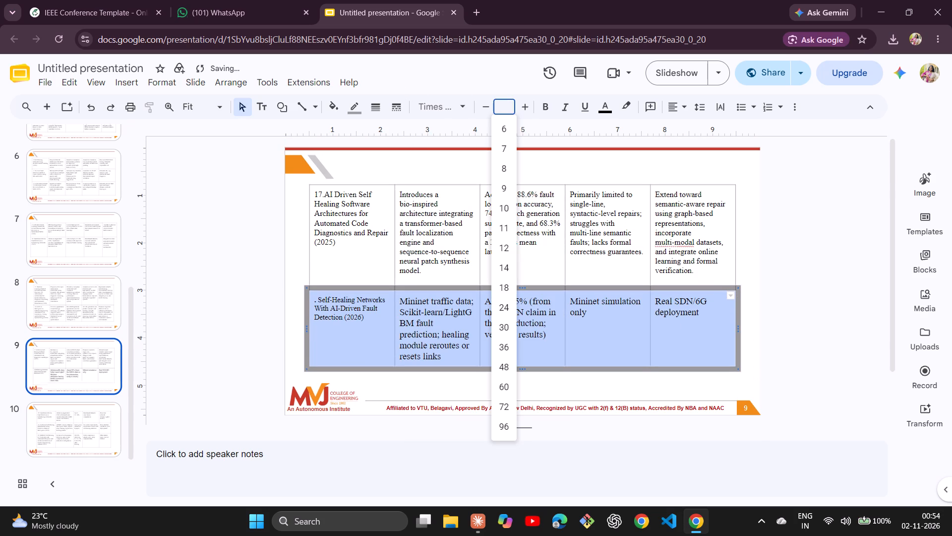
{"action": "type", "text": "12"}
{"action": "key", "text": "Return"}
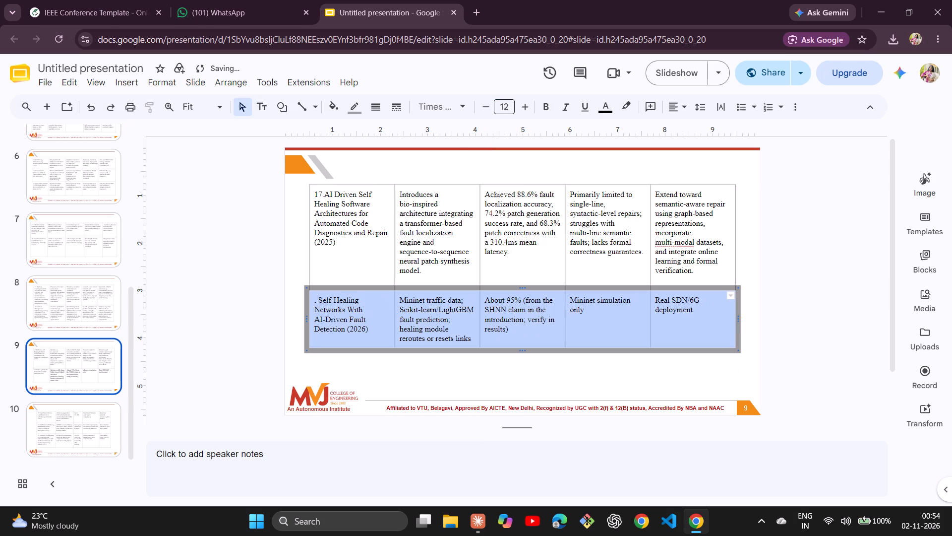
Add the number 18 in non-bold text before the period that precedes the Self-Healing Networks title on slide 9.
{"action": "left_click", "coordinate": [314, 299]}
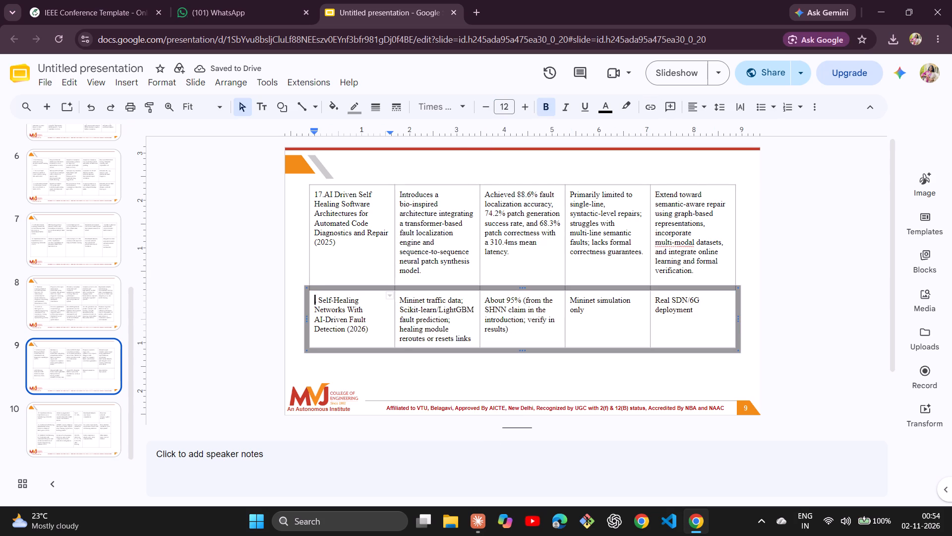
{"action": "key", "text": "Left"}
{"action": "type", "text": "18"}
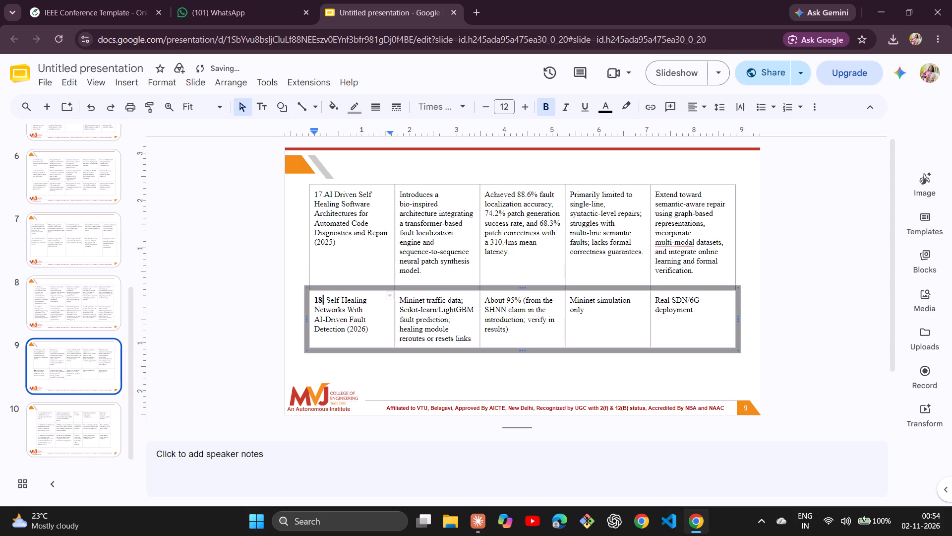
{"action": "left_click", "coordinate": [545, 105]}
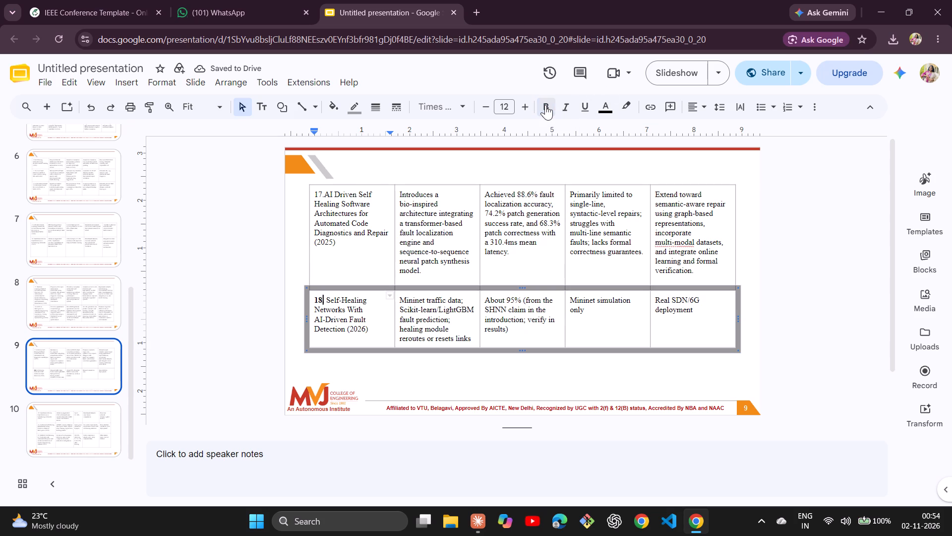
{"action": "left_click", "coordinate": [545, 105]}
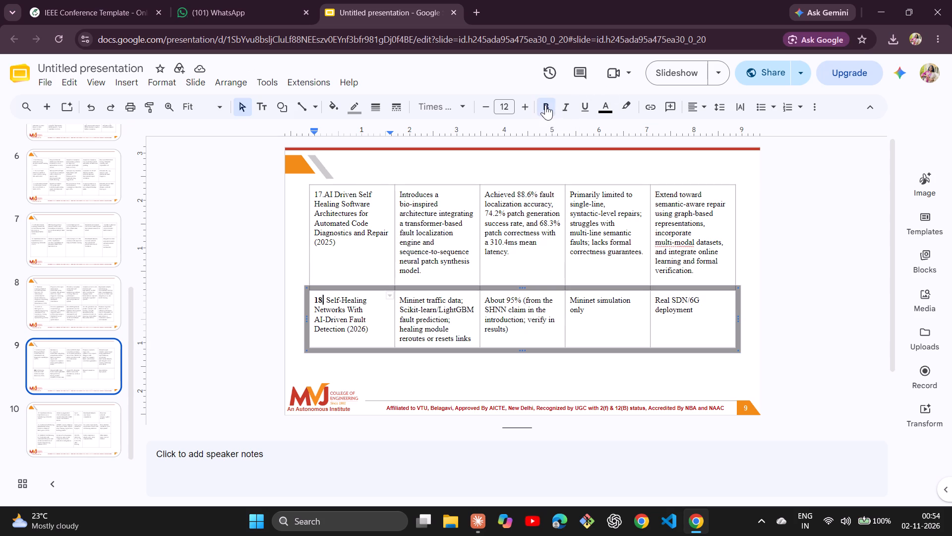
{"action": "left_click", "coordinate": [545, 105]}
{"action": "key", "text": "BackSpace"}
{"action": "key", "text": "BackSpace"}
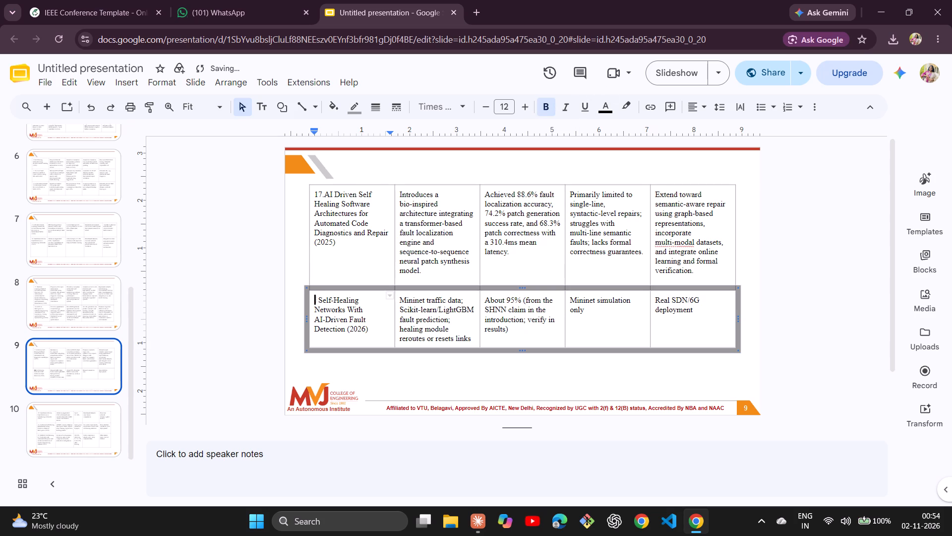
{"action": "key", "text": "1"}
{"action": "key", "text": "BackSpace"}
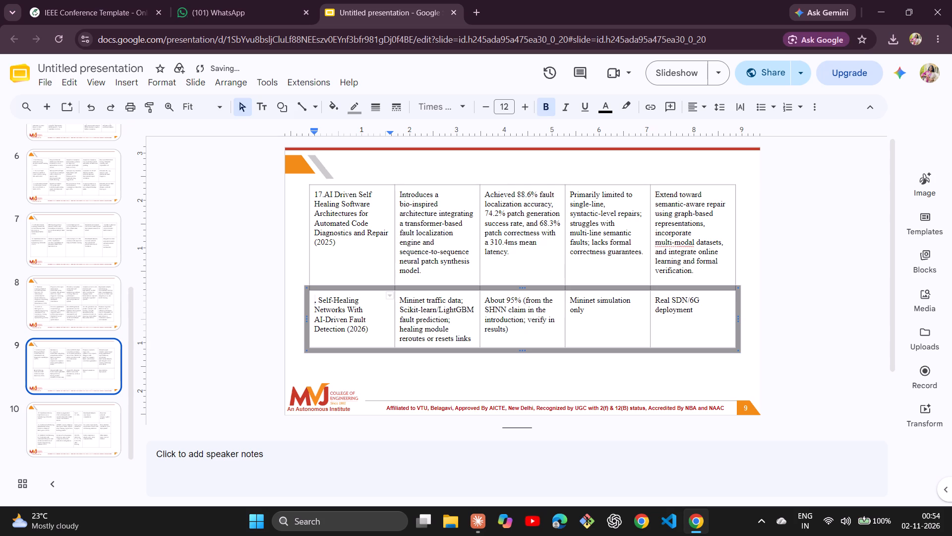
{"action": "left_click", "coordinate": [545, 104]}
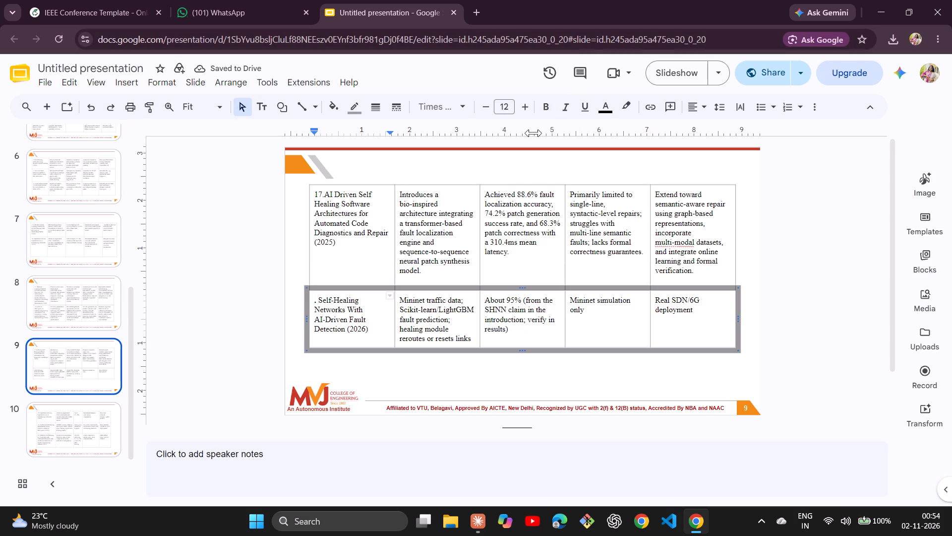
{"action": "key", "text": "1"}
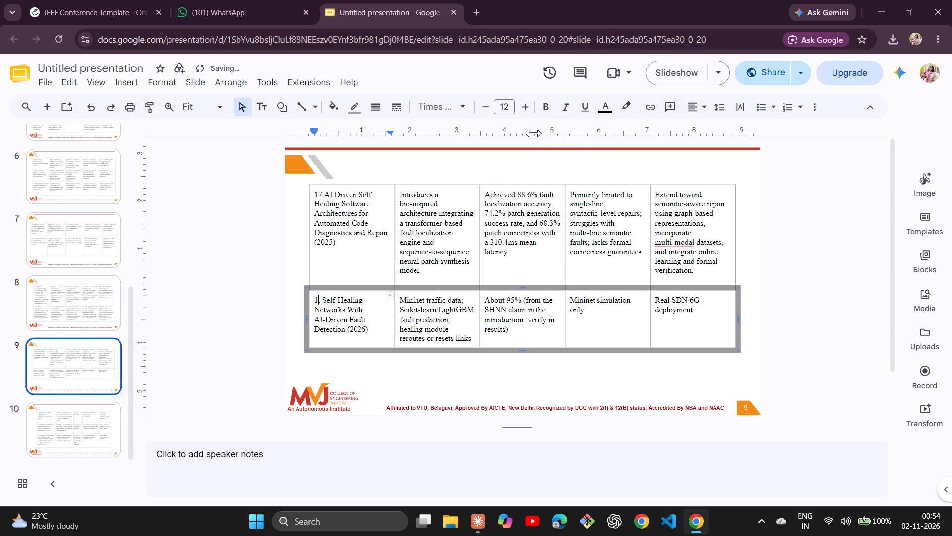
{"action": "key", "text": "8"}
{"action": "left_click", "coordinate": [752, 297]}
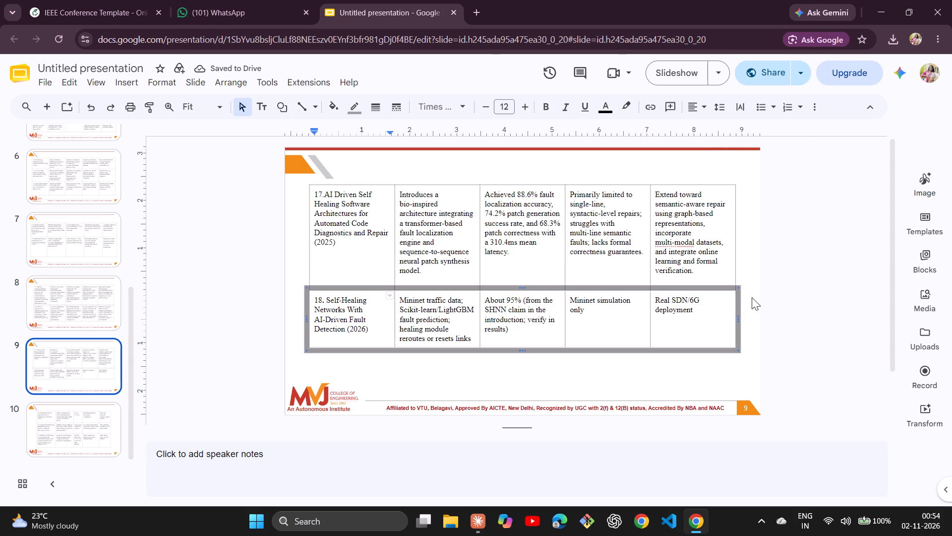
Renumber the three papers in the slide 10 table as 19, 20 and 21, from top to bottom.
{"action": "key", "text": "Down"}
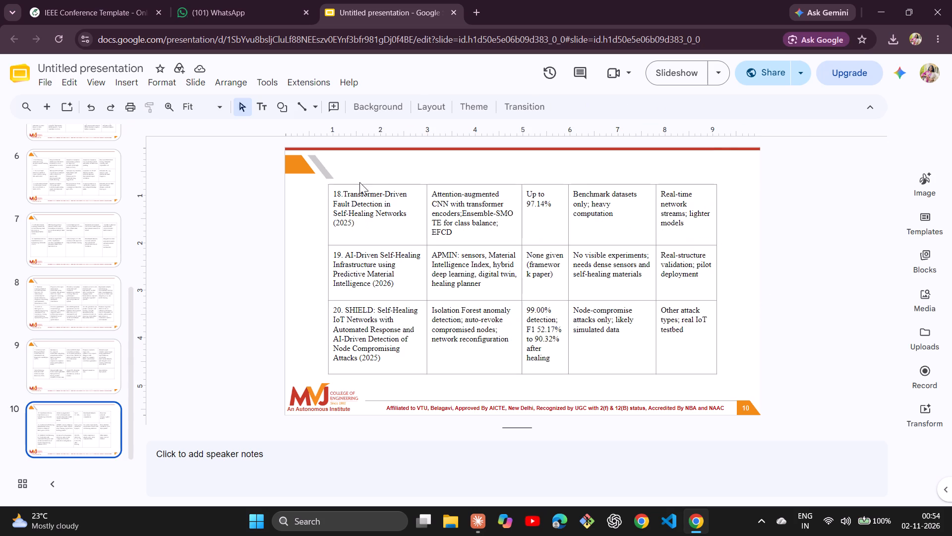
{"action": "left_click", "coordinate": [341, 194]}
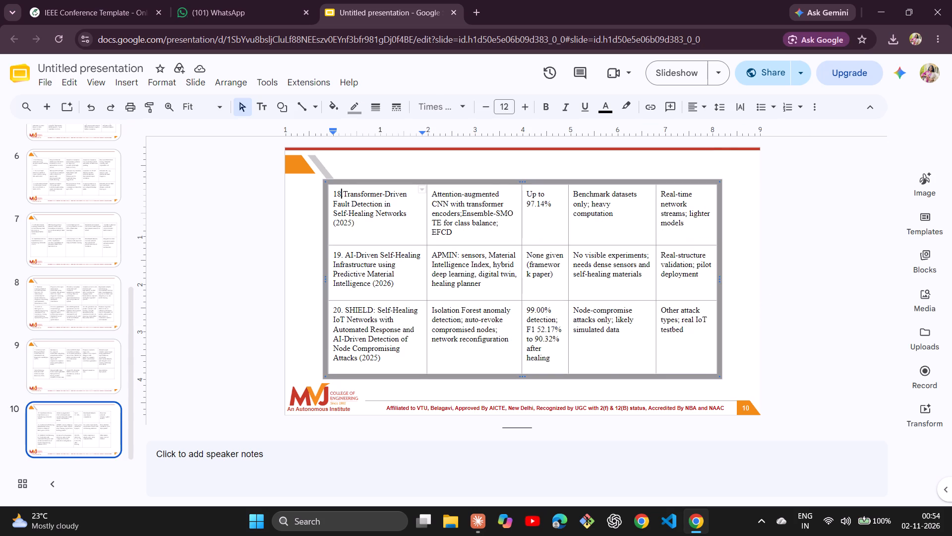
{"action": "key", "text": "BackSpace"}
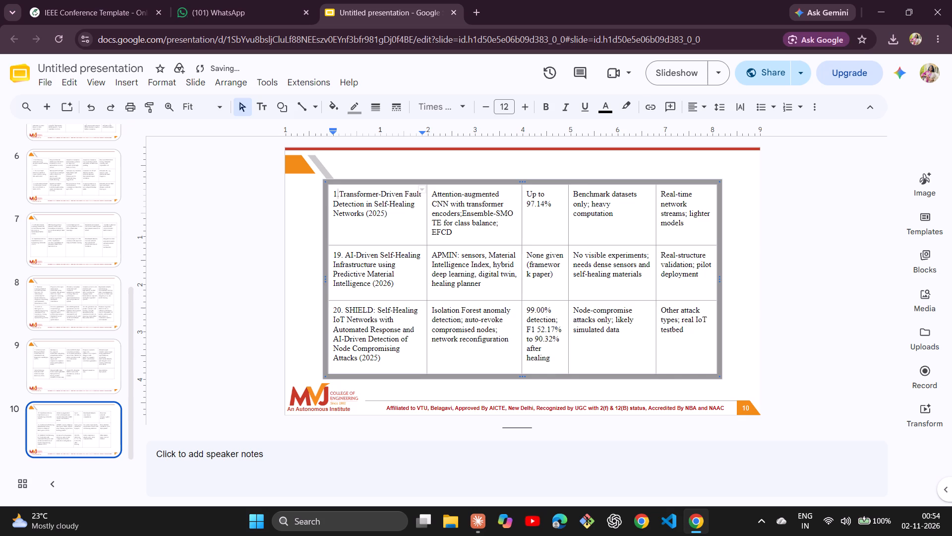
{"action": "key", "text": "9"}
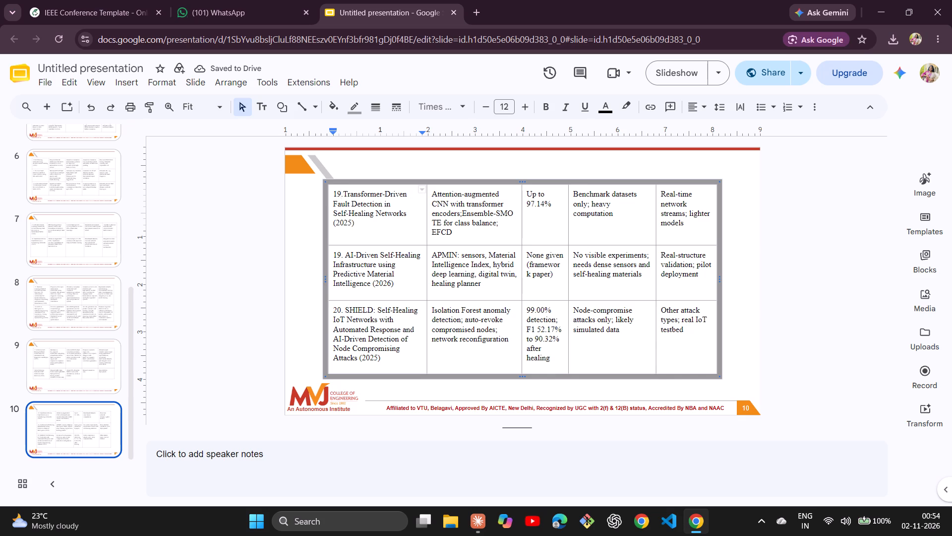
{"action": "left_click", "coordinate": [339, 255]}
{"action": "key", "text": "BackSpace"}
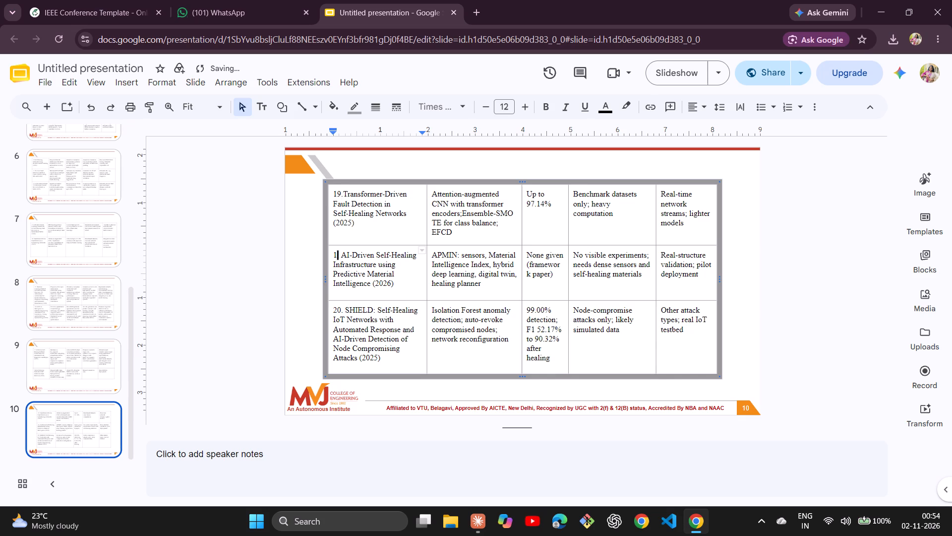
{"action": "key", "text": "BackSpace"}
{"action": "type", "text": "20"}
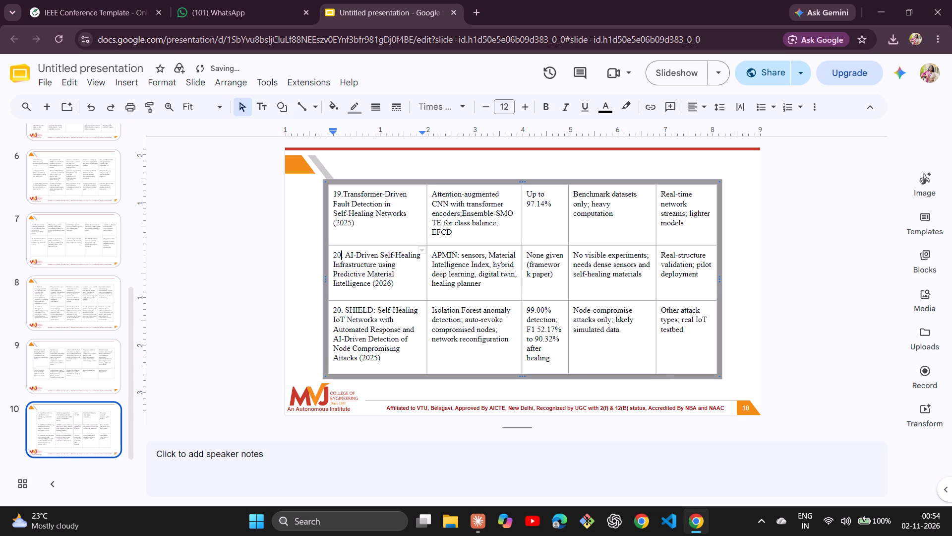
{"action": "left_click", "coordinate": [342, 309]}
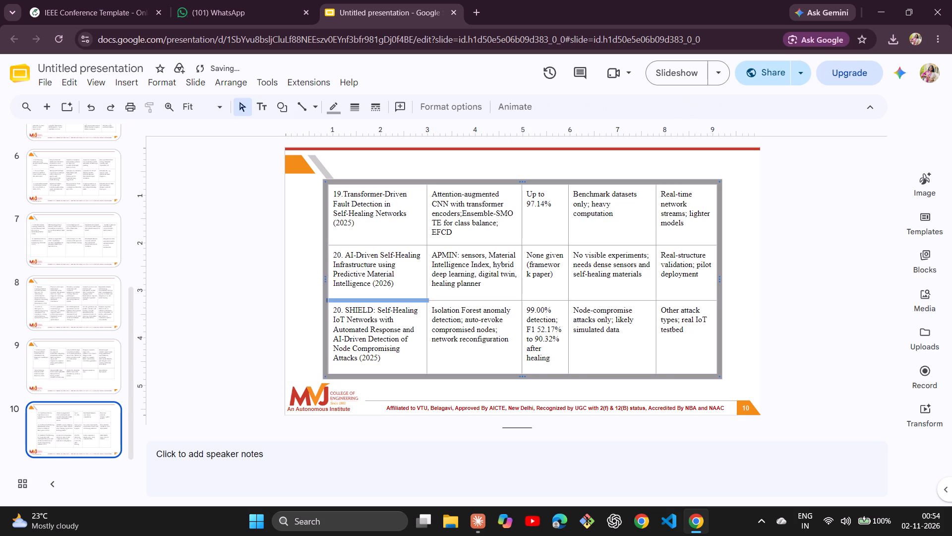
{"action": "left_click", "coordinate": [342, 308]}
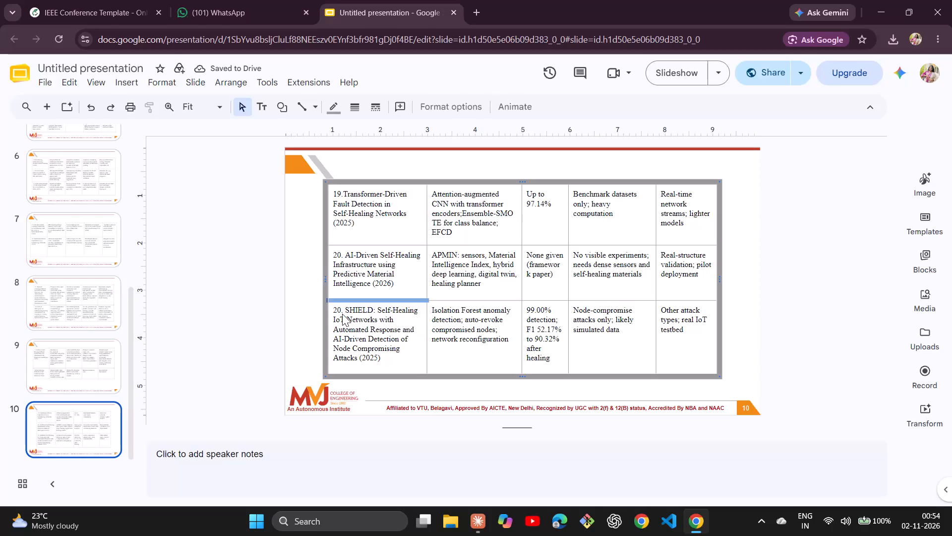
{"action": "left_click", "coordinate": [342, 314]}
{"action": "key", "text": "Left"}
{"action": "key", "text": "BackSpace"}
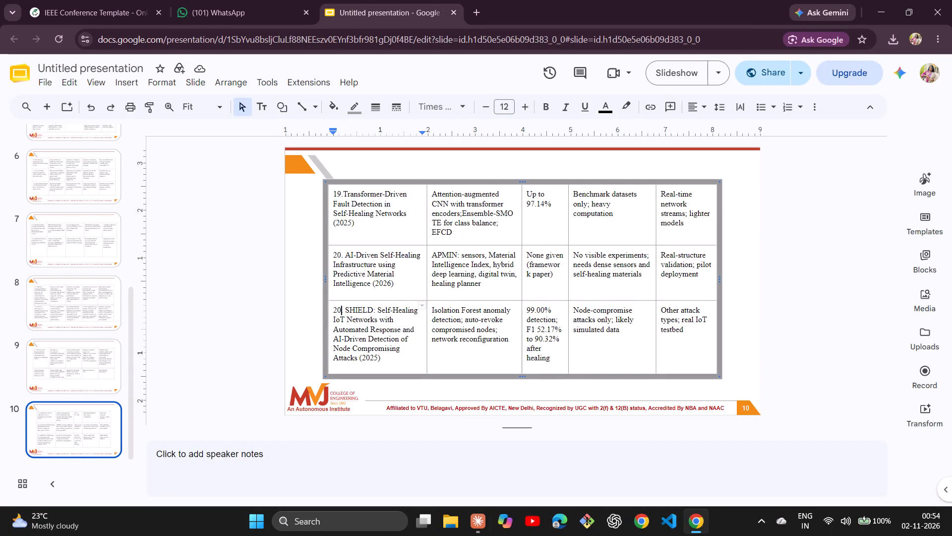
{"action": "key", "text": "1"}
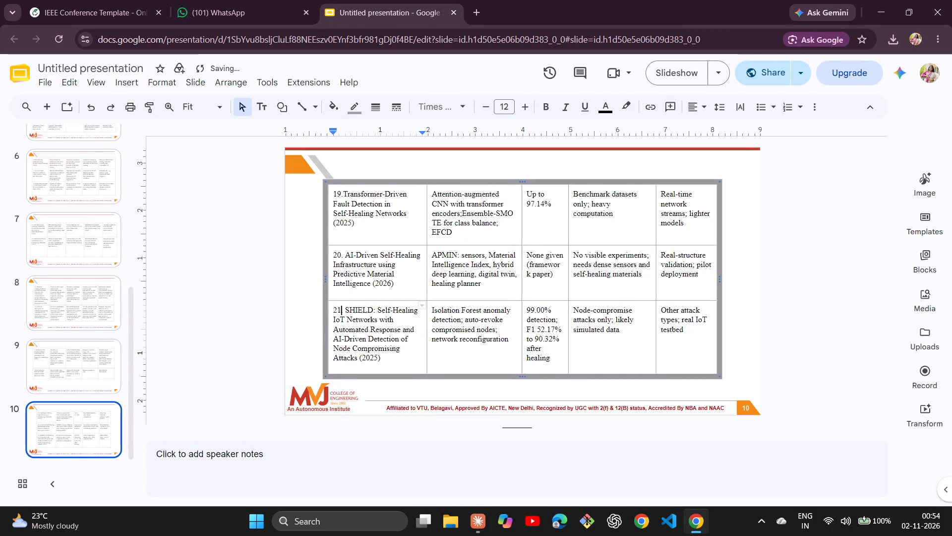
{"action": "left_click", "coordinate": [776, 350]}
Review the paper numbering and table layout across slides 8 to 10.
{"action": "key", "text": "Down"}
{"action": "key", "text": "Down"}
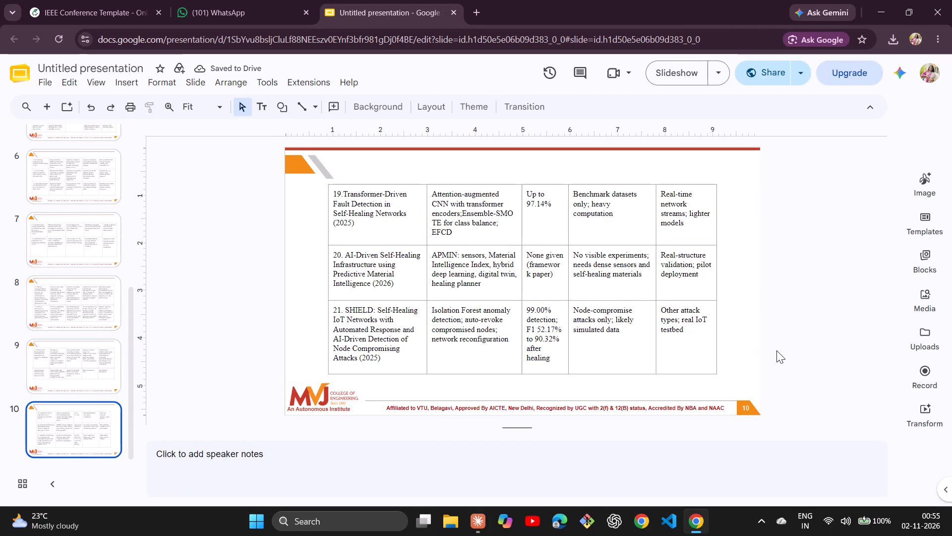
{"action": "key", "text": "Up"}
{"action": "key", "text": "Up"}
{"action": "key", "text": "Down"}
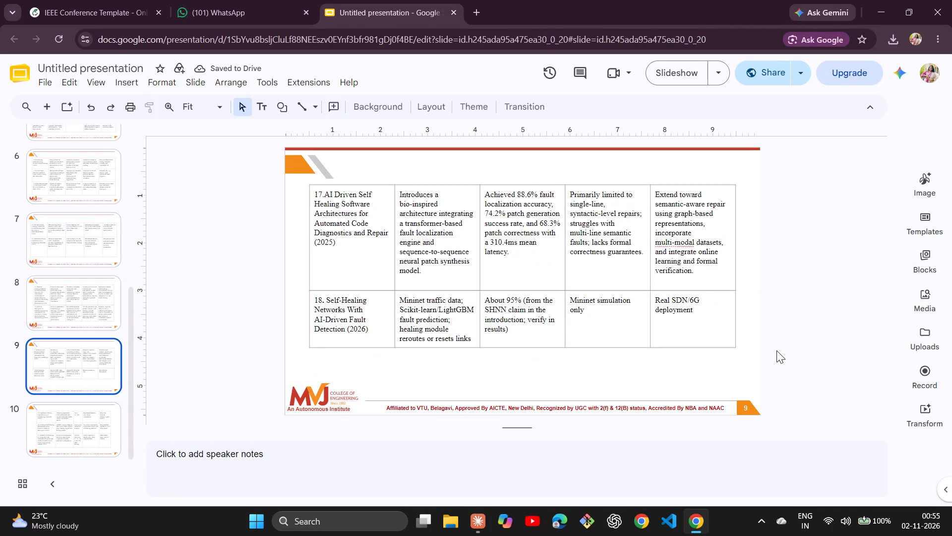
{"action": "key", "text": "Down"}
{"action": "key", "text": "Up"}
{"action": "key", "text": "Up"}
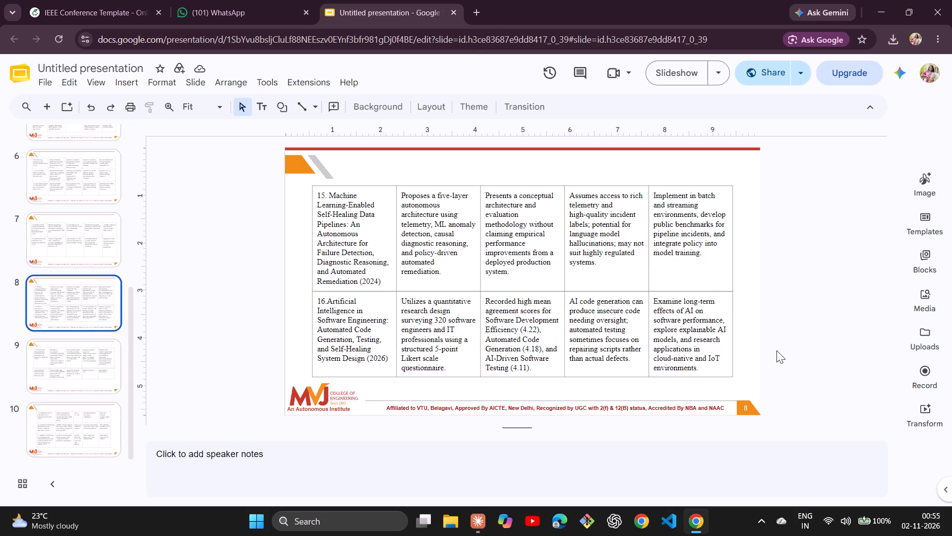
{"action": "key", "text": "Down"}
{"action": "key", "text": "Down"}
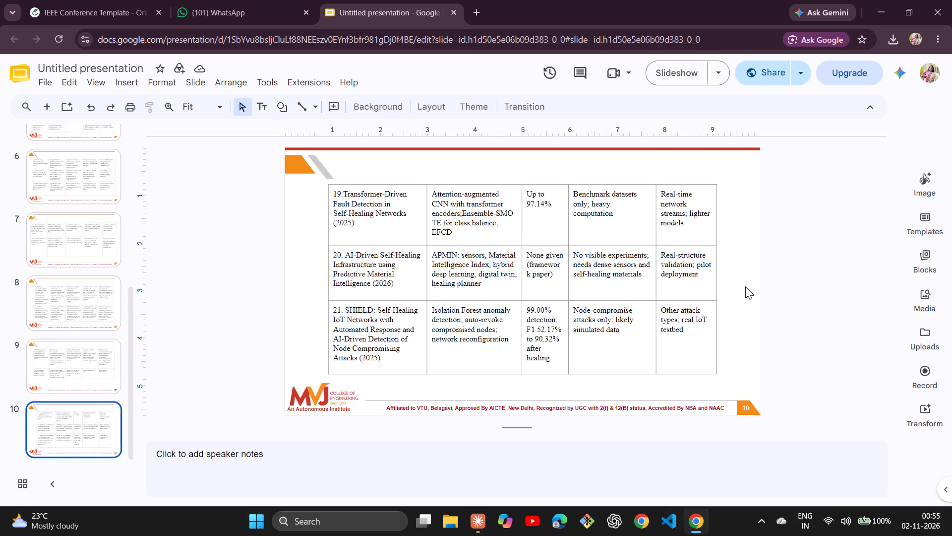
Widen the slide 10 table on both sides and centre it horizontally and vertically on the slide.
{"action": "key", "text": "ctrl+a"}
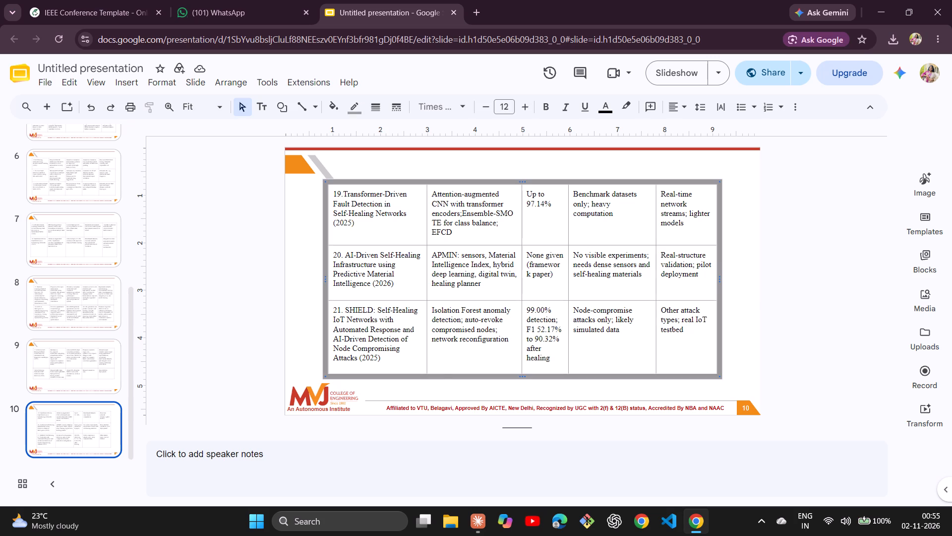
{"action": "left_click_drag", "start_coordinate": [718, 276], "coordinate": [746, 274]}
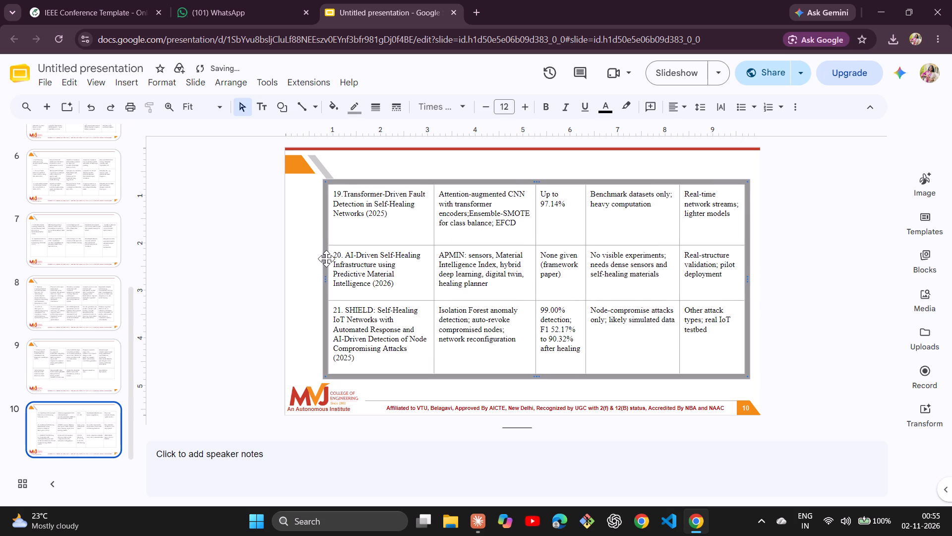
{"action": "left_click_drag", "start_coordinate": [323, 274], "coordinate": [306, 274]}
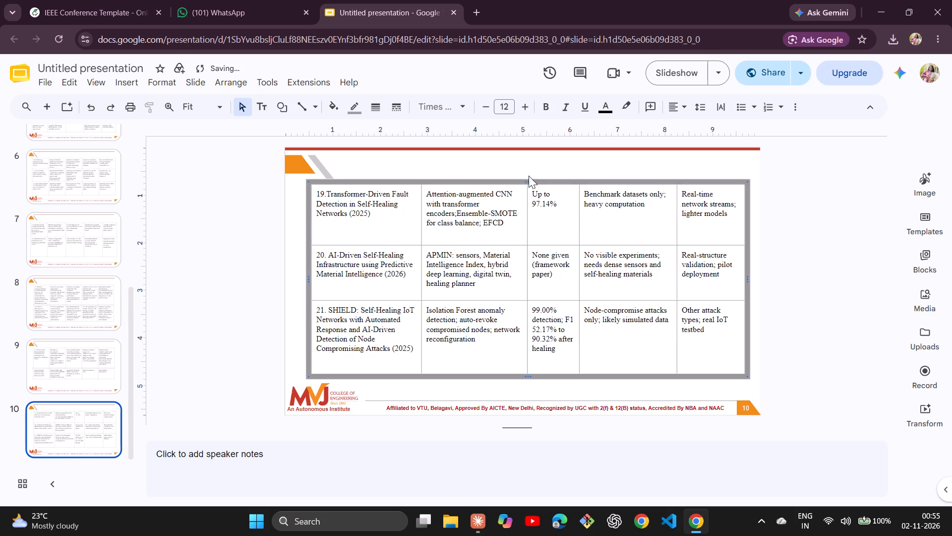
{"action": "left_click_drag", "start_coordinate": [537, 183], "coordinate": [530, 181]}
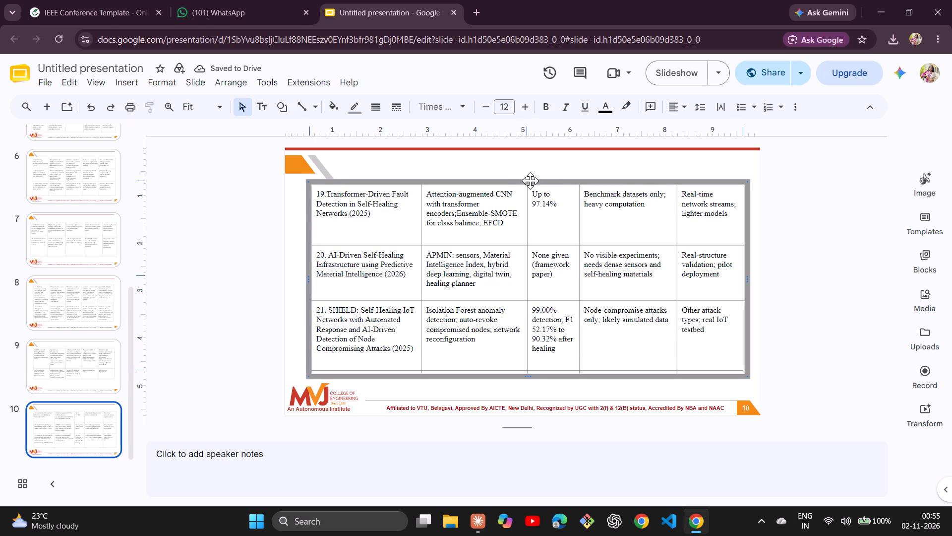
{"action": "left_click_drag", "start_coordinate": [530, 181], "coordinate": [527, 184]}
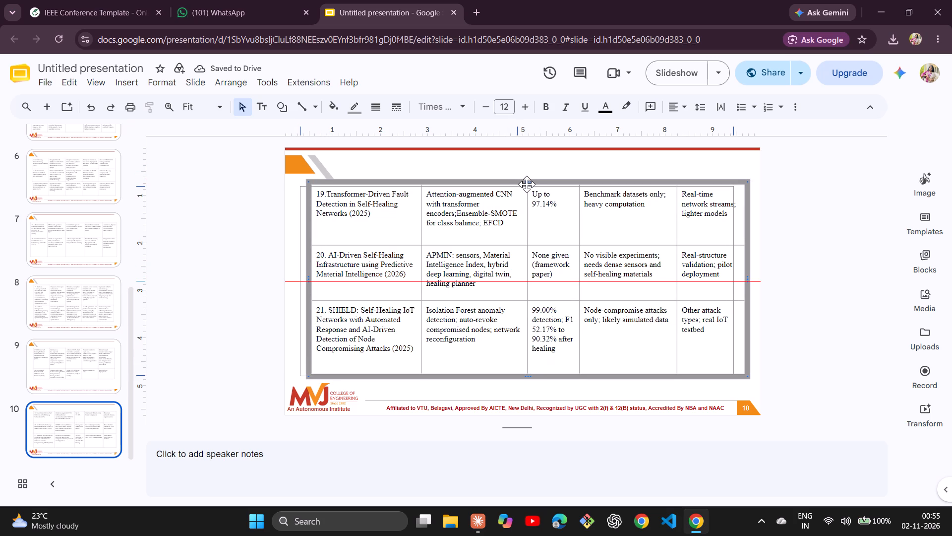
{"action": "left_click_drag", "start_coordinate": [527, 184], "coordinate": [533, 184]}
{"action": "left_click", "coordinate": [774, 218]}
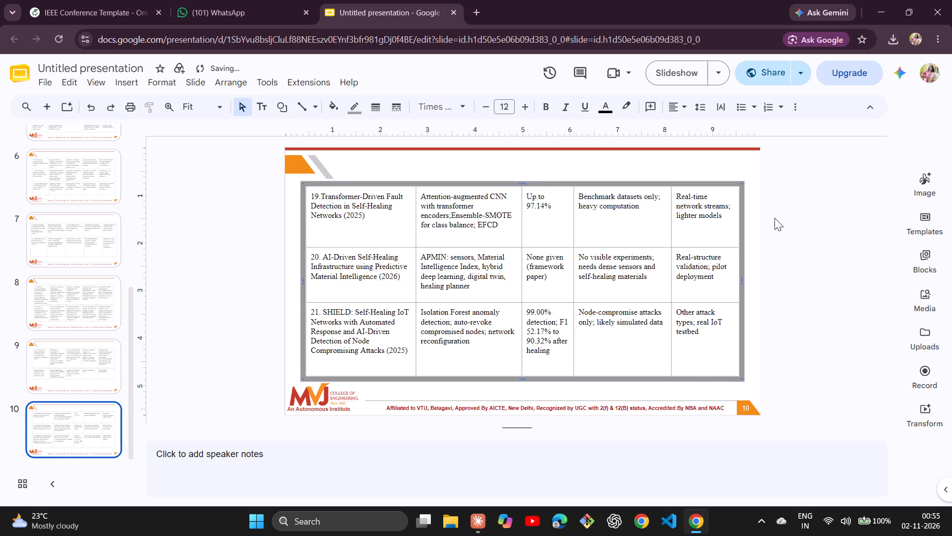
Move both tables on slide 9 down together so they are vertically centred, keeping them horizontally centred.
{"action": "key", "text": "Up"}
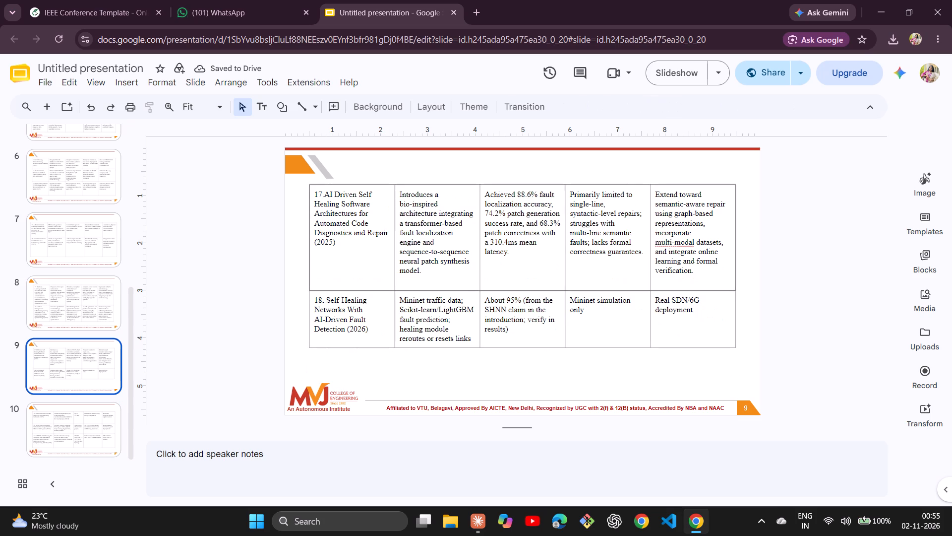
{"action": "key", "text": "ctrl+a"}
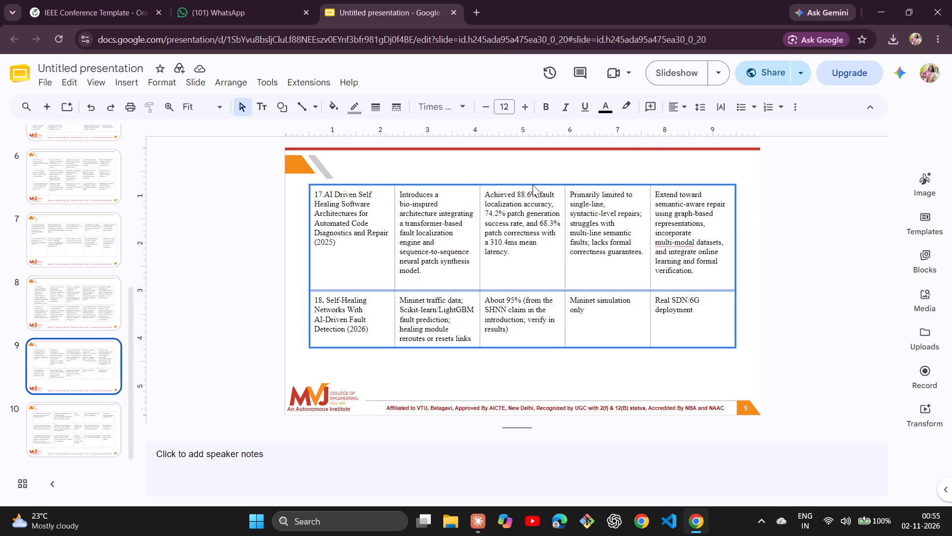
{"action": "left_click_drag", "start_coordinate": [543, 186], "coordinate": [542, 200]}
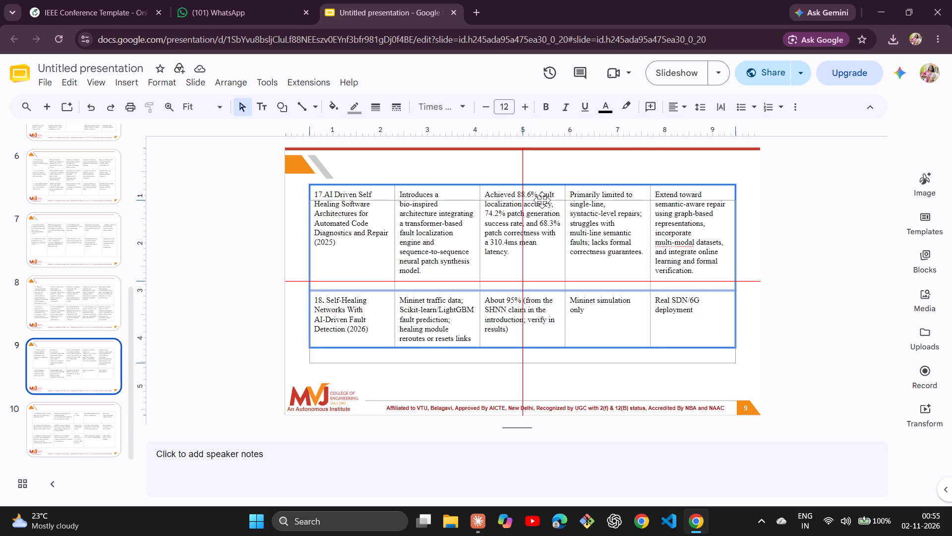
{"action": "left_click_drag", "start_coordinate": [542, 200], "coordinate": [541, 201]}
{"action": "left_click", "coordinate": [781, 237]}
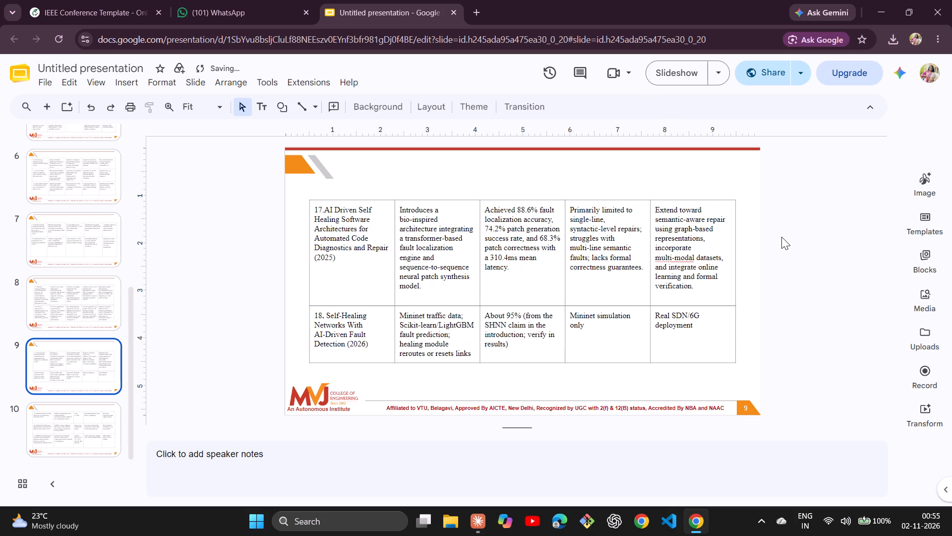
Add a new blank slide after slide 10.
{"action": "key", "text": "Up"}
{"action": "key", "text": "Down"}
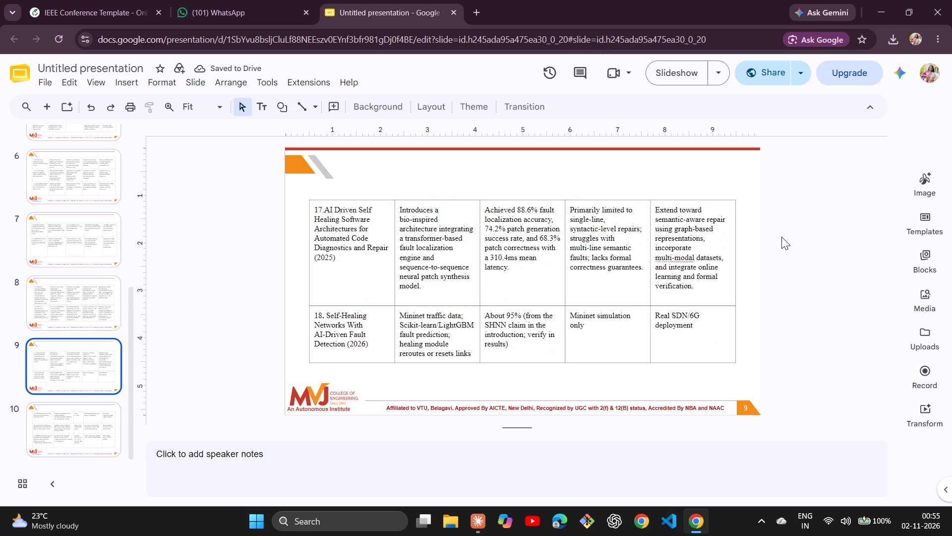
{"action": "key", "text": "Down"}
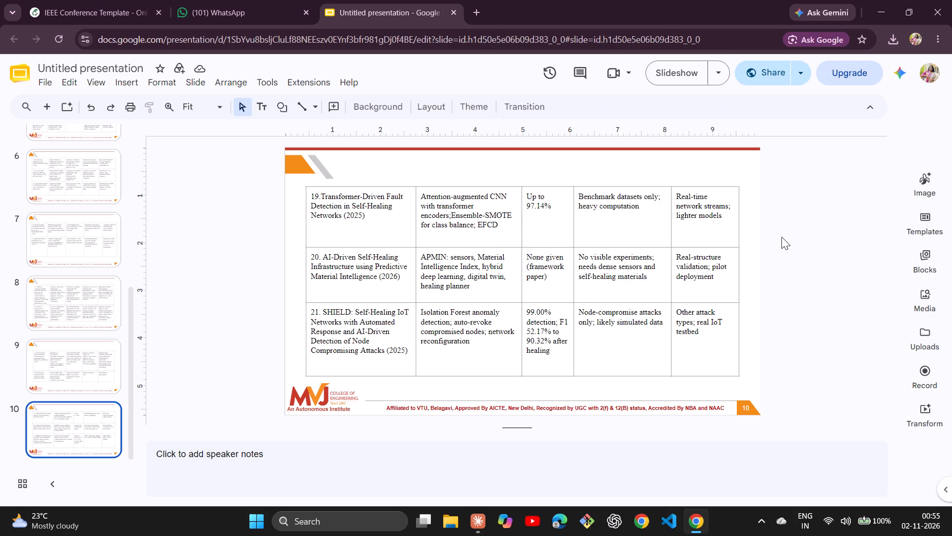
{"action": "key", "text": "Down"}
{"action": "left_click", "coordinate": [42, 99]}
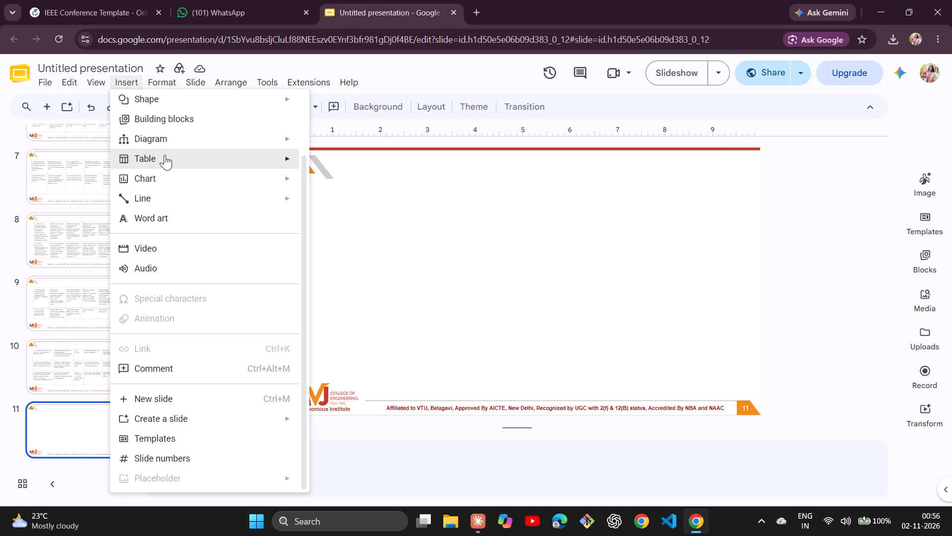
{"action": "left_click_drag", "start_coordinate": [311, 161], "coordinate": [335, 162]}
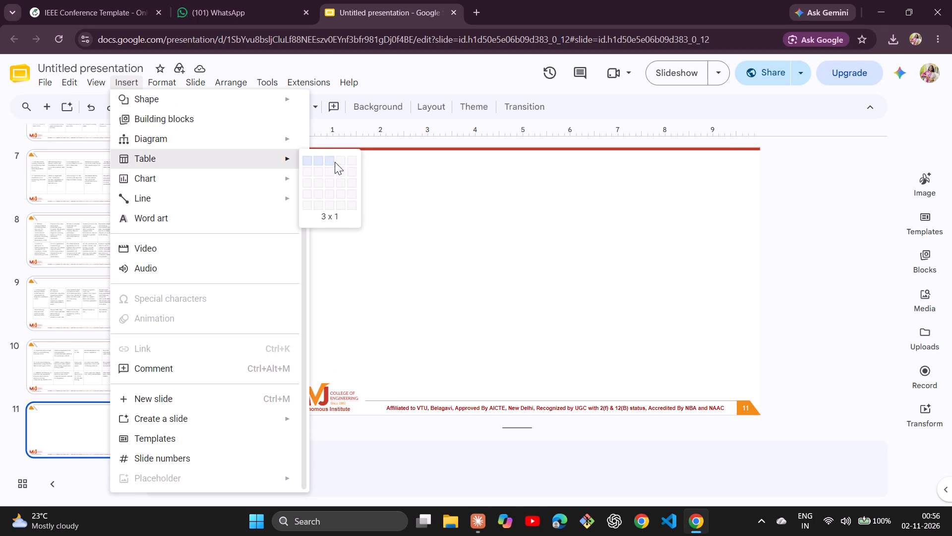
{"action": "left_click_drag", "start_coordinate": [335, 162], "coordinate": [350, 180]}
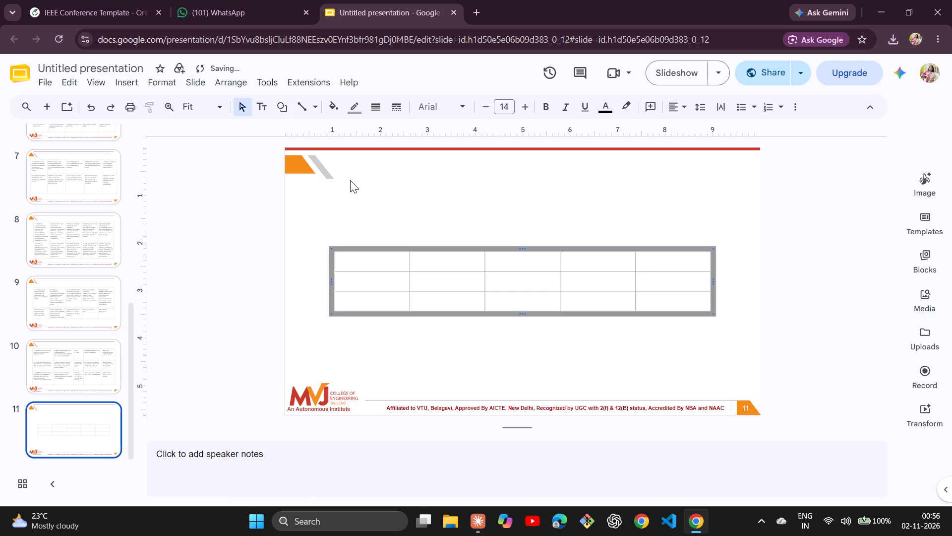
Paste the copied paper 22 row into the table's first row and move the table up to just below the slide's header.
{"action": "left_click", "coordinate": [361, 263]}
{"action": "key", "text": "ctrl+v"}
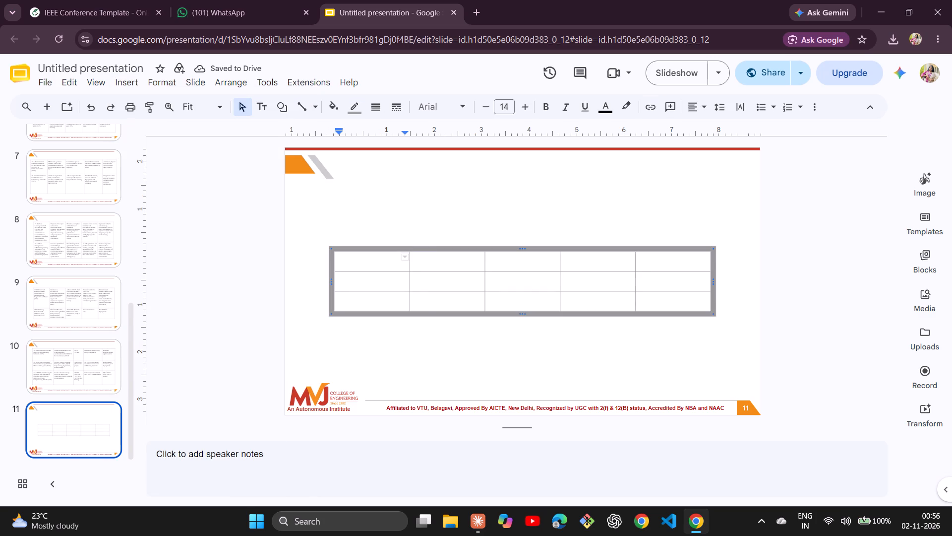
{"action": "left_click_drag", "start_coordinate": [416, 246], "coordinate": [410, 176]}
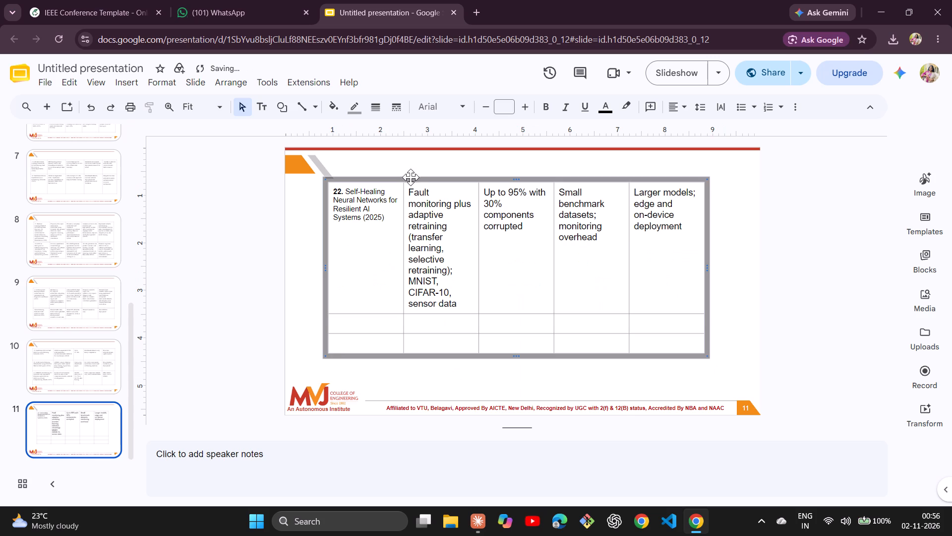
Set all text in the slide 11 table to size 12 Times New Roman.
{"action": "key", "text": "ctrl+a"}
{"action": "left_click", "coordinate": [729, 239]}
{"action": "key", "text": "ctrl+a"}
{"action": "left_click", "coordinate": [500, 105]}
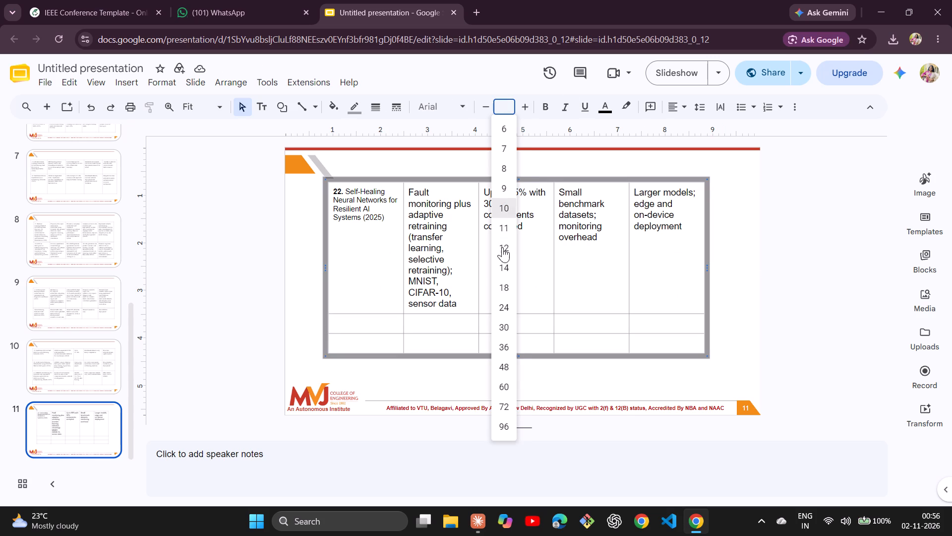
{"action": "left_click", "coordinate": [502, 256]}
{"action": "left_click", "coordinate": [440, 106]}
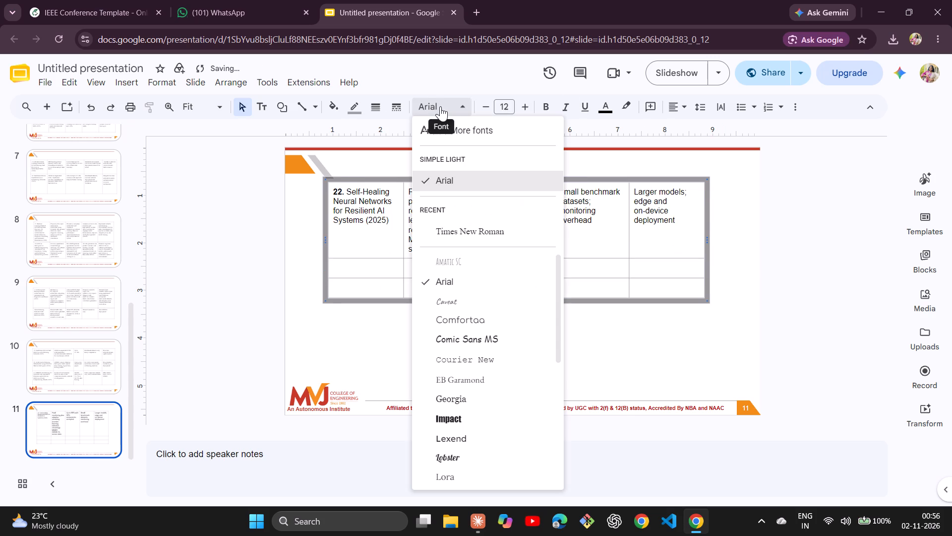
{"action": "left_click", "coordinate": [458, 232]}
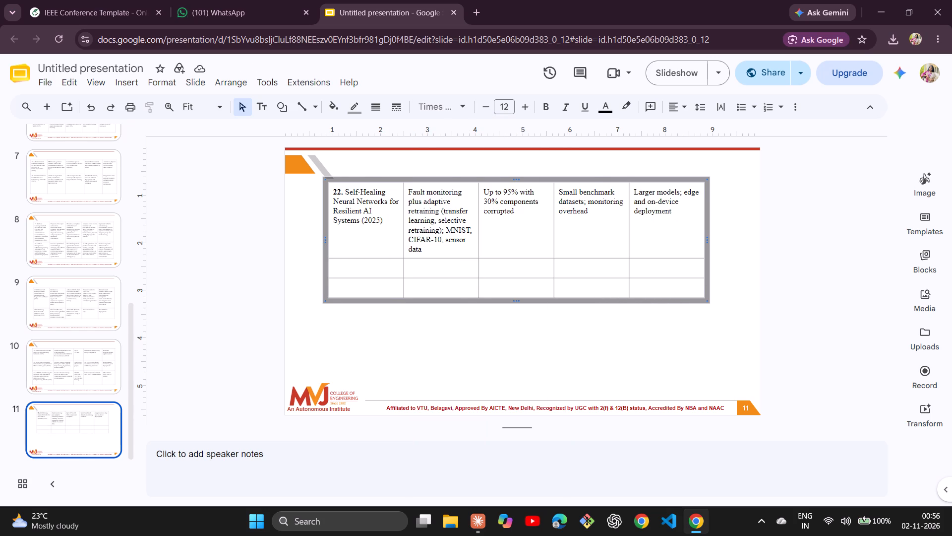
Increase the heights of the two empty rows in the slide 11 table to about 1.1 inches each.
{"action": "left_click", "coordinate": [606, 257]}
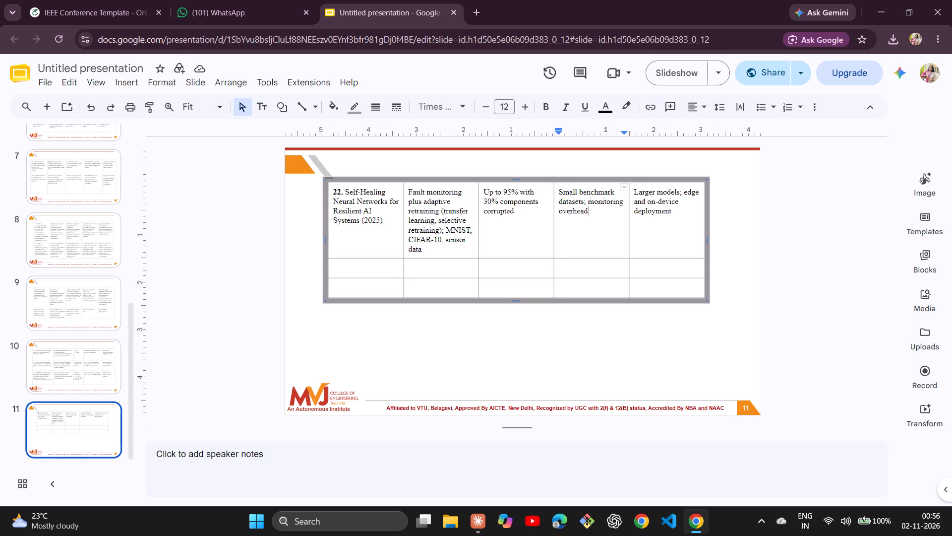
{"action": "left_click", "coordinate": [657, 265]}
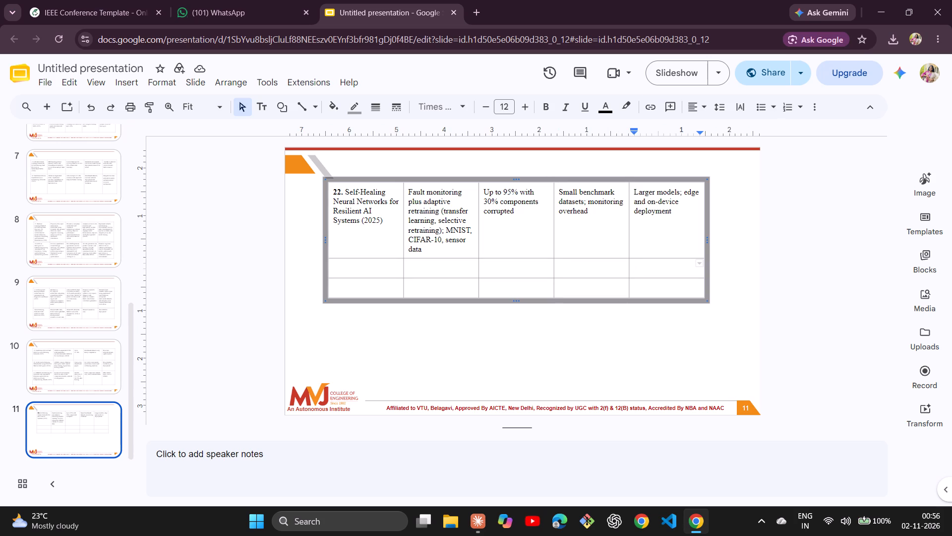
{"action": "left_click", "coordinate": [614, 253]}
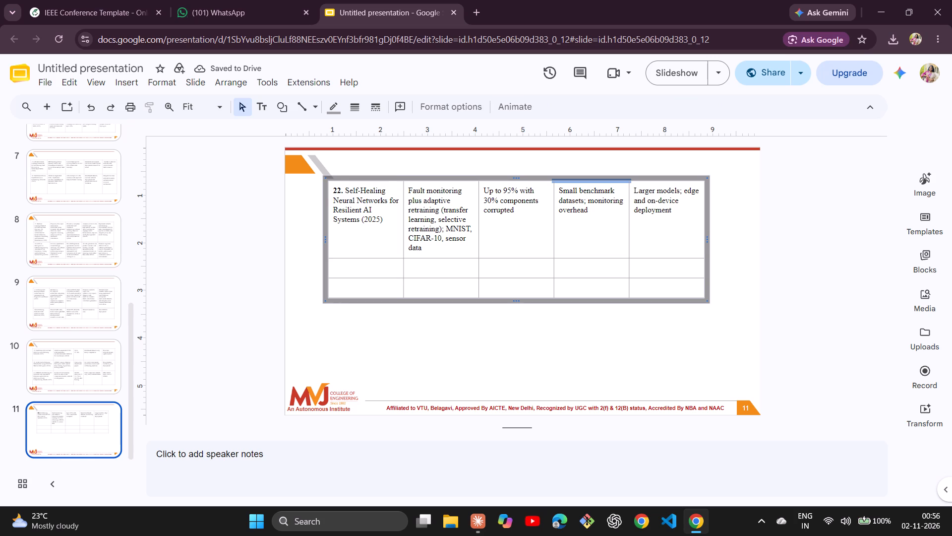
{"action": "left_click_drag", "start_coordinate": [602, 276], "coordinate": [596, 328]}
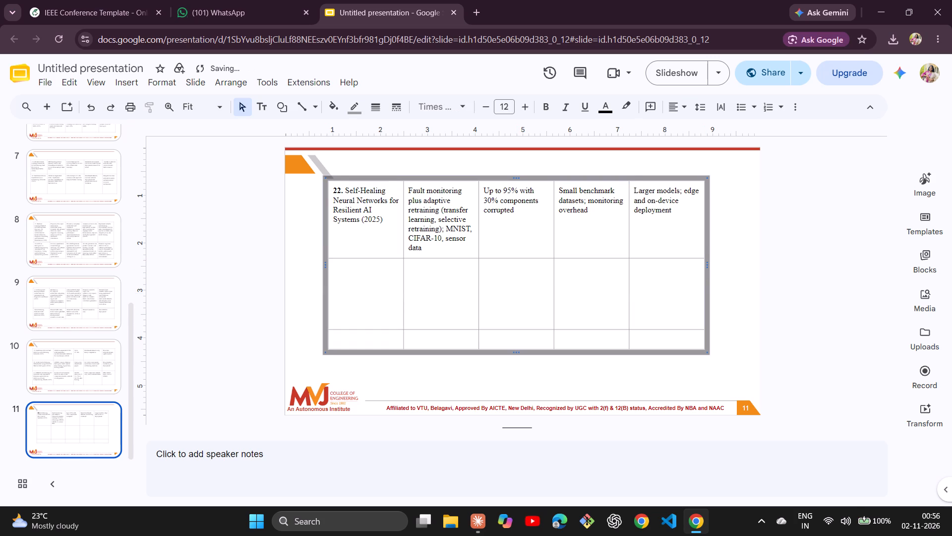
{"action": "left_click_drag", "start_coordinate": [599, 328], "coordinate": [604, 301]}
{"action": "left_click", "coordinate": [586, 331]}
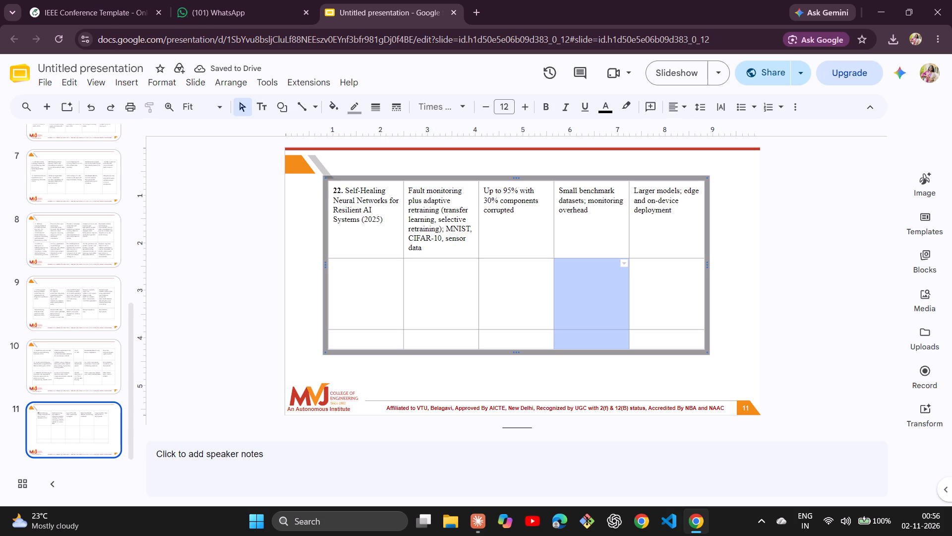
{"action": "left_click", "coordinate": [589, 328]}
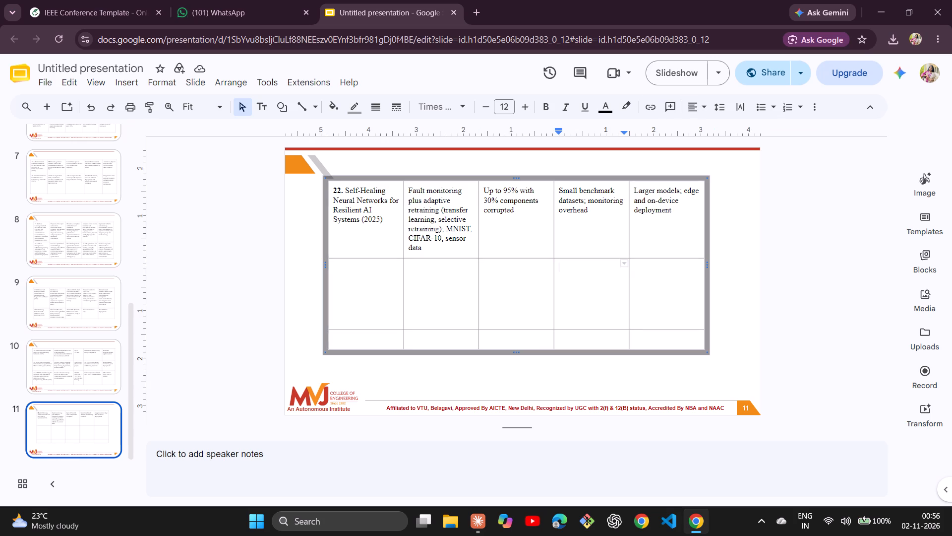
{"action": "left_click_drag", "start_coordinate": [586, 331], "coordinate": [589, 323]}
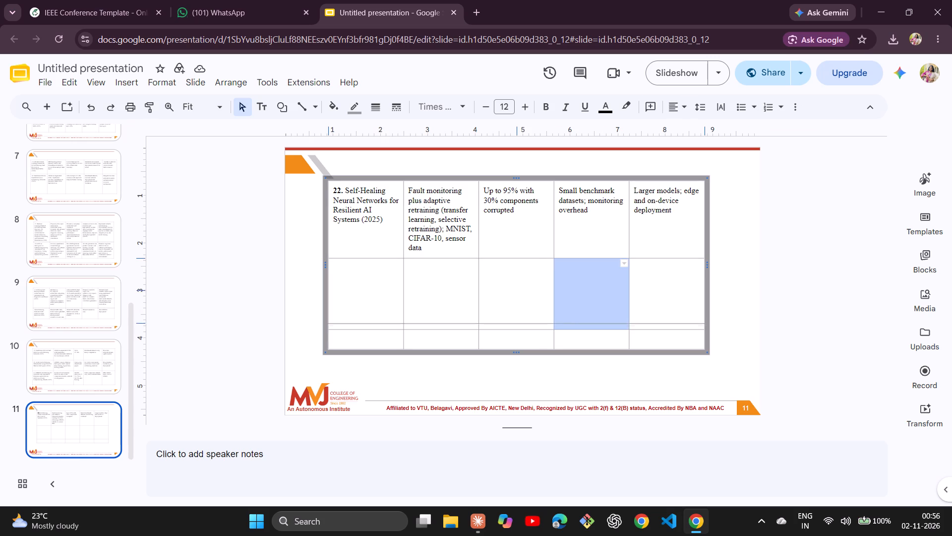
{"action": "left_click_drag", "start_coordinate": [589, 323], "coordinate": [592, 309]}
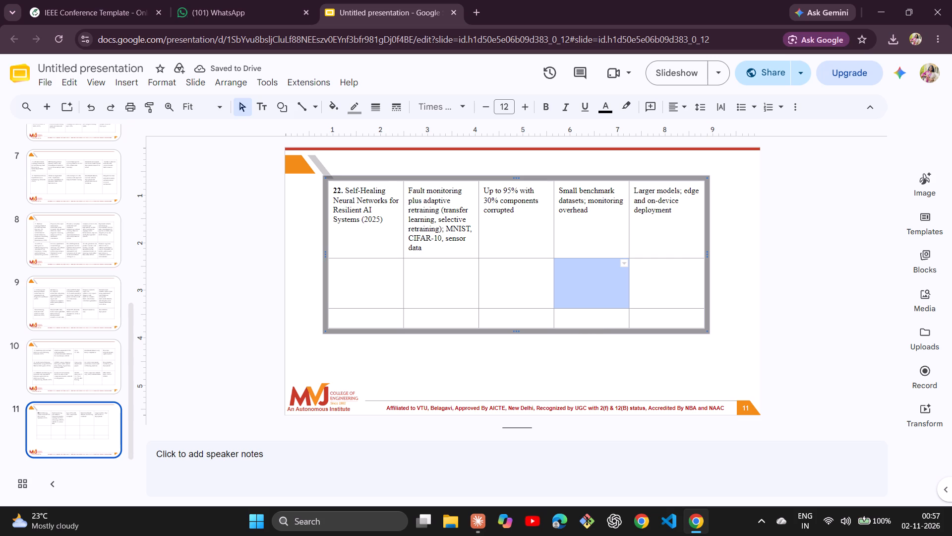
{"action": "left_click_drag", "start_coordinate": [591, 328], "coordinate": [588, 360]}
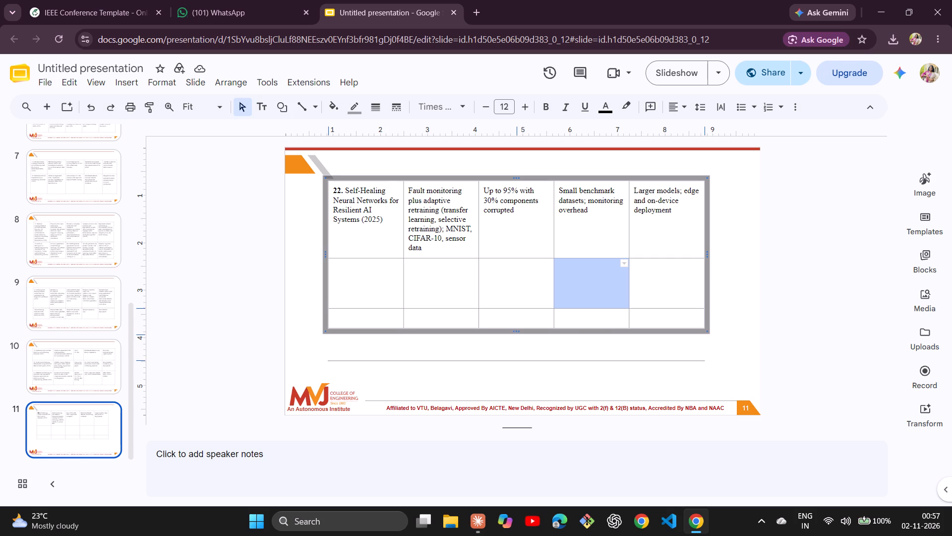
{"action": "left_click_drag", "start_coordinate": [588, 360], "coordinate": [588, 360]}
{"action": "left_click", "coordinate": [760, 322]}
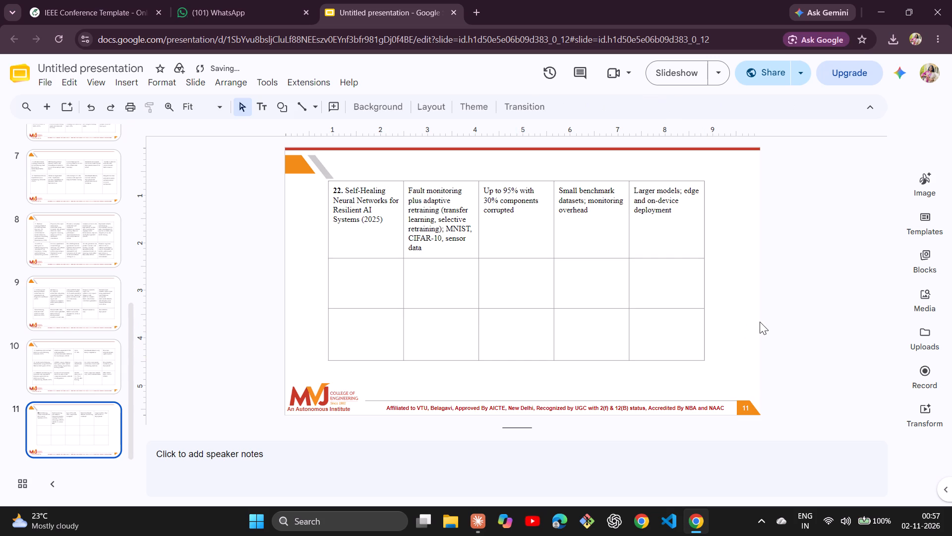
Save the presentation.
{"action": "key", "text": "ctrl+s"}
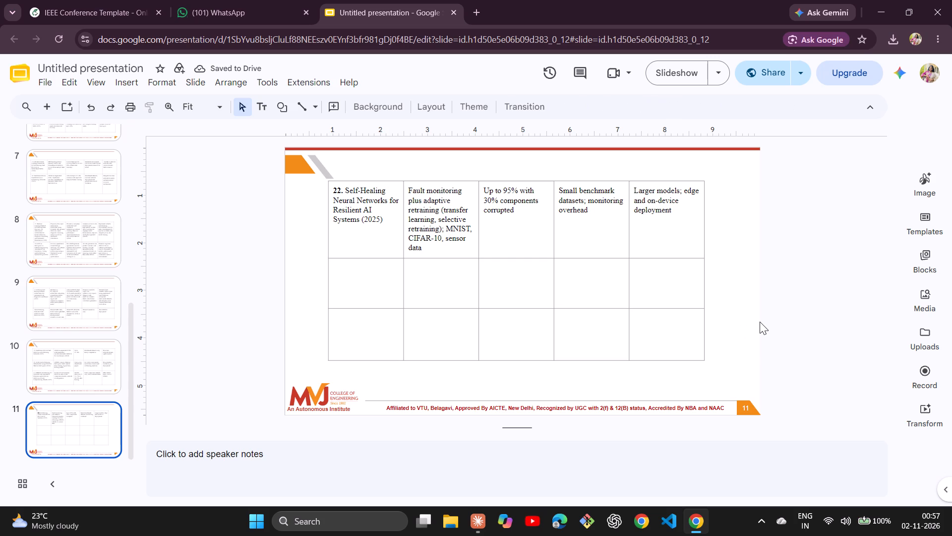
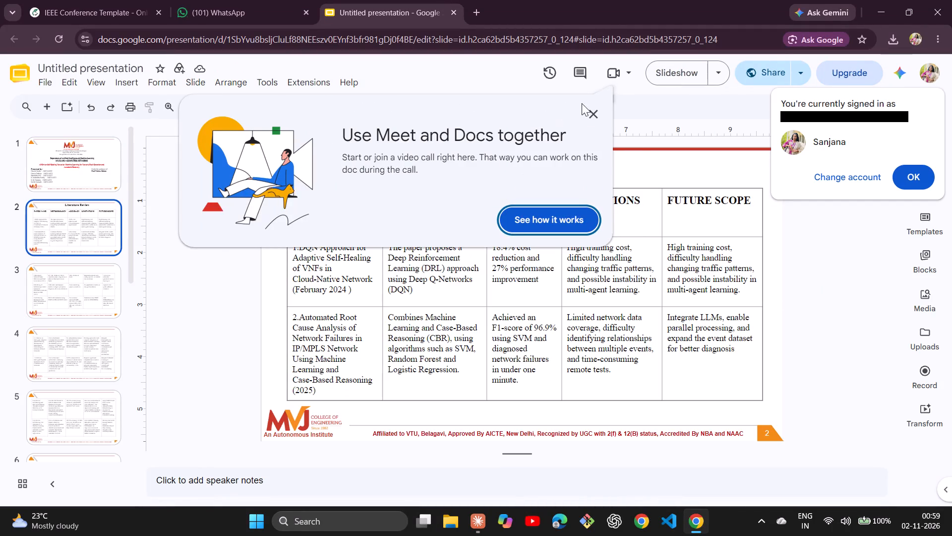
Dismiss the Meet and Docs promotion and look through the literature review tables from slide 2 to the last slide.
{"action": "left_click", "coordinate": [594, 113]}
{"action": "left_click", "coordinate": [319, 273]}
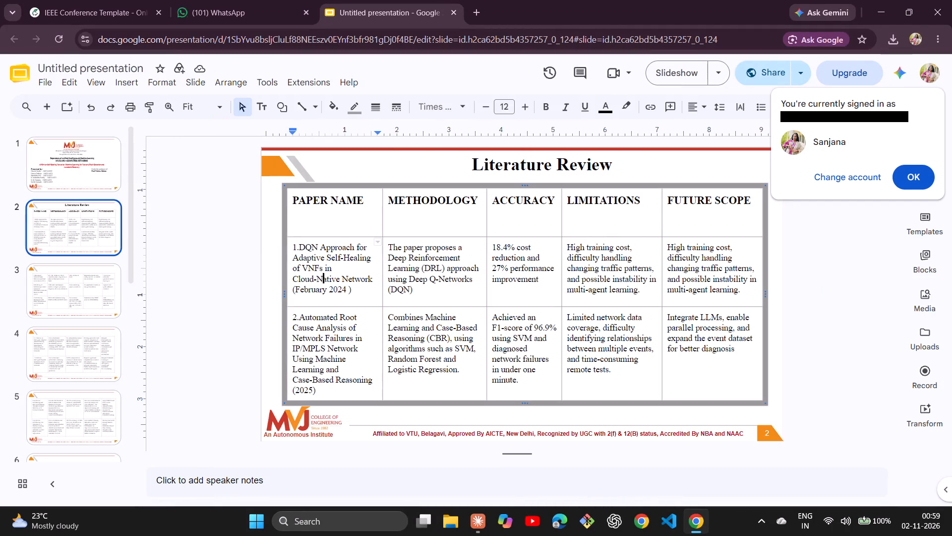
{"action": "left_click", "coordinate": [844, 277]}
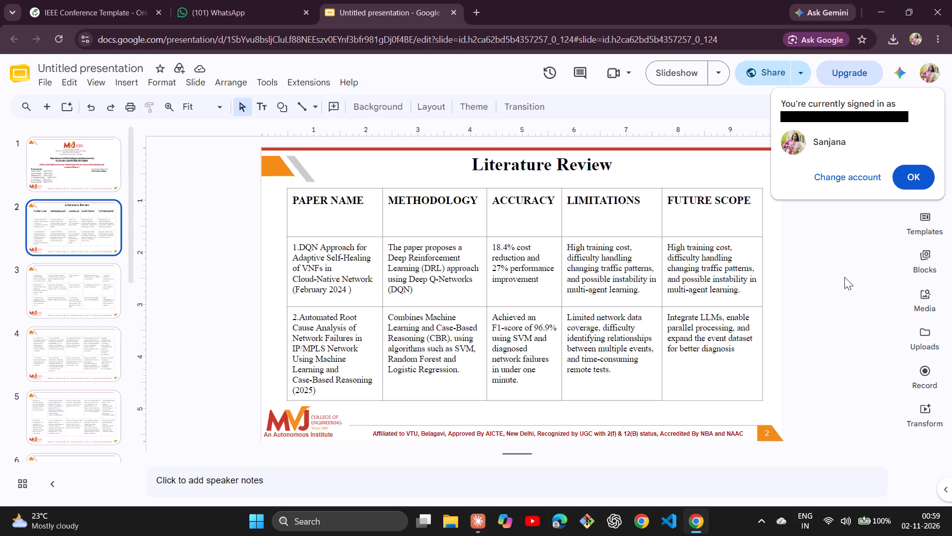
{"action": "key", "text": "Down"}
{"action": "key", "text": "Down"}
{"action": "key", "text": "Down"}
{"action": "key", "text": "Down"}
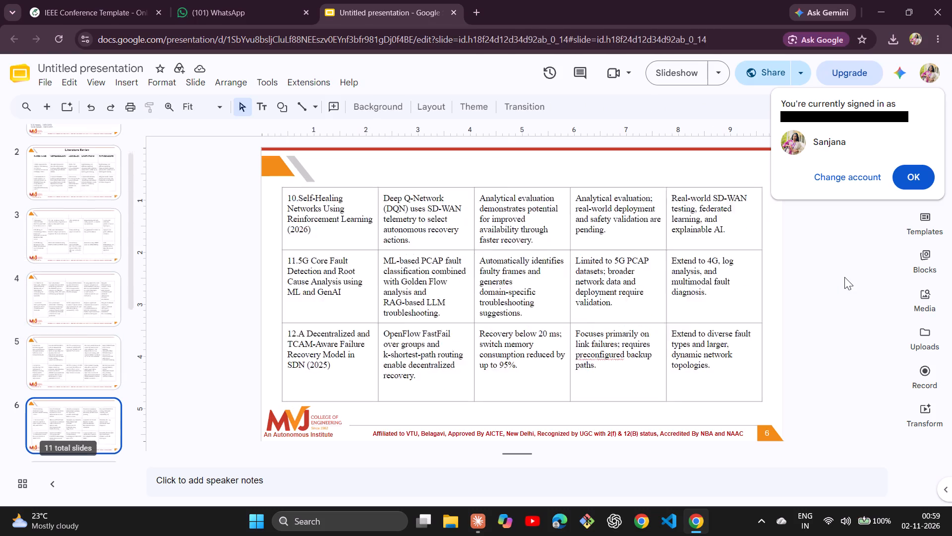
{"action": "key", "text": "Down"}
{"action": "key", "text": "Down"}
{"action": "key", "text": "Down"}
{"action": "key", "text": "Down"}
{"action": "key", "text": "Down"}
{"action": "left_click", "coordinate": [844, 277]}
{"action": "key", "text": "Down"}
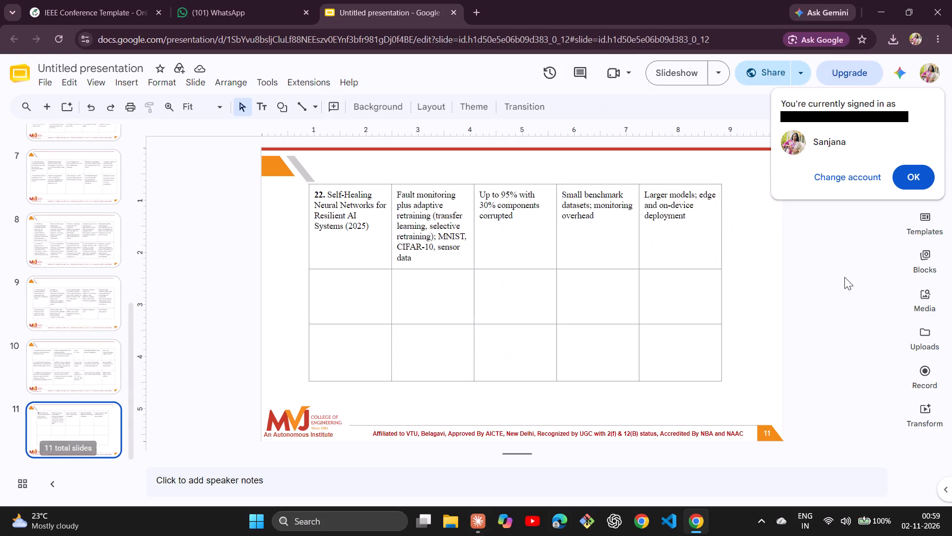
{"action": "key", "text": "Up"}
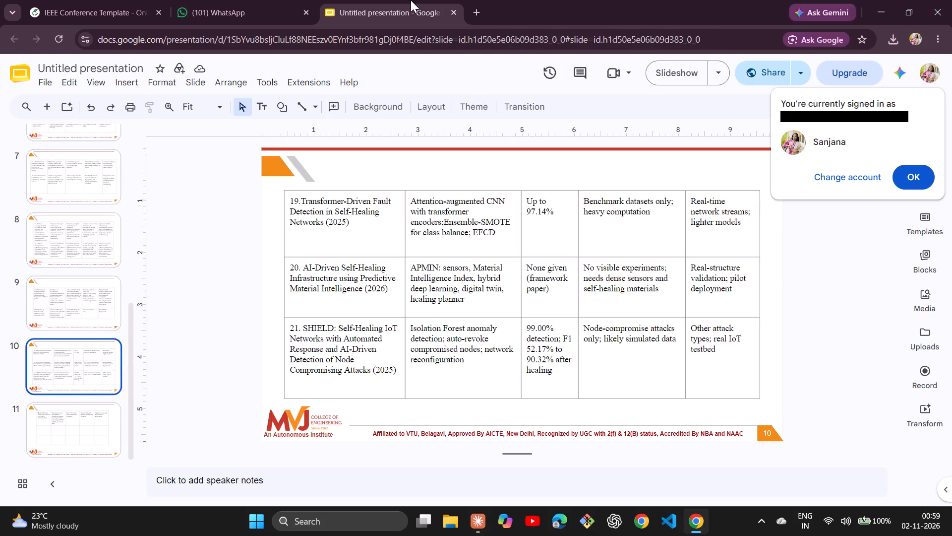